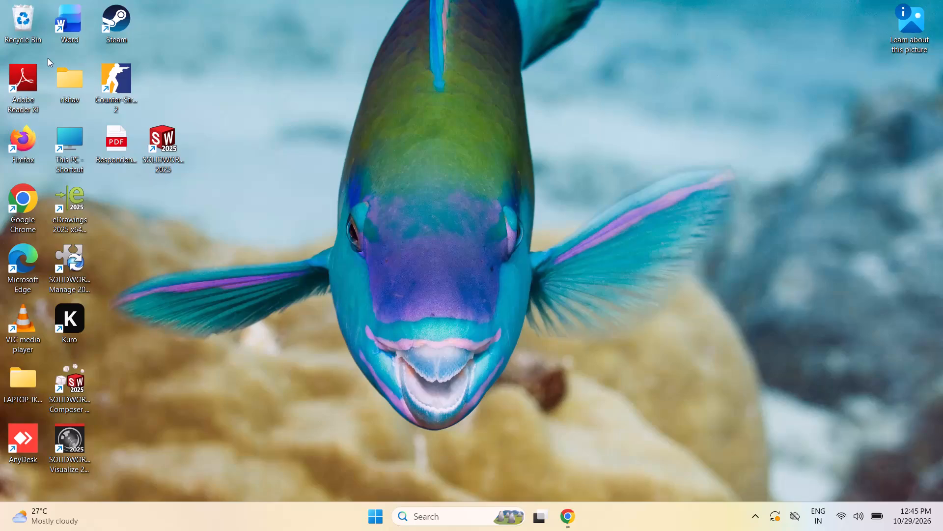
# Open the Documents folder of the personal cloud storage in File Explorer.
pyautogui.doubleClick(72, 25)
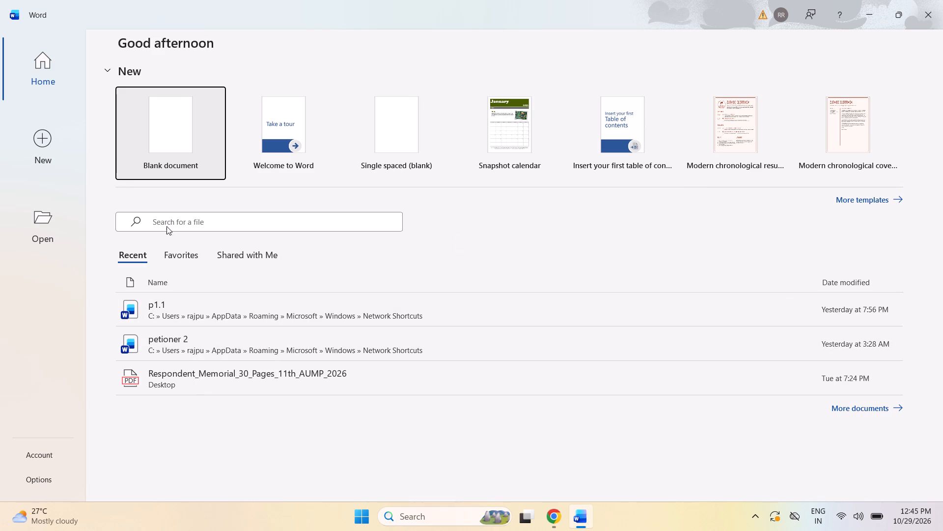
pyautogui.click(873, 10)
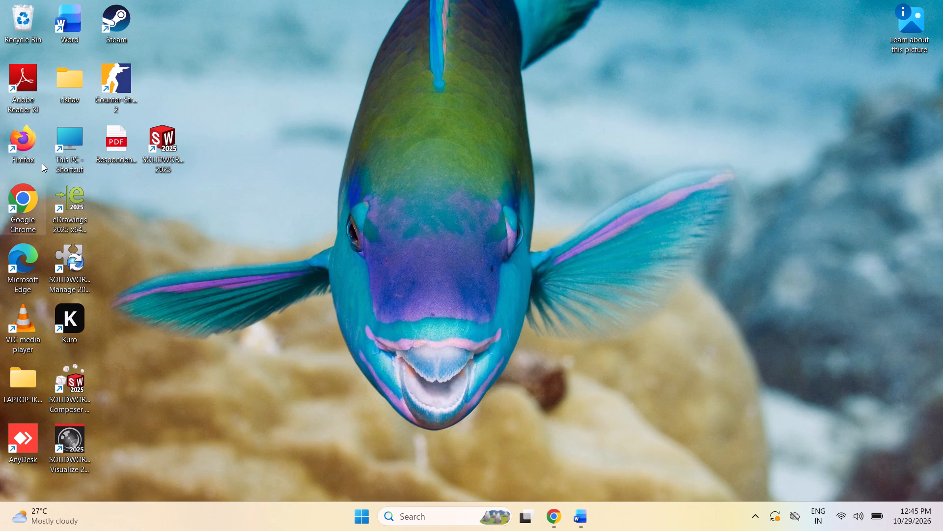
pyautogui.doubleClick(81, 153)
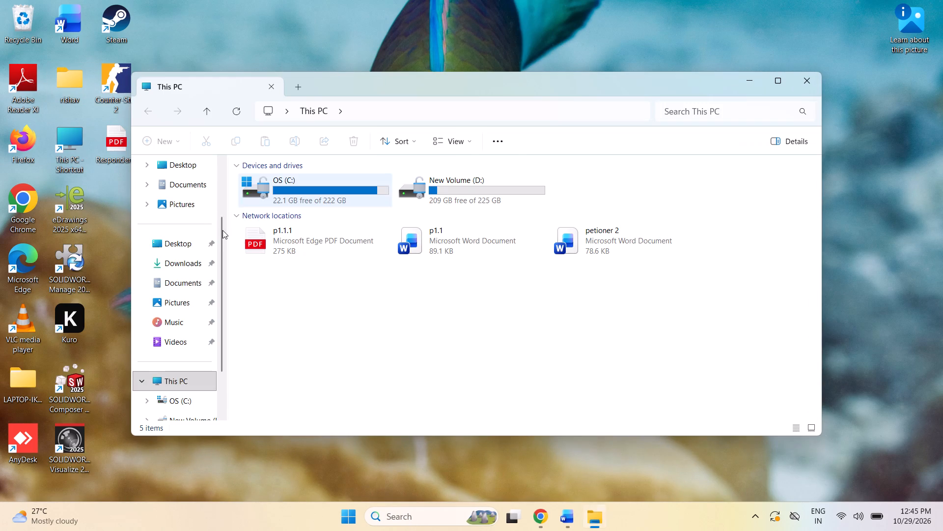
pyautogui.scroll(3, 259, 234)
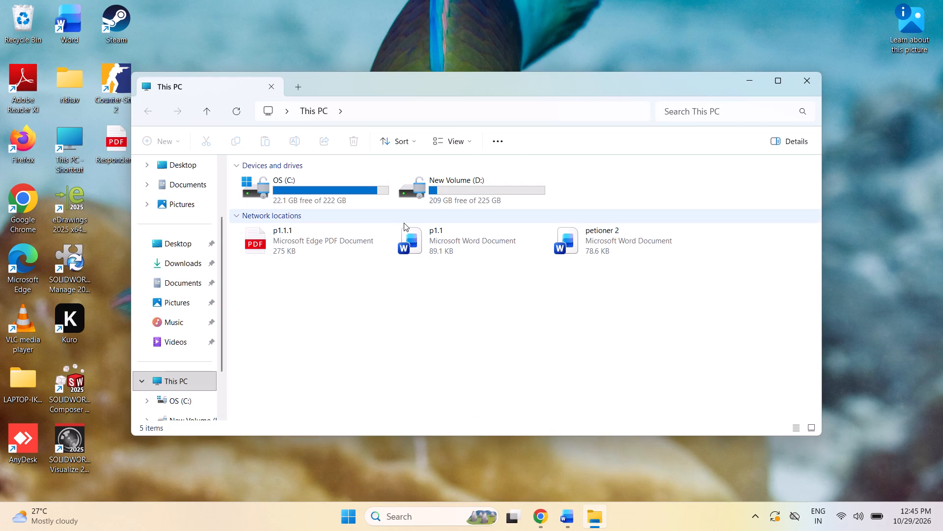
pyautogui.scroll(1, 203, 169)
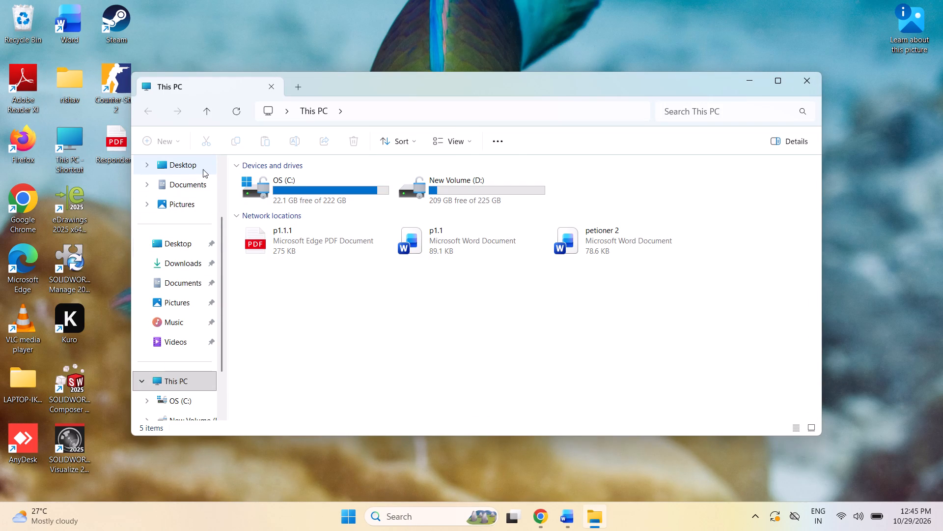
pyautogui.scroll(1, 203, 169)
pyautogui.click(203, 169)
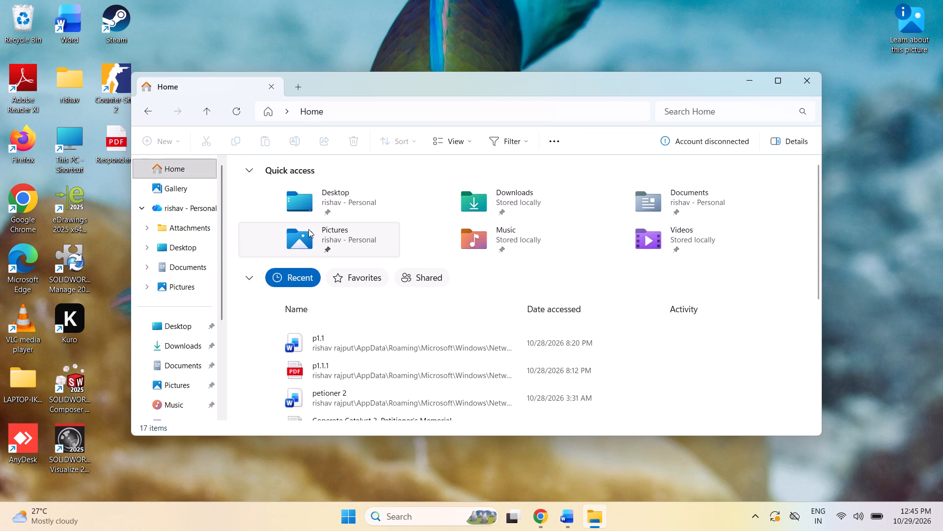
pyautogui.scroll(-13, 308, 229)
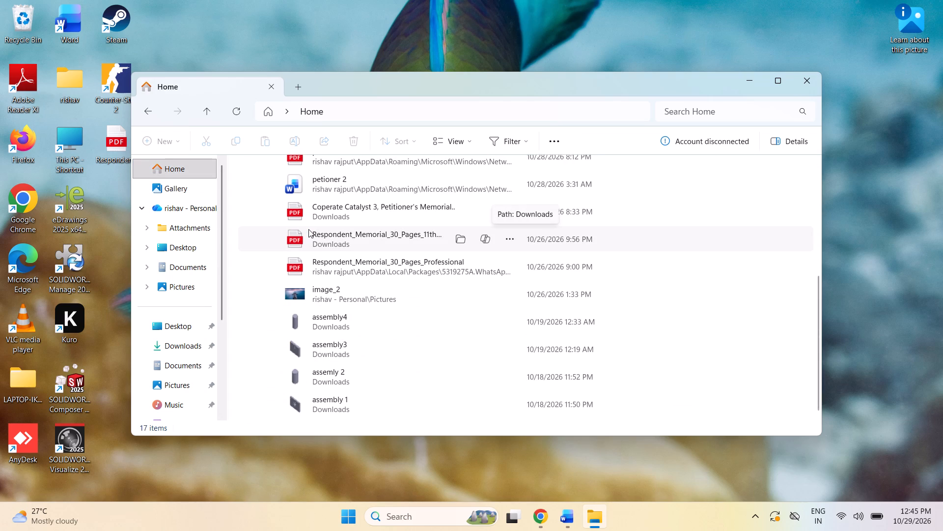
pyautogui.scroll(-4, 308, 229)
pyautogui.click(193, 272)
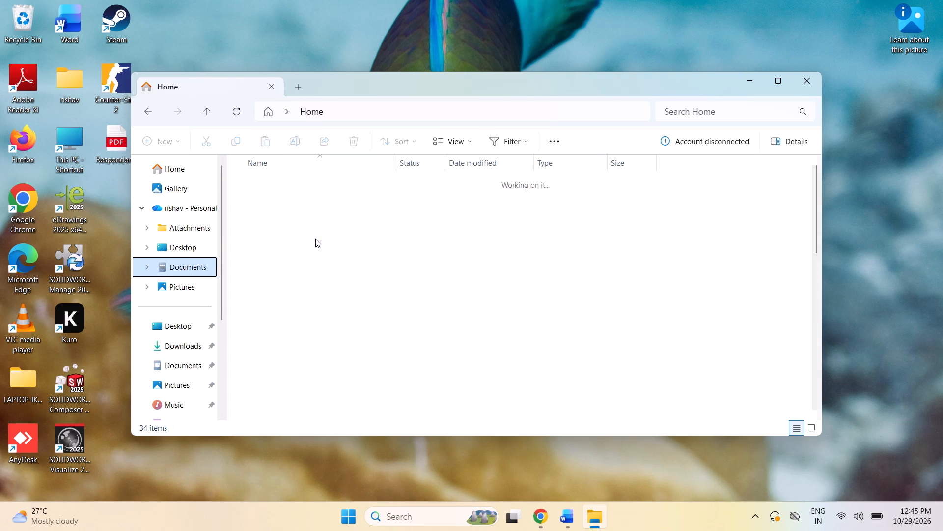
# Open the Word document Respondent 1 from the Documents folder.
pyautogui.scroll(2, 383, 234)
pyautogui.scroll(-4, 383, 234)
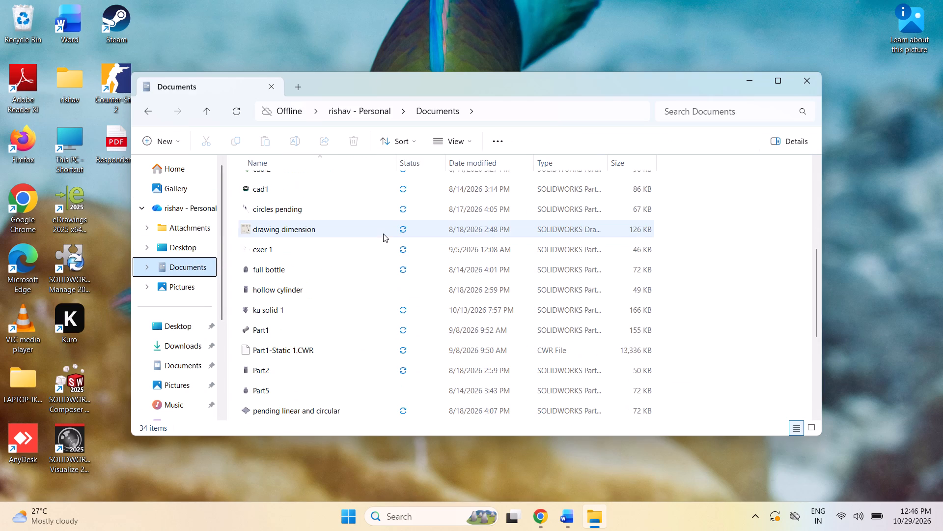
pyautogui.scroll(-3, 383, 234)
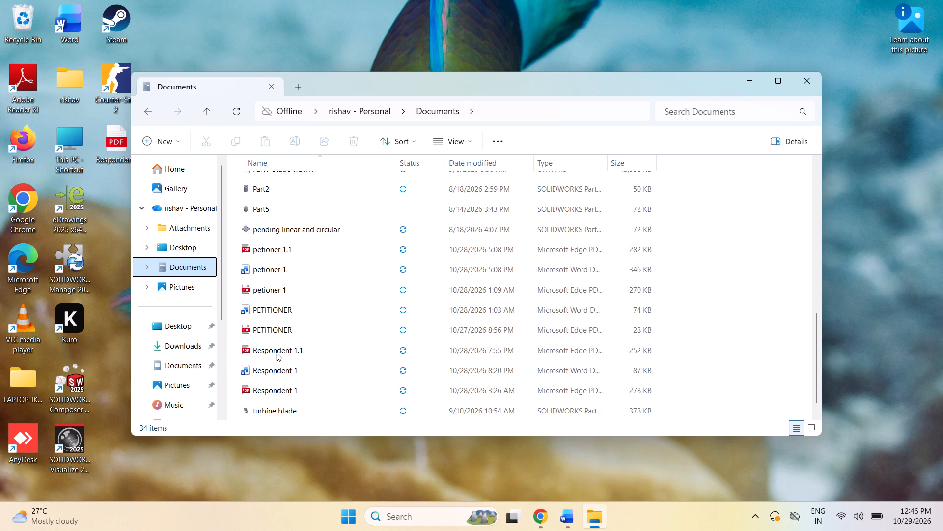
pyautogui.scroll(-2, 277, 353)
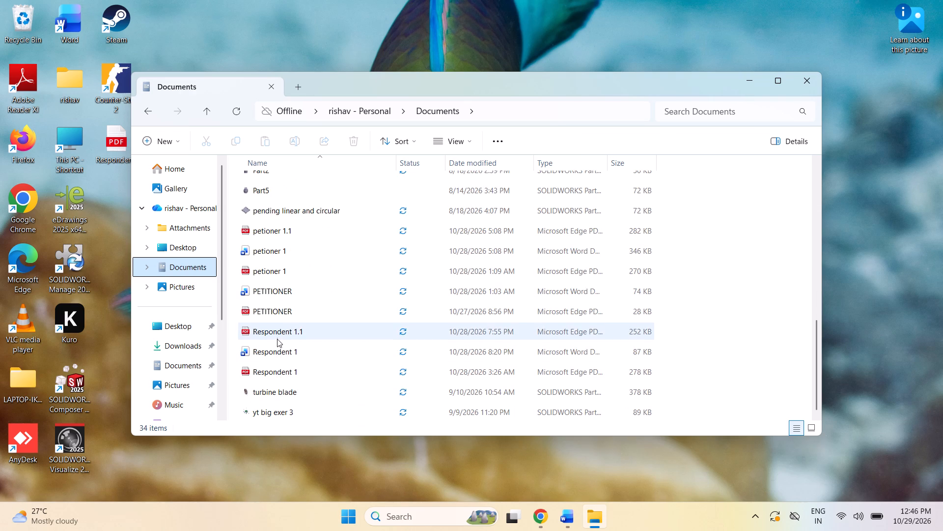
pyautogui.scroll(2, 275, 260)
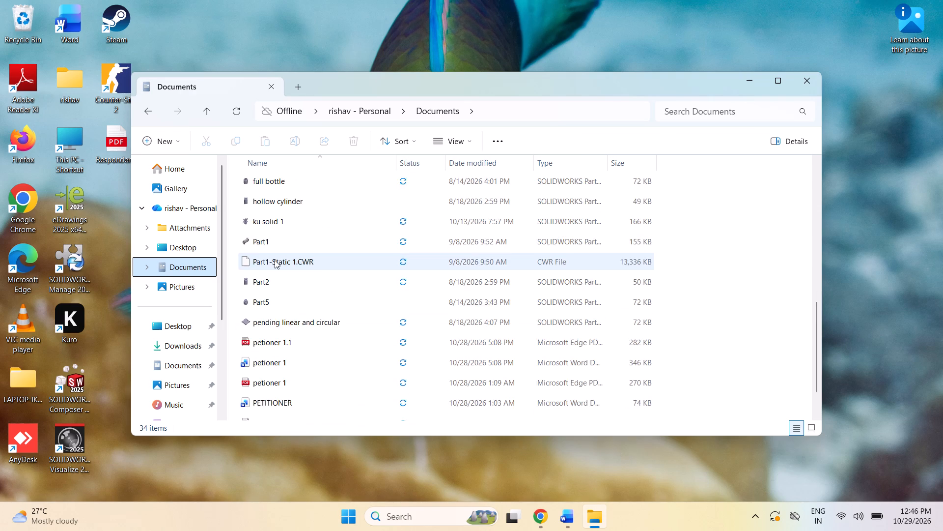
pyautogui.scroll(-6, 275, 260)
pyautogui.doubleClick(274, 353)
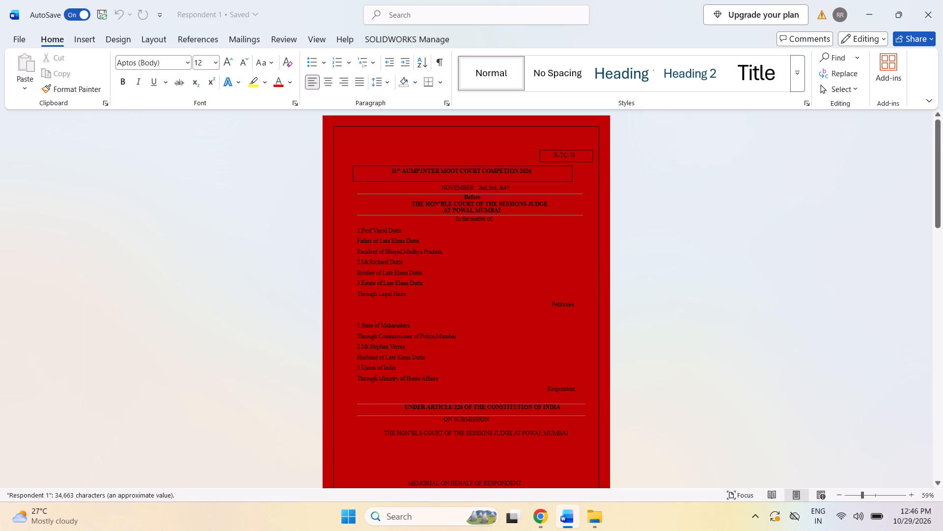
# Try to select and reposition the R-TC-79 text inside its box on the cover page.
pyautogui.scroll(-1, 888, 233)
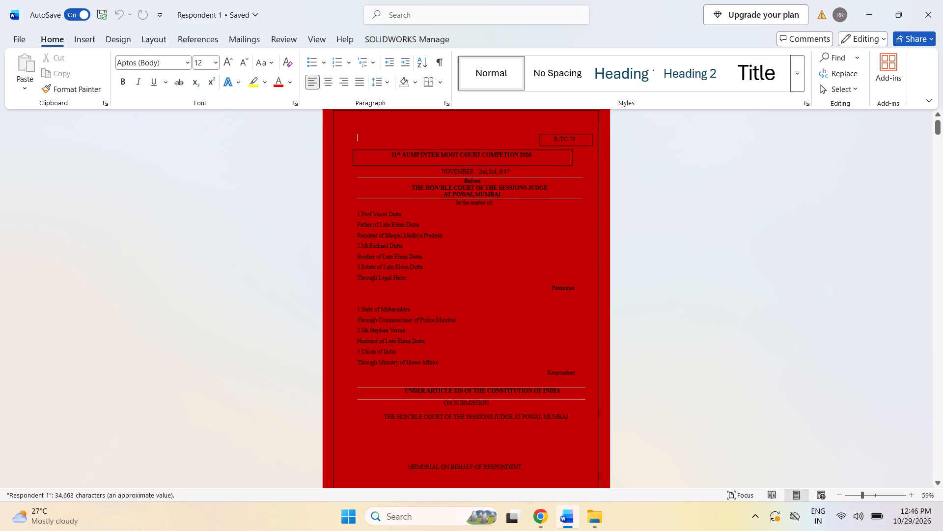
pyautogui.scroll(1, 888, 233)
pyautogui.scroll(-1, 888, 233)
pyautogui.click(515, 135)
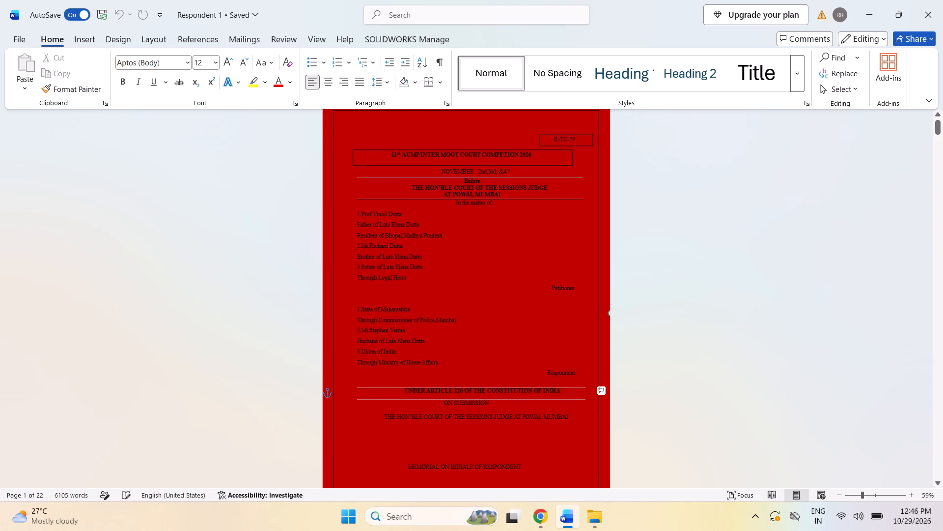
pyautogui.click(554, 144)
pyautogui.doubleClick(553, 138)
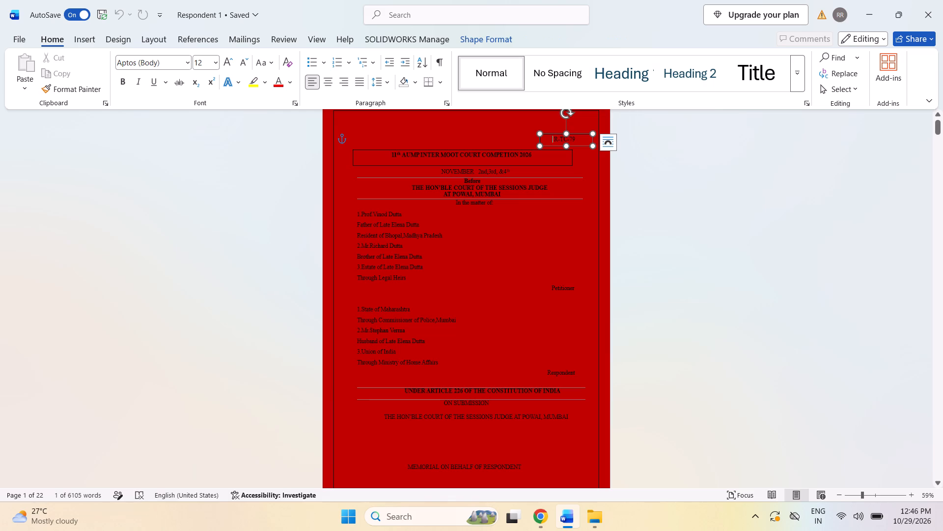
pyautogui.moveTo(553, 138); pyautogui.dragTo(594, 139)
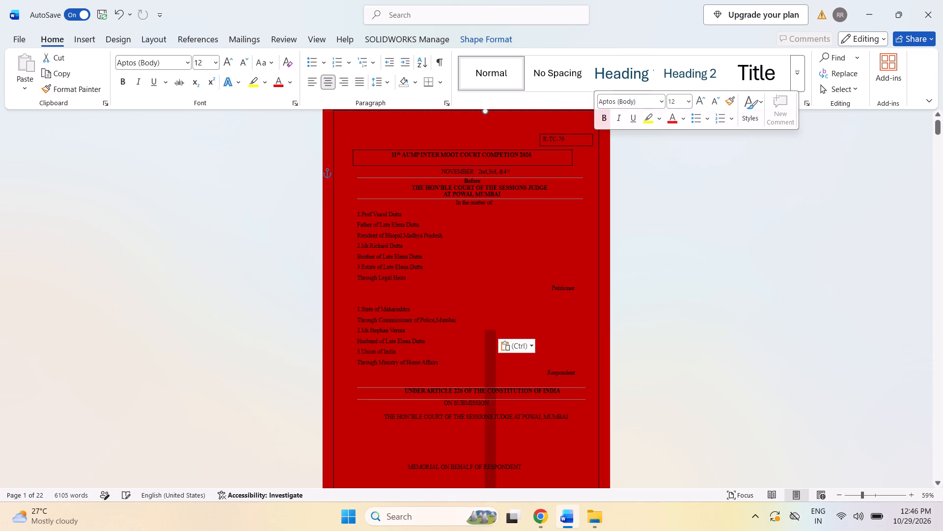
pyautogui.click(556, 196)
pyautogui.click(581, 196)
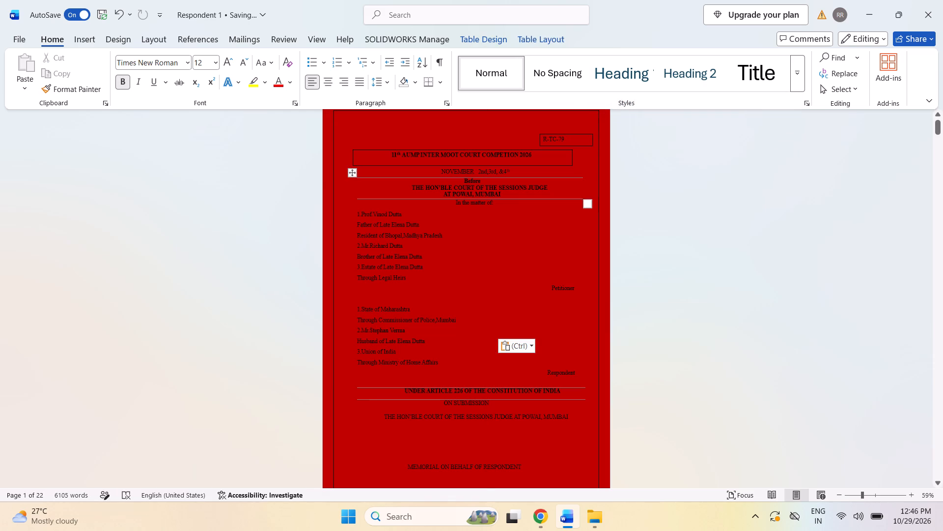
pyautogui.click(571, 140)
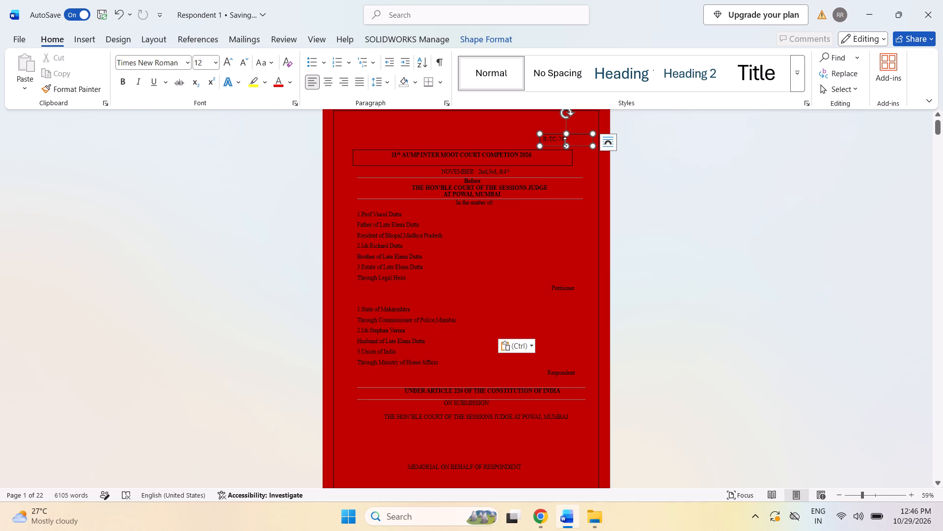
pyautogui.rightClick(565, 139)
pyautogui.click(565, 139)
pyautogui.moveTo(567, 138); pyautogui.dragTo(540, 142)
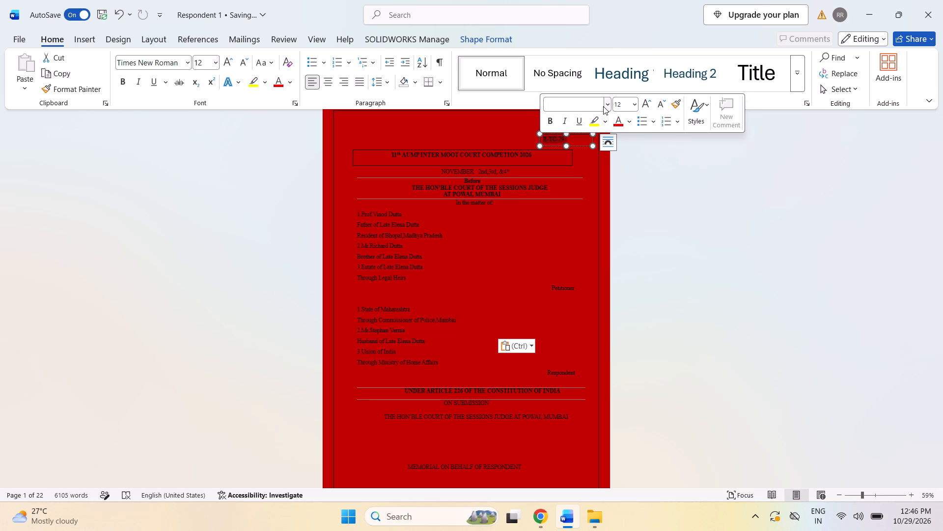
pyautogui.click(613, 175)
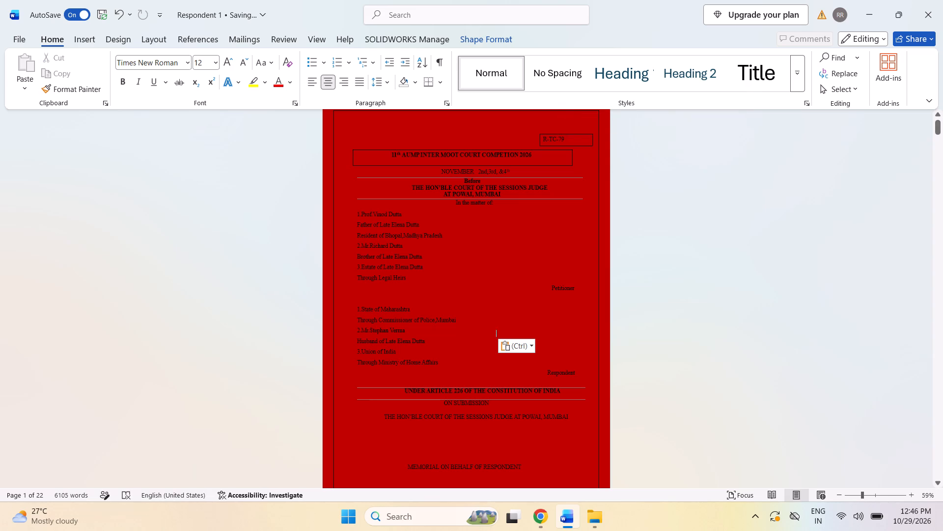
# Insert nine spaces before the R-TC-79 text in the cover page's code box to shift it toward the centre.
pyautogui.click(543, 137)
pyautogui.press('space')
pyautogui.press('space')
pyautogui.press('space')
pyautogui.press('space')
pyautogui.press('space')
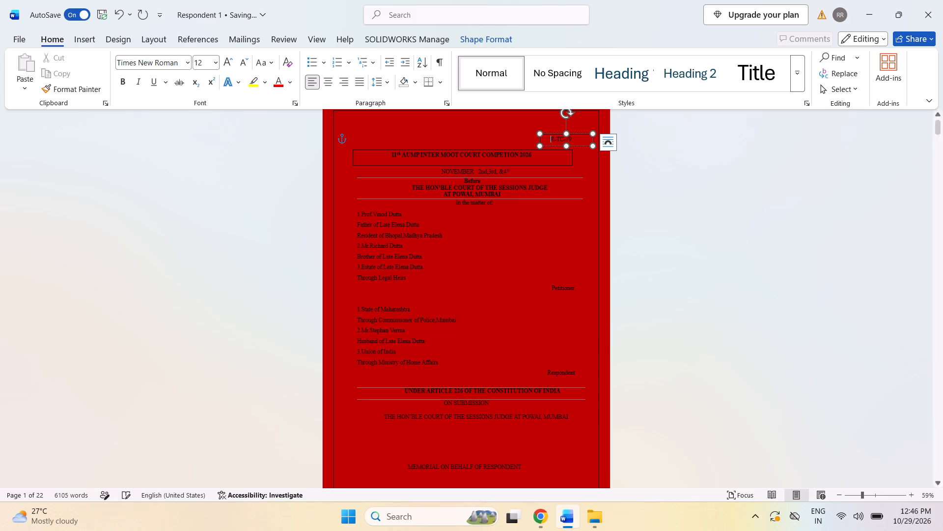
pyautogui.press('space')
pyautogui.press('space')
pyautogui.press('space')
pyautogui.press('space')
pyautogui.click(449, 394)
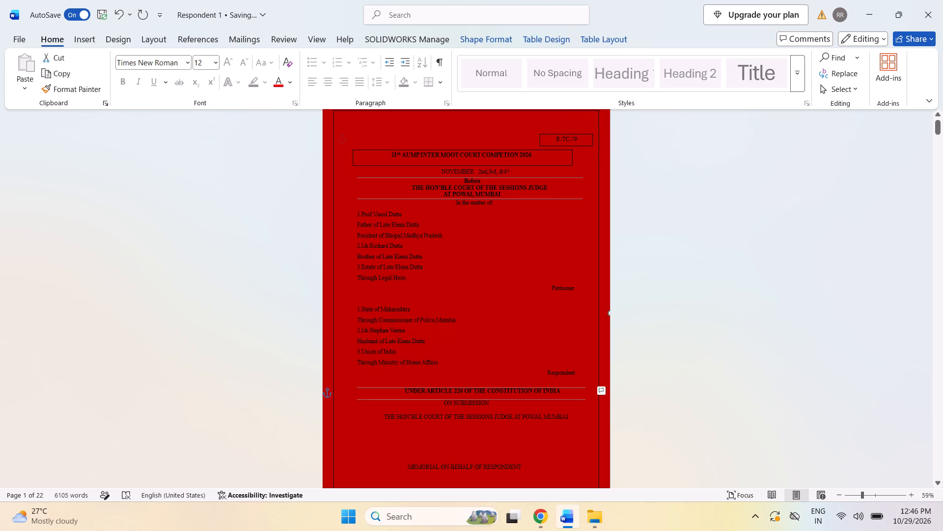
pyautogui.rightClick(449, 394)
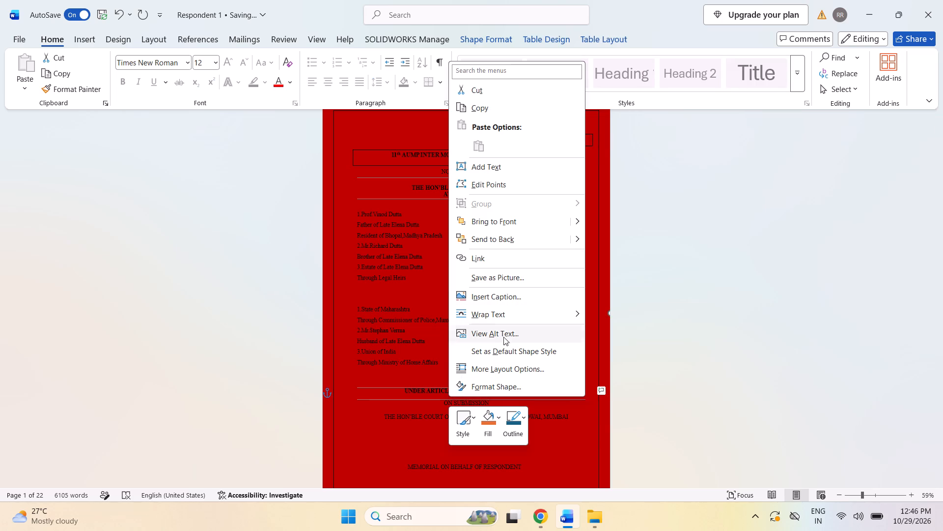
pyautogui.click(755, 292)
# Delete the line UNDER ARTICLE 226 OF THE CONSTITUTION OF INDIA from the lower ruled table on the cover page.
pyautogui.scroll(-2, 751, 263)
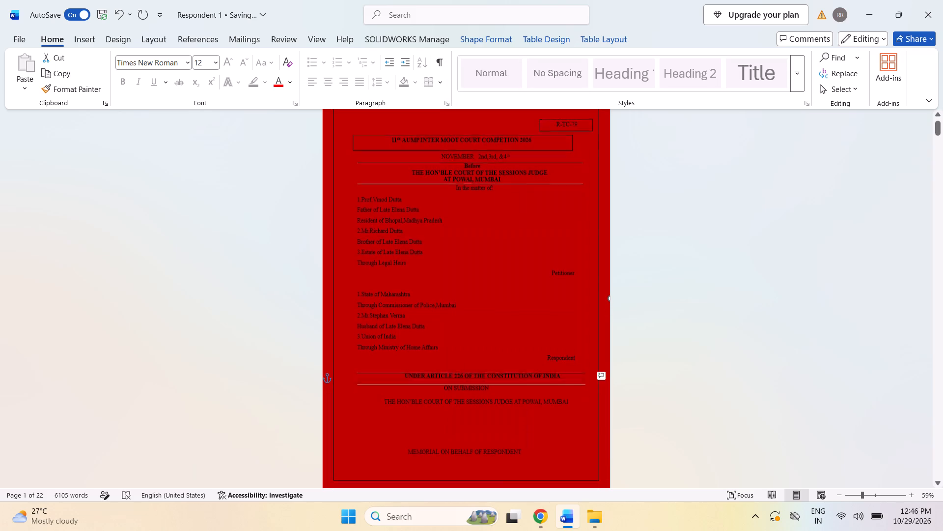
pyautogui.scroll(-5, 751, 263)
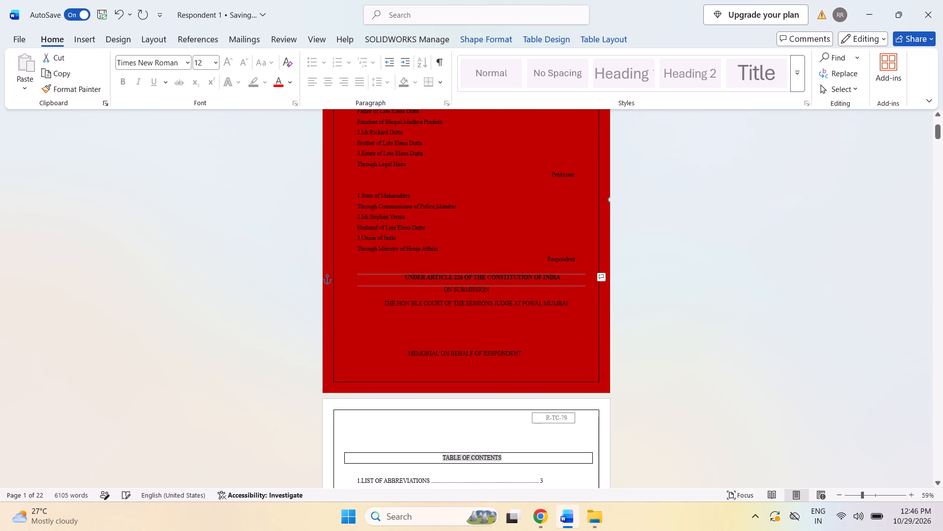
pyautogui.click(561, 273)
pyautogui.click(564, 280)
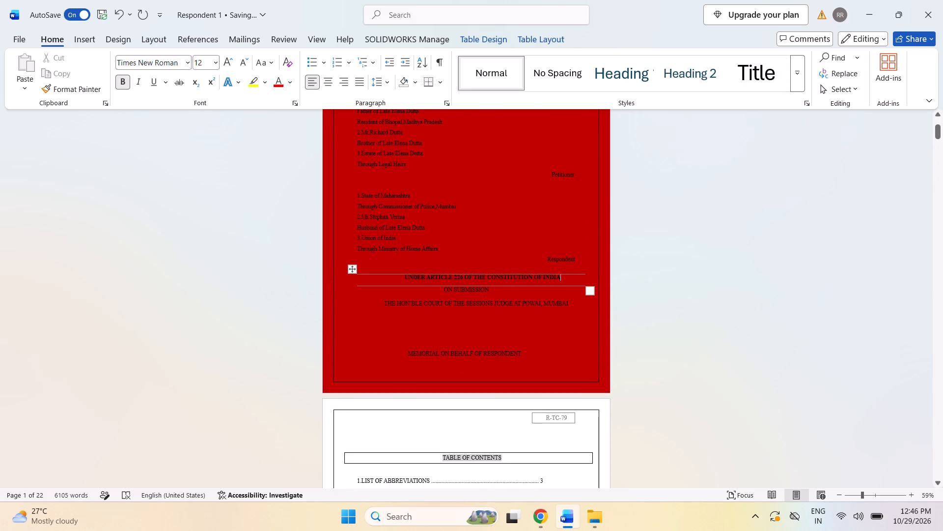
pyautogui.press('BackSpace')
pyautogui.press('BackSpace')
pyautogui.press('BackSpace')
pyautogui.press('BackSpace')
pyautogui.press('BackSpace')
pyautogui.press('BackSpace')
pyautogui.press('BackSpace')
pyautogui.press('BackSpace')
pyautogui.press('BackSpace')
pyautogui.press('BackSpace')
pyautogui.press('BackSpace')
pyautogui.press('BackSpace')
pyautogui.press('BackSpace')
pyautogui.press('BackSpace')
pyautogui.press('BackSpace')
pyautogui.press('BackSpace')
pyautogui.press('BackSpace')
pyautogui.press('BackSpace')
pyautogui.press('BackSpace')
pyautogui.press('BackSpace')
pyautogui.press('BackSpace')
pyautogui.press('BackSpace')
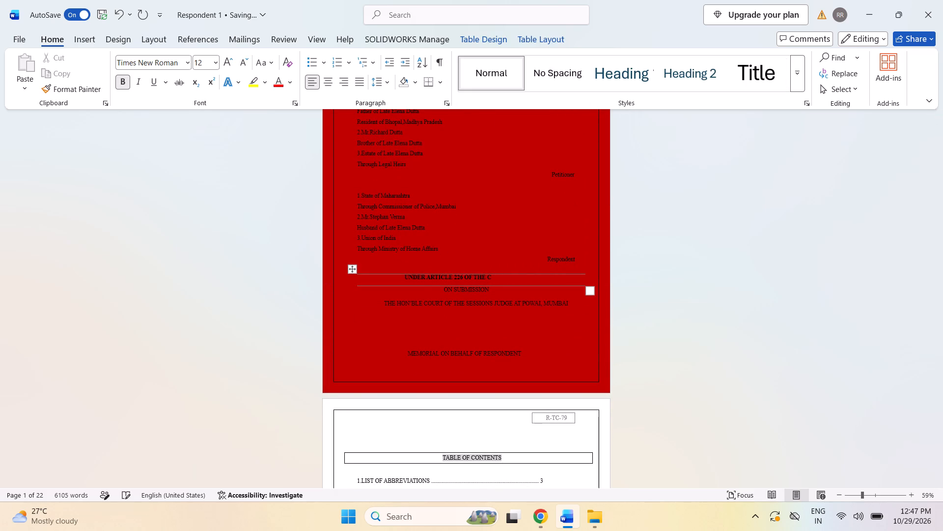
pyautogui.press('BackSpace')
pyautogui.press('BackSpace')
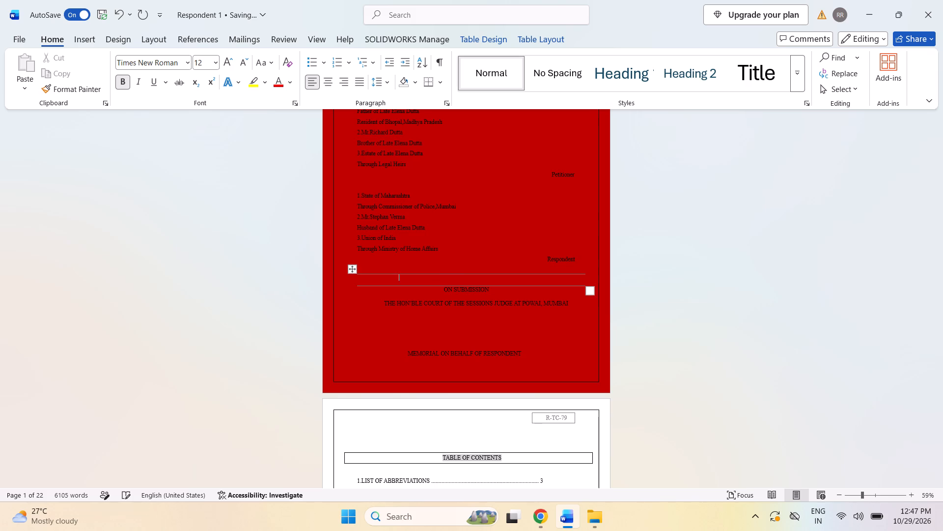
# Delete the empty table row above ON SUBMISSION on the cover page.
pyautogui.click(561, 280)
pyautogui.rightClick(561, 280)
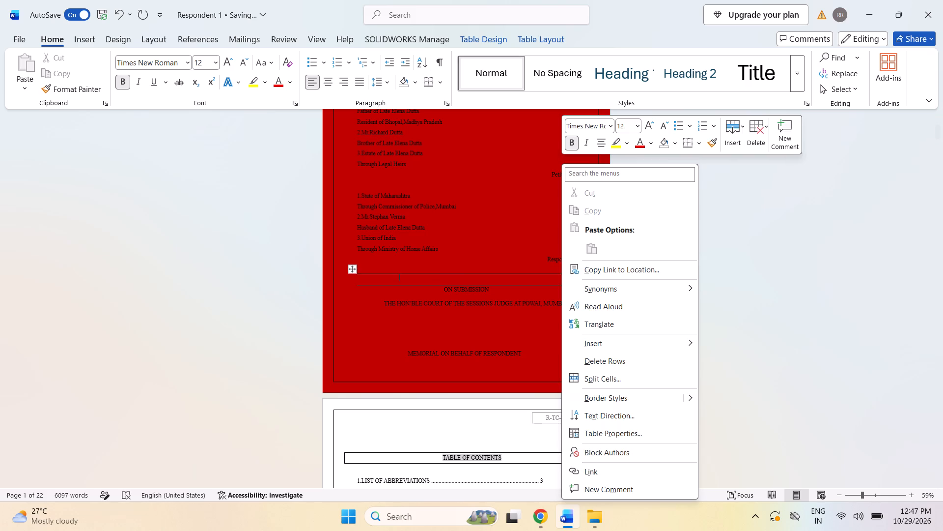
pyautogui.click(620, 357)
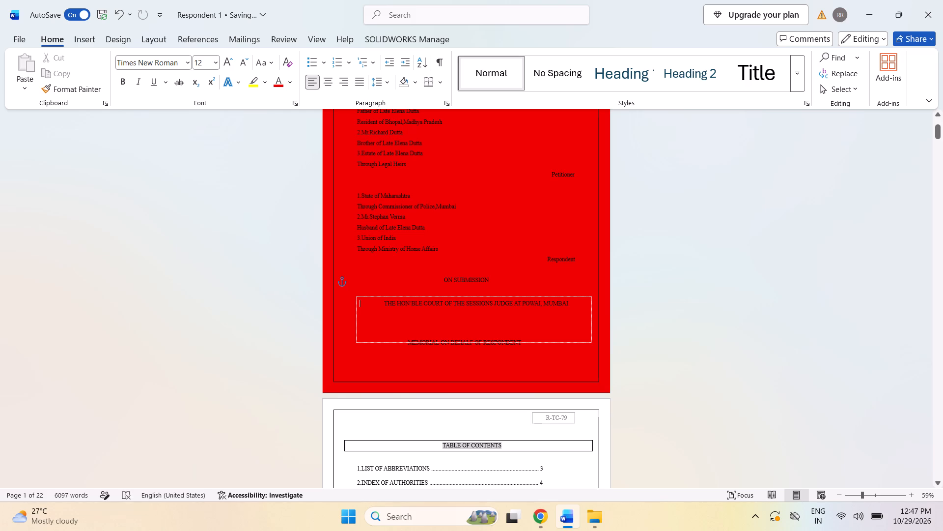
pyautogui.click(676, 302)
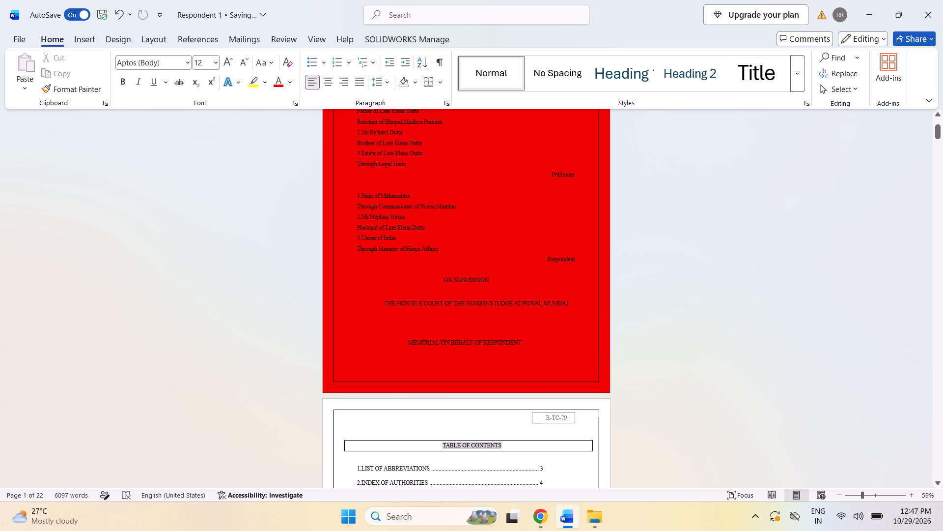
# Review the cover page layout from the code box down to the memorial line, including the court line's text box below ON SUBMISSION.
pyautogui.click(474, 300)
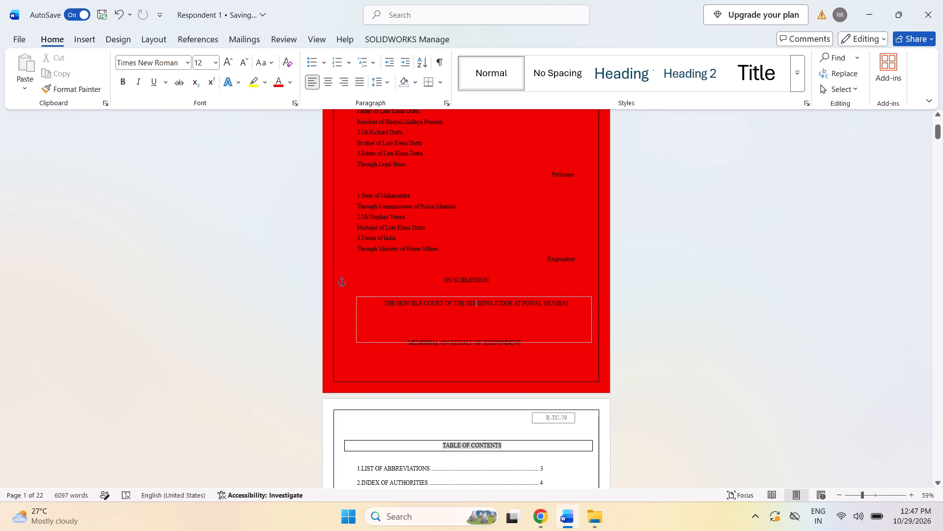
pyautogui.click(715, 324)
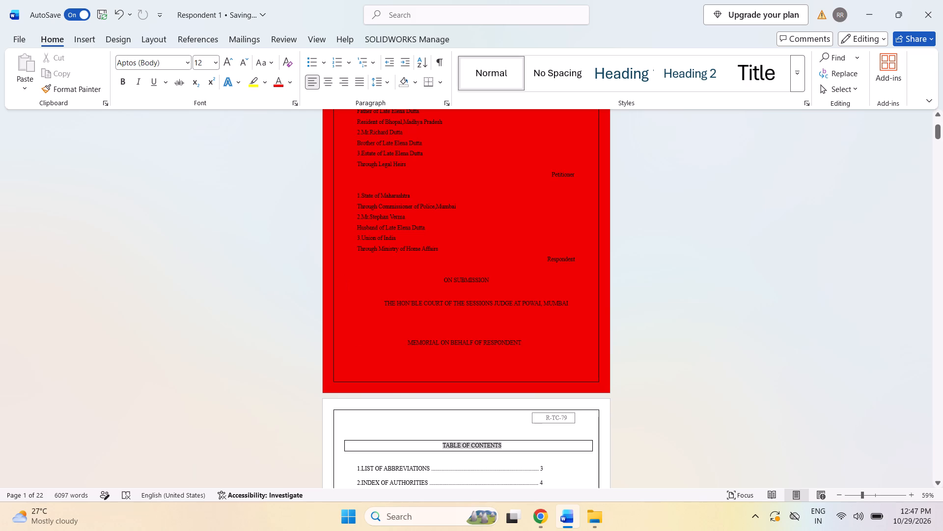
pyautogui.scroll(5, 490, 327)
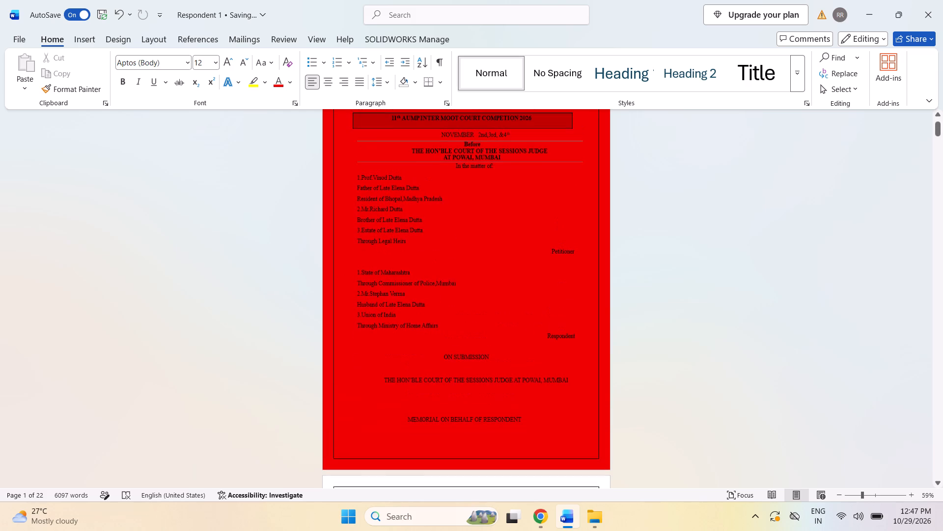
pyautogui.scroll(1, 490, 327)
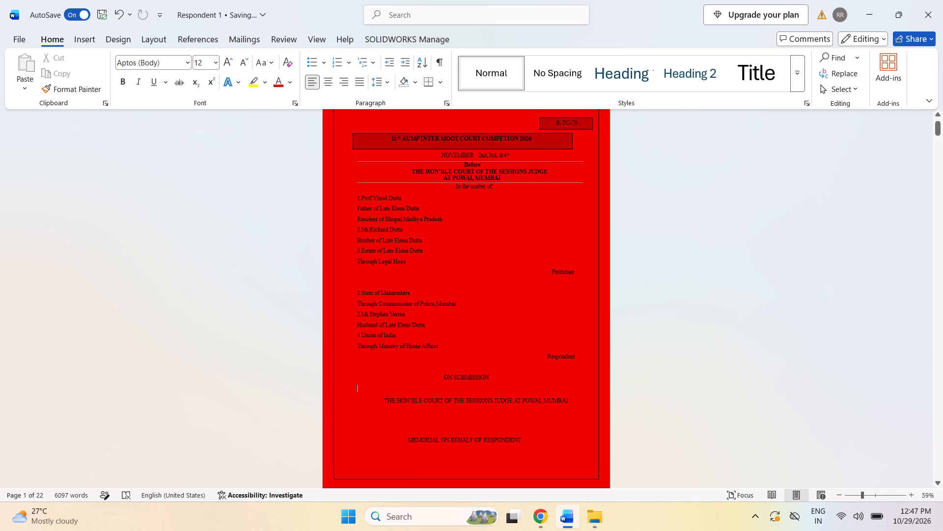
pyautogui.scroll(-3, 490, 327)
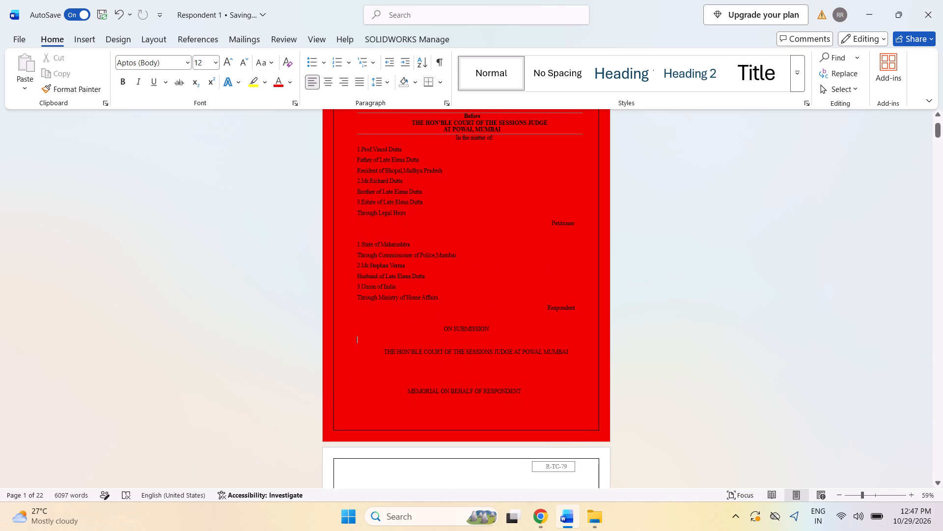
pyautogui.click(461, 364)
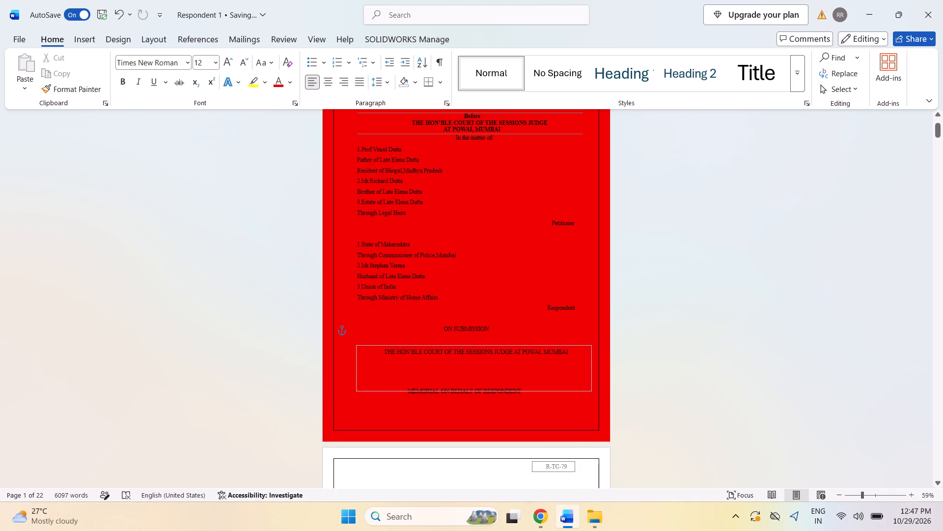
pyautogui.moveTo(384, 352); pyautogui.dragTo(401, 353)
pyautogui.moveTo(401, 353); pyautogui.dragTo(574, 356)
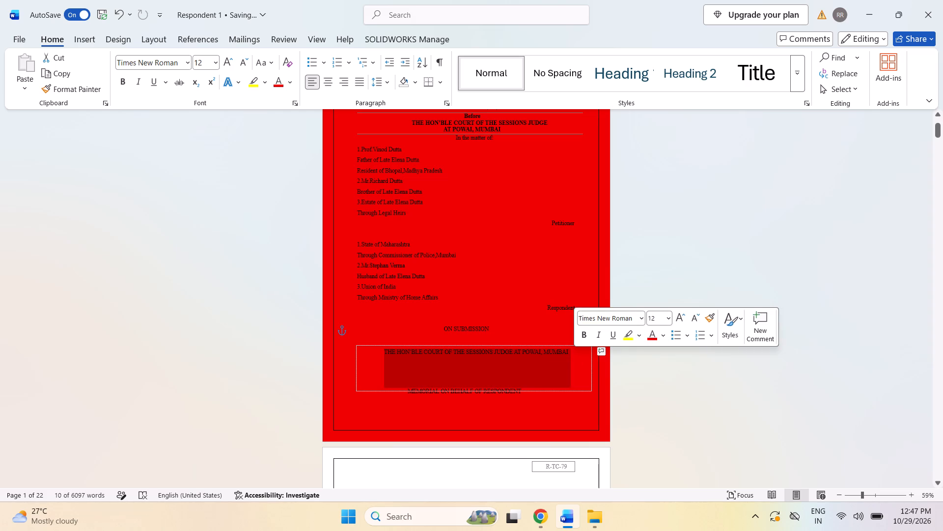
pyautogui.click(441, 207)
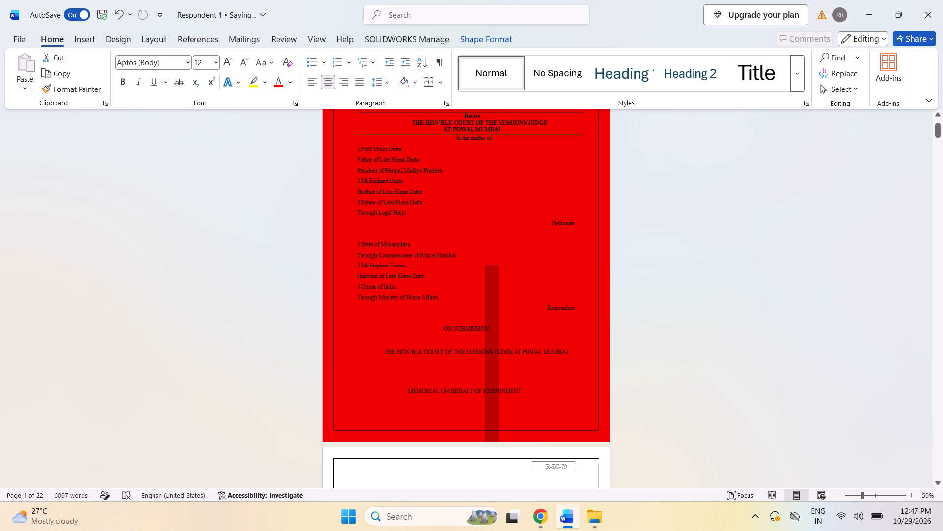
# Select the cover page text from the blank line above State of Maharashtra through MEMORIAL ON BEHALF OF RESPONDENT.
pyautogui.moveTo(358, 238); pyautogui.dragTo(502, 407)
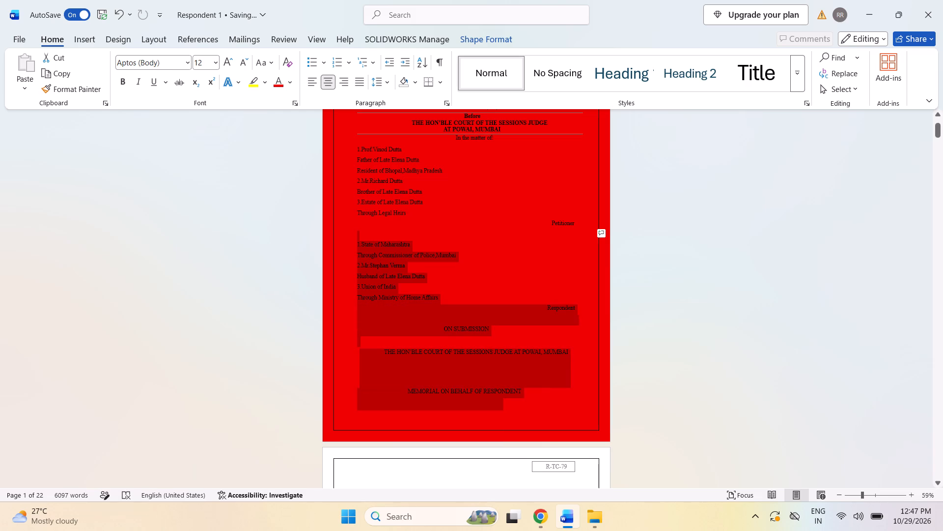
pyautogui.moveTo(502, 407); pyautogui.dragTo(503, 408)
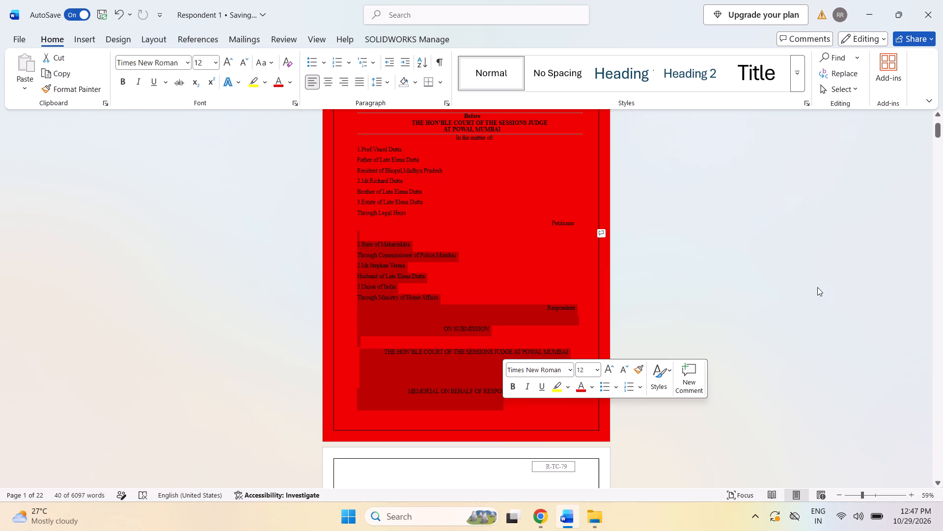
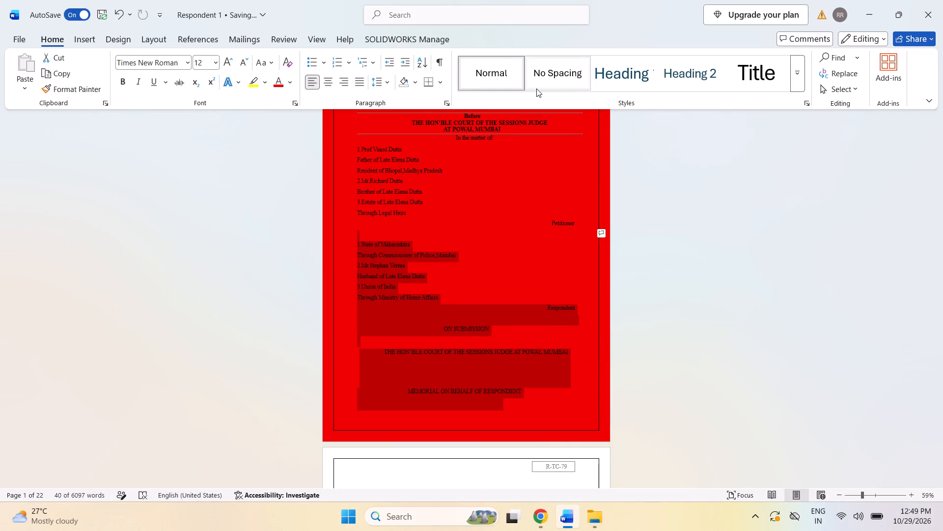
# Insert a footnote at the end of the selected cover page text, leaving the note text blank.
pyautogui.click(199, 32)
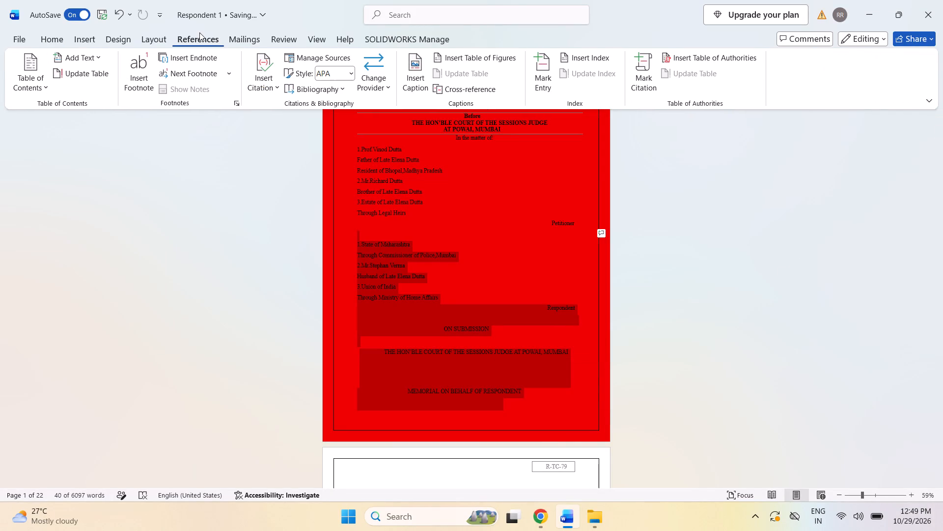
pyautogui.click(203, 40)
pyautogui.scroll(-9, 439, 226)
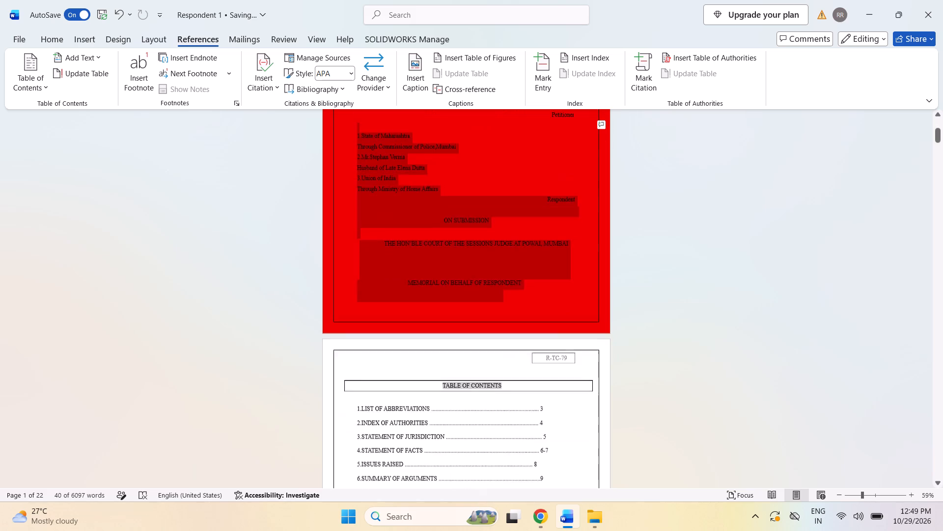
pyautogui.scroll(-20, 443, 242)
pyautogui.scroll(-20, 443, 242)
pyautogui.scroll(-18, 443, 242)
pyautogui.scroll(1, 468, 222)
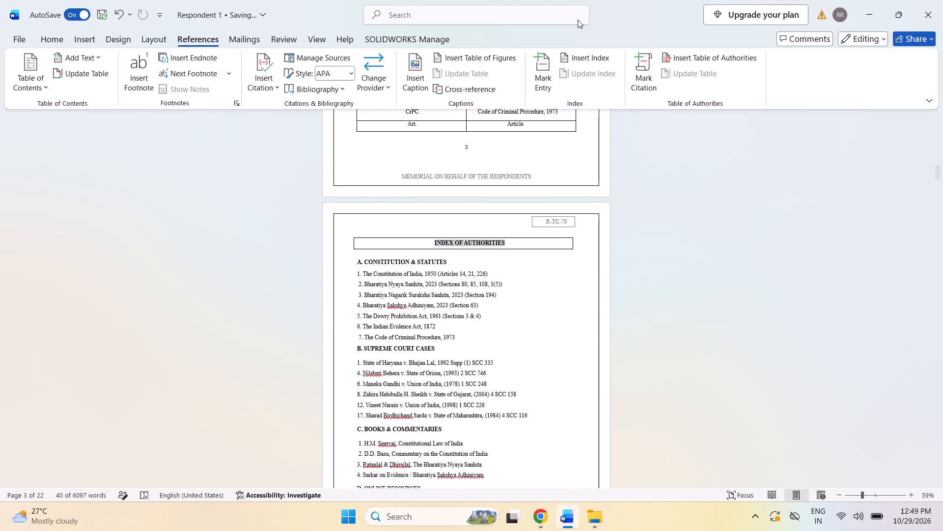
pyautogui.click(179, 39)
pyautogui.click(134, 76)
# Move the cover page's red background shape up to cover the white strip at the page's top edge.
pyautogui.scroll(7, 235, 201)
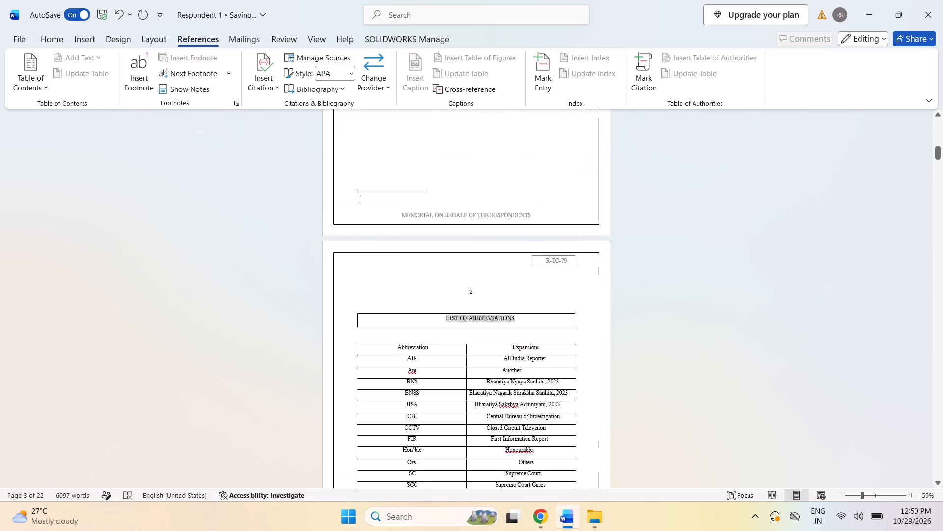
pyautogui.scroll(10, 232, 195)
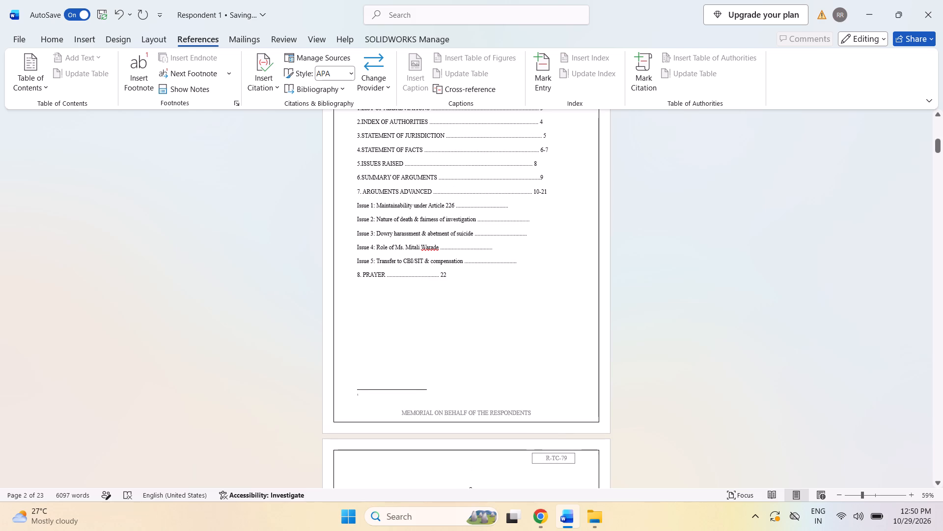
pyautogui.scroll(15, 231, 194)
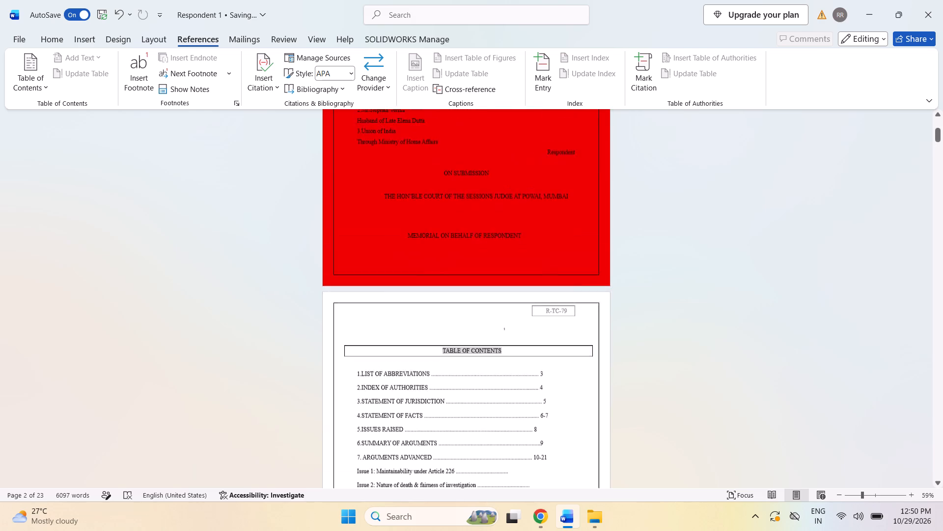
pyautogui.scroll(15, 231, 194)
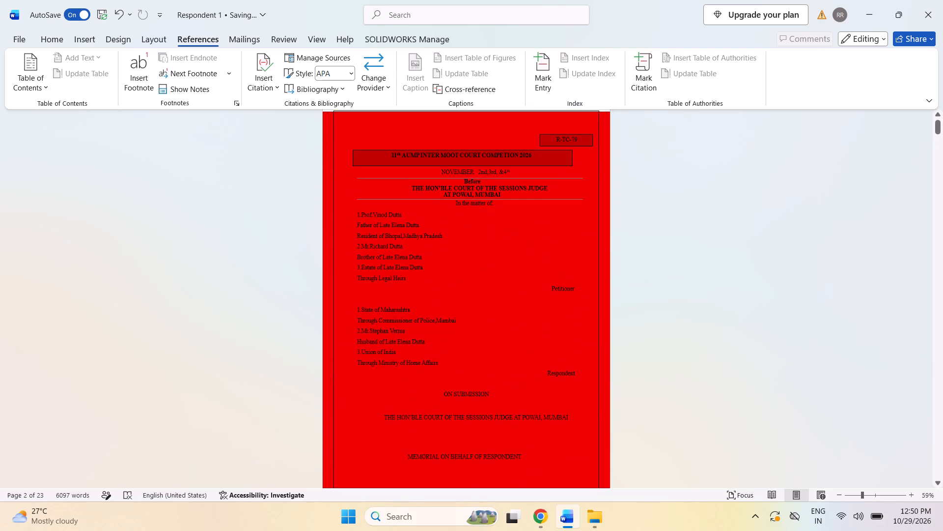
pyautogui.scroll(4, 459, 198)
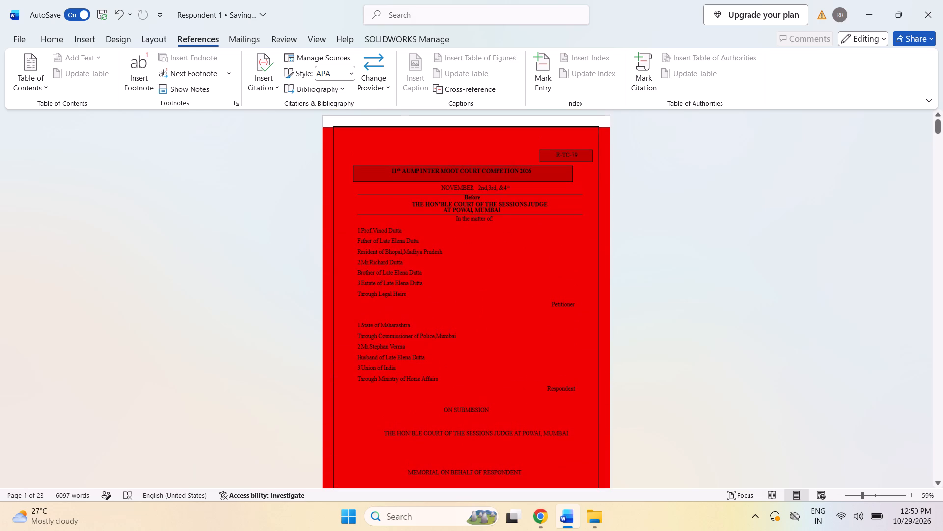
pyautogui.scroll(2, 459, 198)
pyautogui.moveTo(468, 126); pyautogui.dragTo(465, 114)
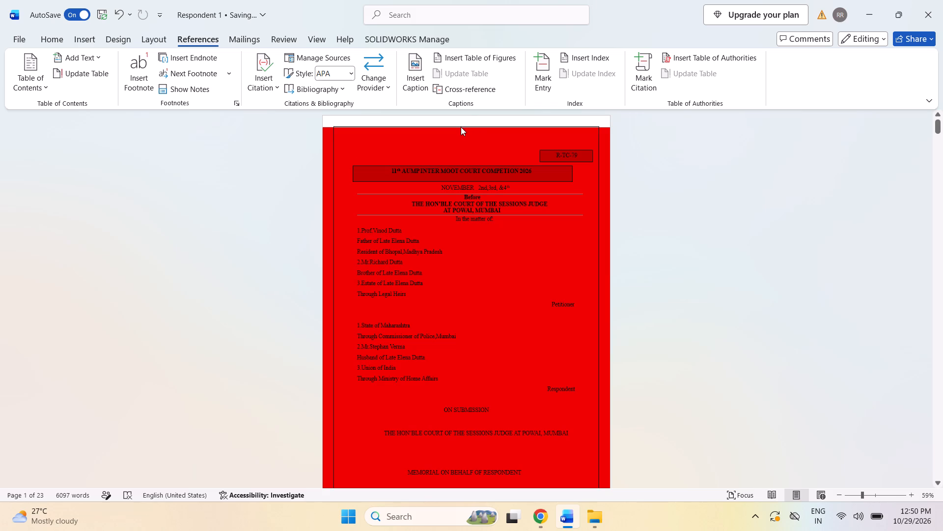
pyautogui.moveTo(361, 127); pyautogui.dragTo(364, 109)
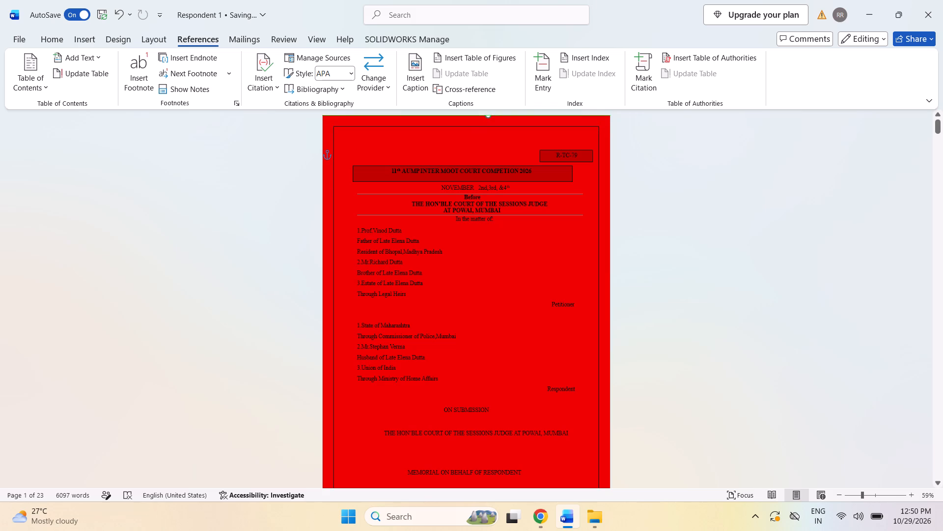
pyautogui.moveTo(364, 109); pyautogui.dragTo(364, 109)
pyautogui.moveTo(392, 126); pyautogui.dragTo(396, 100)
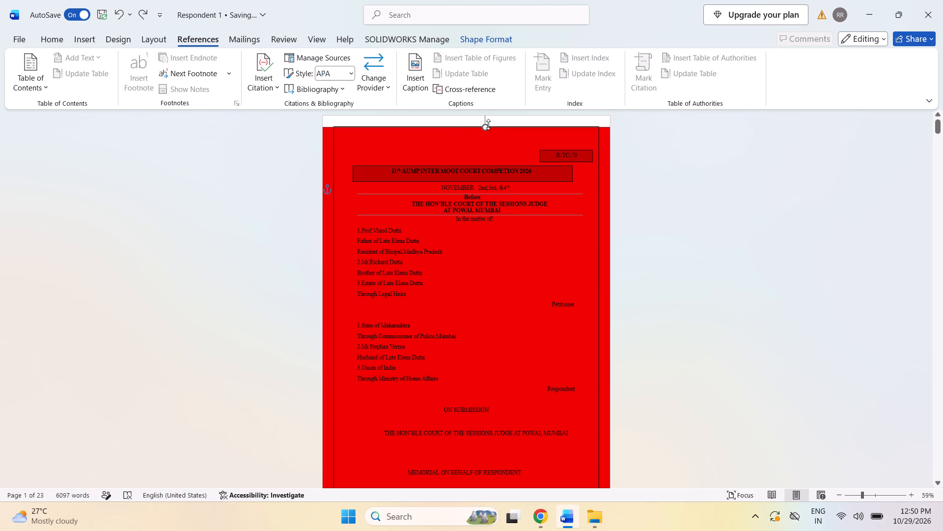
pyautogui.moveTo(483, 125); pyautogui.dragTo(486, 94)
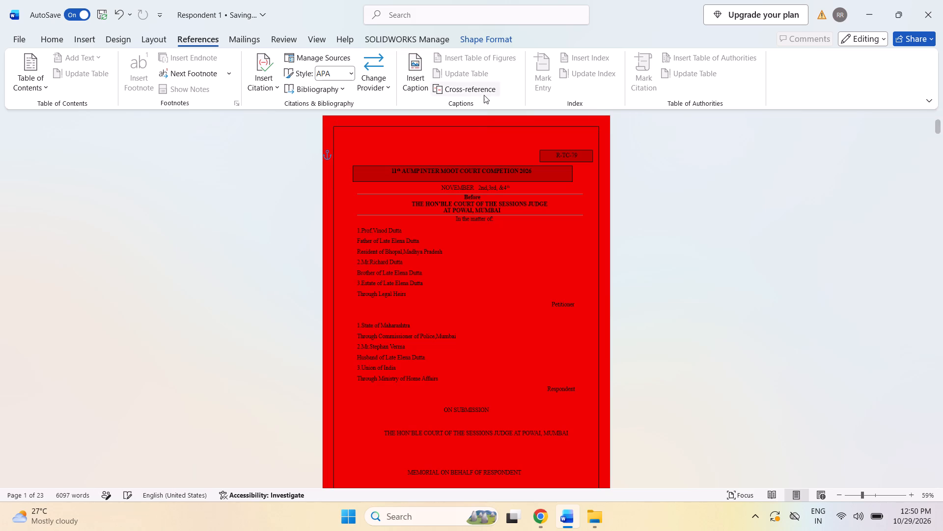
pyautogui.click(753, 168)
# Review the layout from the cover page through the table of contents and list of abbreviations to the index of authorities.
pyautogui.scroll(-6, 686, 177)
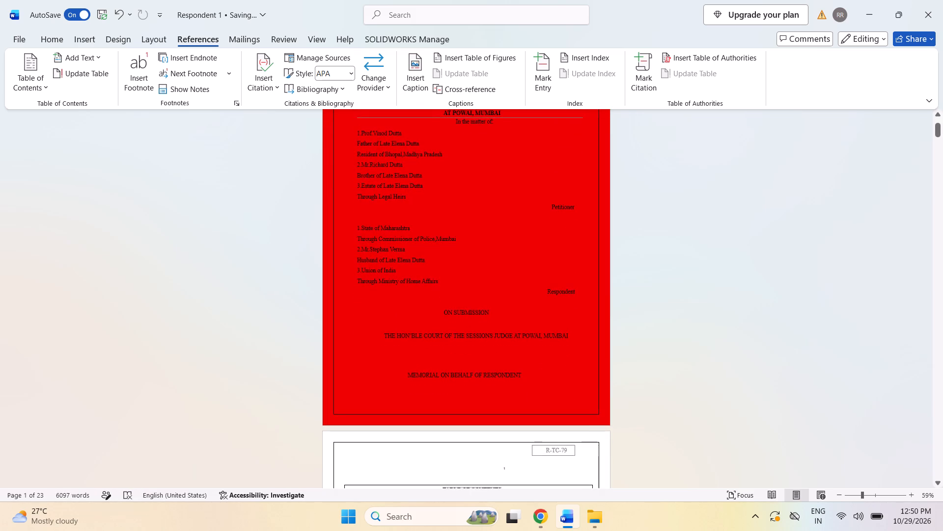
pyautogui.scroll(4, 681, 167)
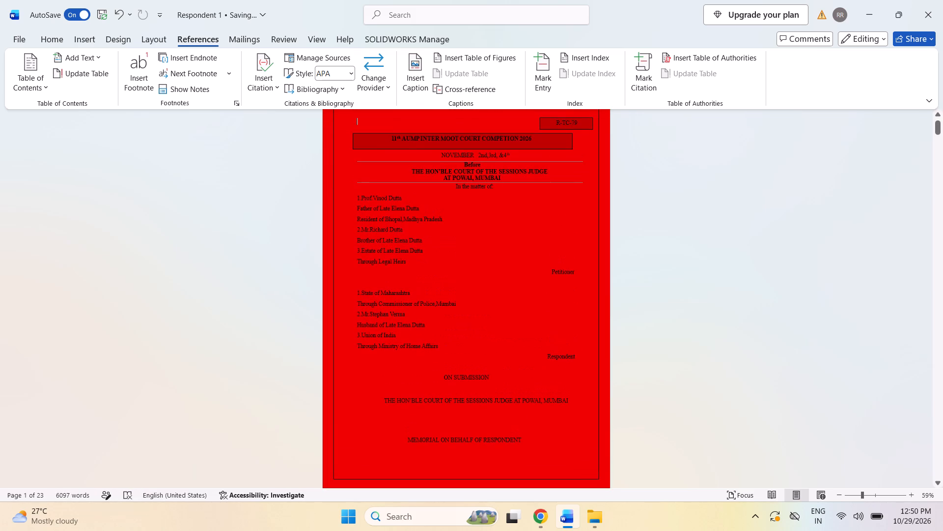
pyautogui.scroll(-6, 681, 167)
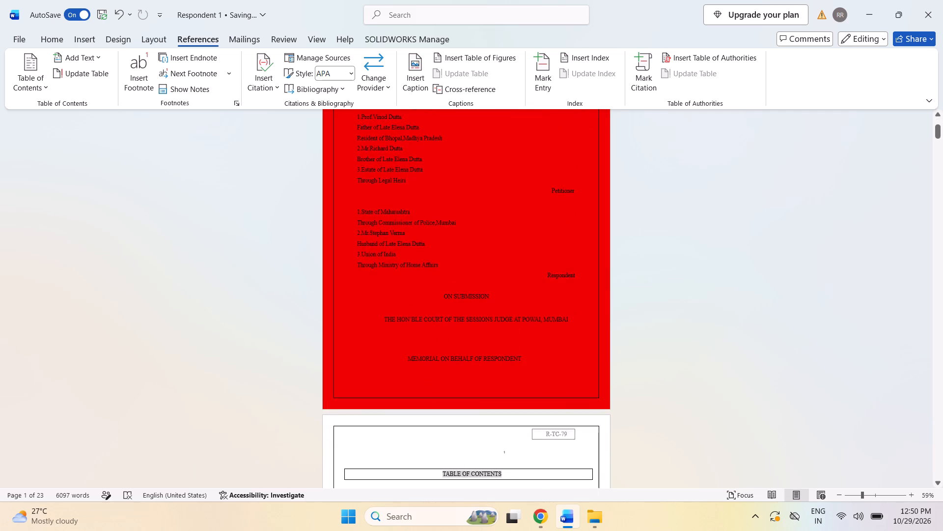
pyautogui.scroll(-6, 681, 167)
pyautogui.scroll(12, 667, 169)
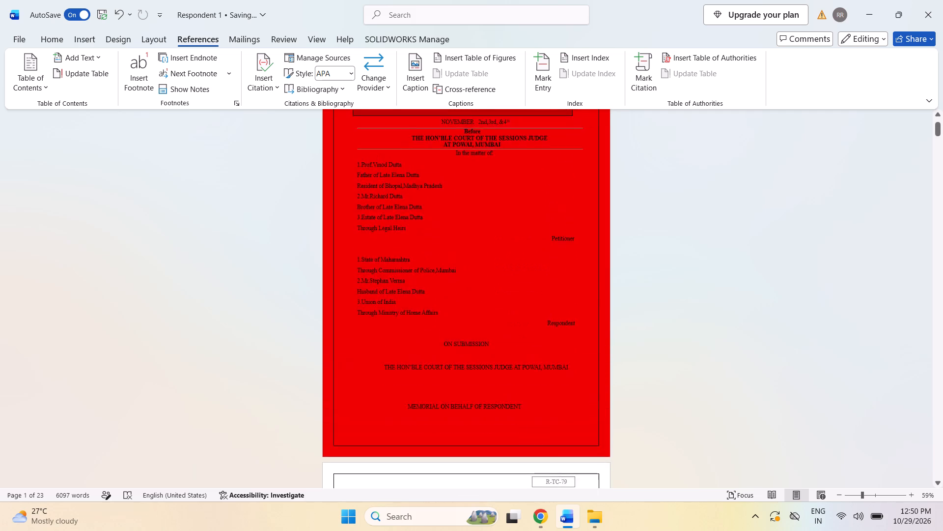
pyautogui.scroll(2, 666, 169)
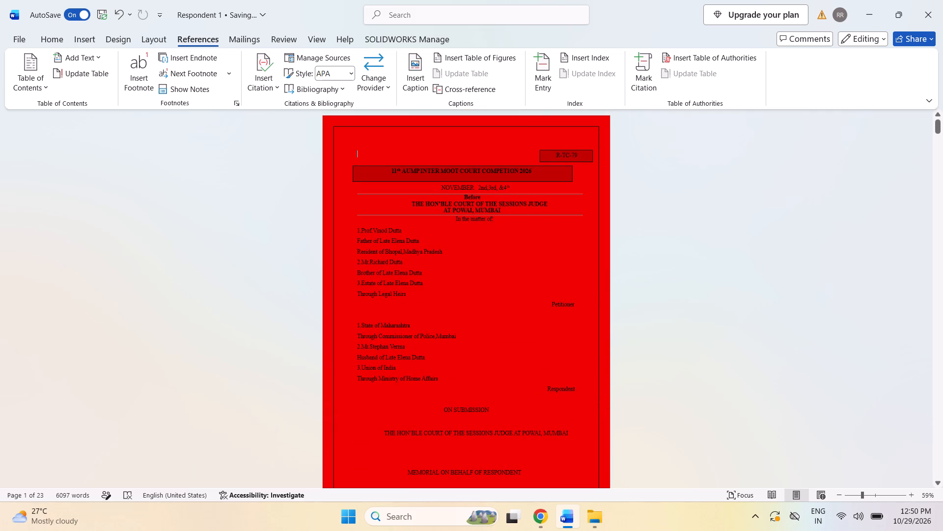
pyautogui.scroll(-8, 682, 197)
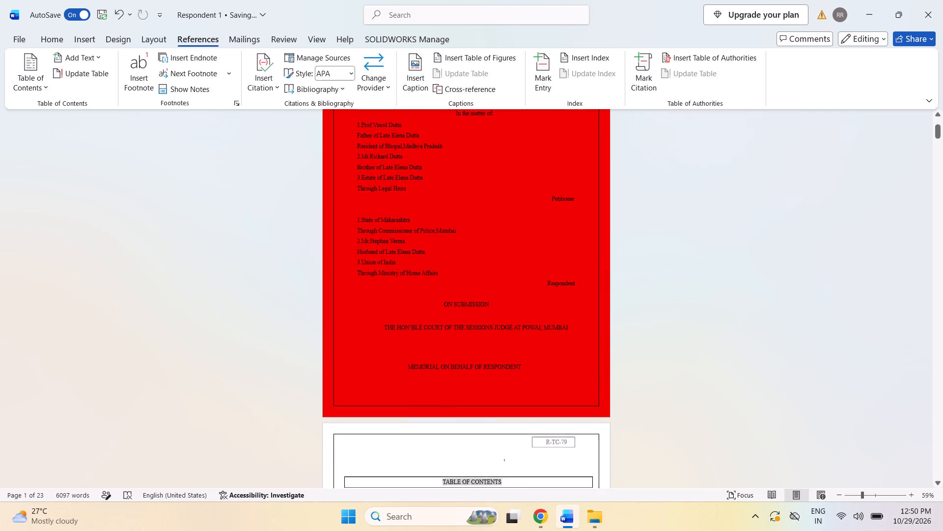
pyautogui.scroll(-20, 682, 197)
pyautogui.scroll(-8, 682, 197)
pyautogui.scroll(-14, 669, 201)
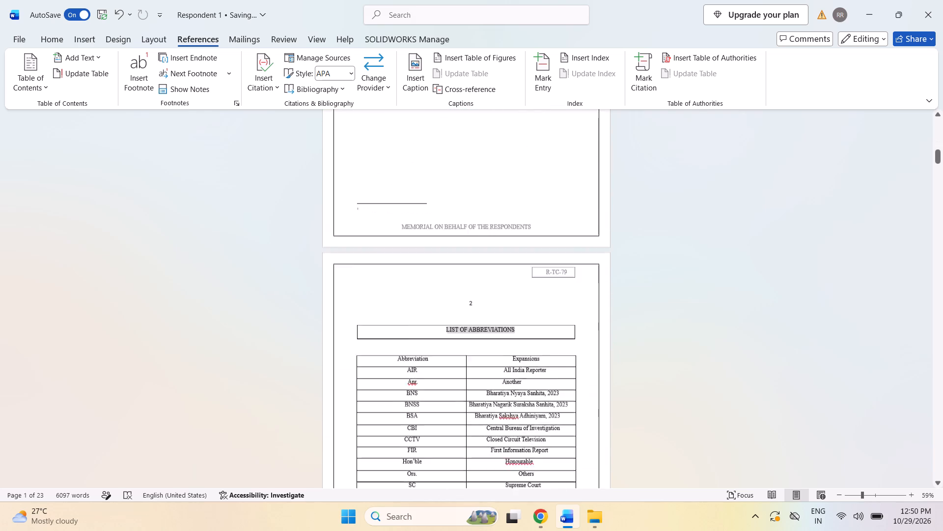
pyautogui.scroll(-9, 669, 201)
pyautogui.scroll(1, 669, 200)
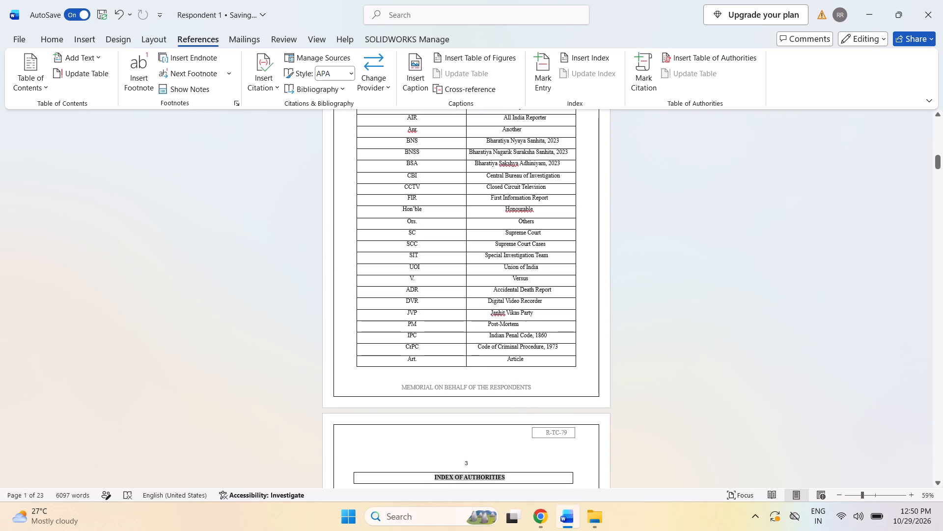
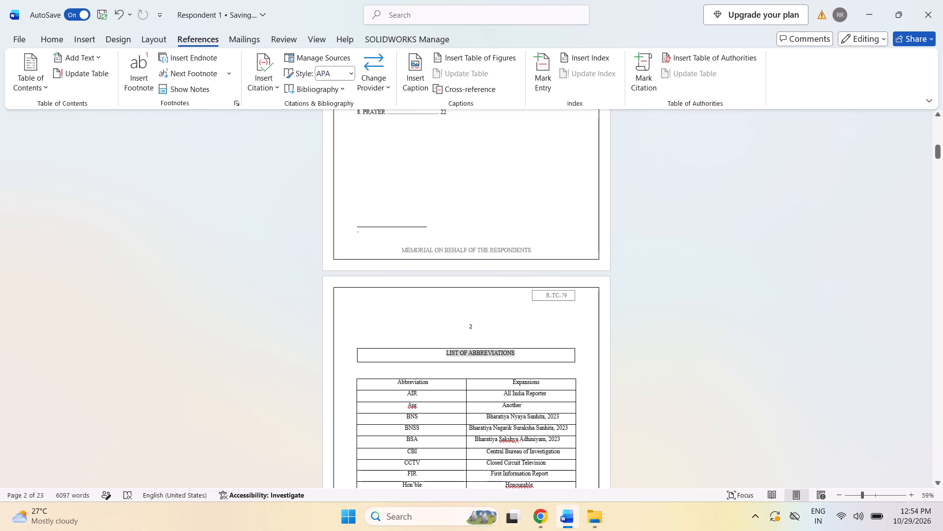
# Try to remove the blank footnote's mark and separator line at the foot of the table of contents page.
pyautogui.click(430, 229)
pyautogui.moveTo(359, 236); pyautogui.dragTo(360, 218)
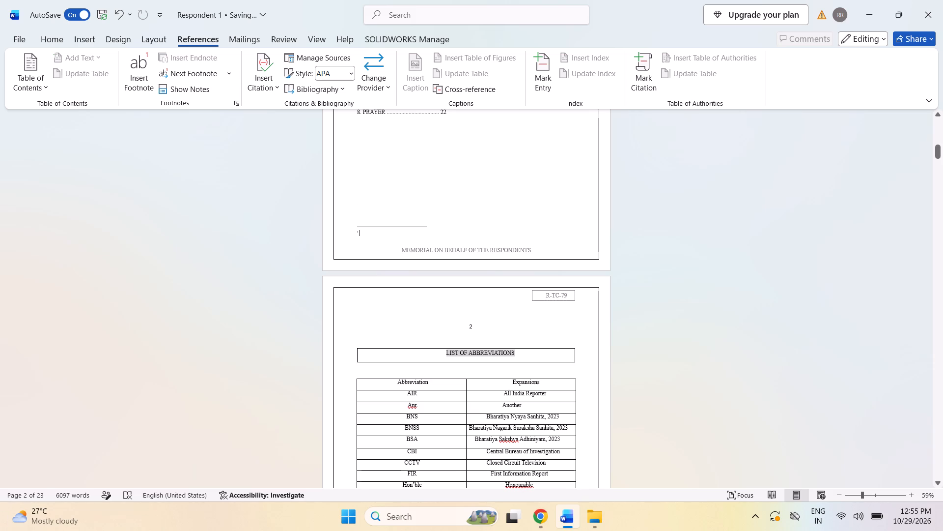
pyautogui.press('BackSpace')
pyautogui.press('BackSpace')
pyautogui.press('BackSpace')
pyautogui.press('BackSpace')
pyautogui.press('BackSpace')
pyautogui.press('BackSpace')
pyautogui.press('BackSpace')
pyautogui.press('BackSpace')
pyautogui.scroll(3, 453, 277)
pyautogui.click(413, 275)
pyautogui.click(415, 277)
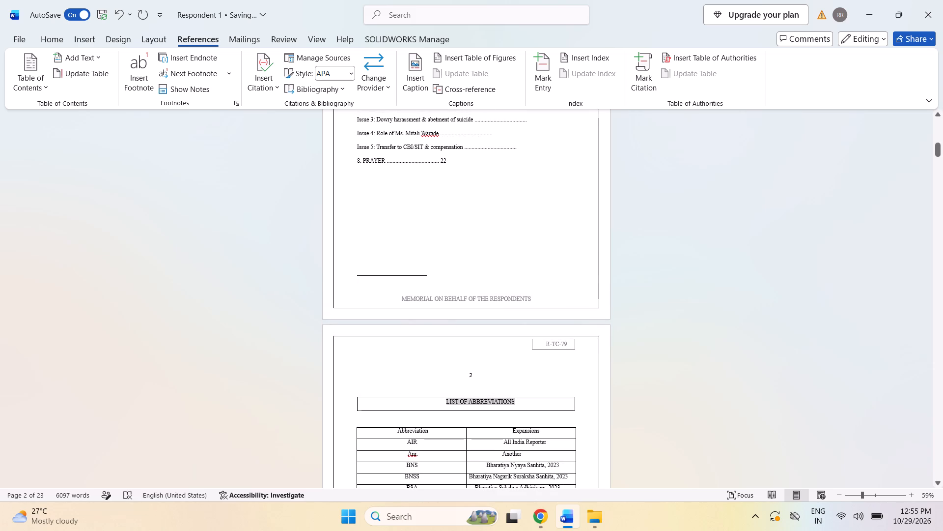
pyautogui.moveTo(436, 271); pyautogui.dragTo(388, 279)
# Undo the recent edits back through the insertion of the blank footnote, including the mark's deletion and the red background's move.
pyautogui.hotkey('ctrl', 'z')
pyautogui.hotkey('ctrl', 'z')
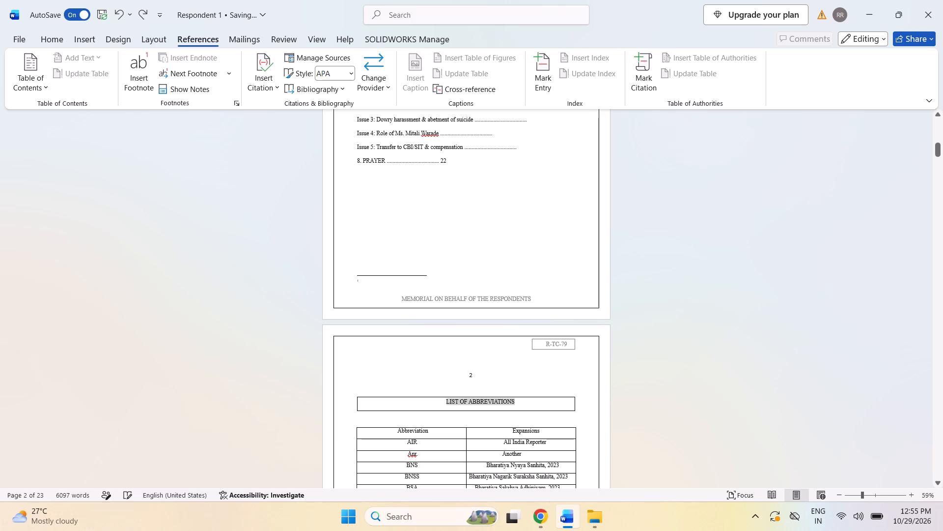
pyautogui.hotkey('ctrl', 'z')
pyautogui.scroll(3, 413, 267)
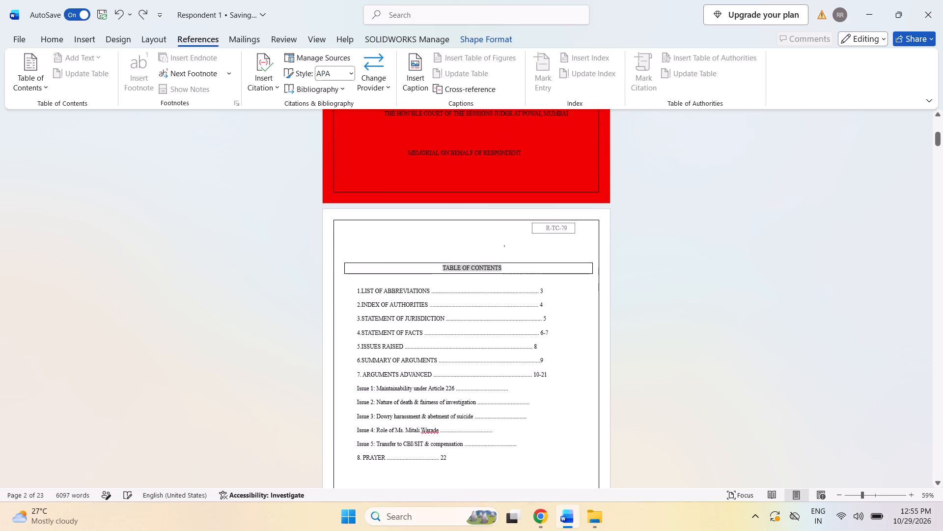
pyautogui.scroll(2, 403, 258)
pyautogui.hotkey('ctrl', 'z')
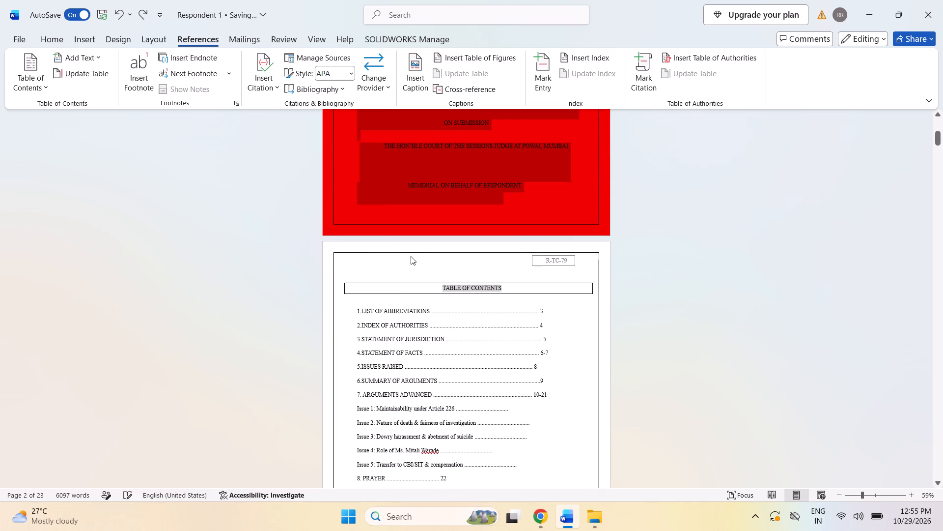
# Check the page layout and page numbering from the cover page through the table of contents to the list of abbreviations.
pyautogui.scroll(5, 411, 254)
pyautogui.scroll(-19, 406, 253)
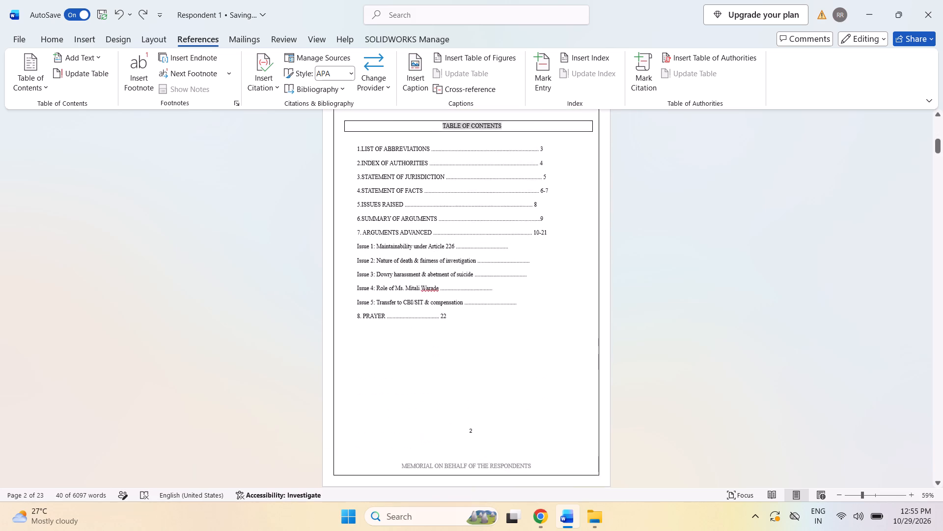
pyautogui.scroll(-4, 430, 250)
pyautogui.scroll(2, 431, 249)
pyautogui.scroll(-2, 442, 246)
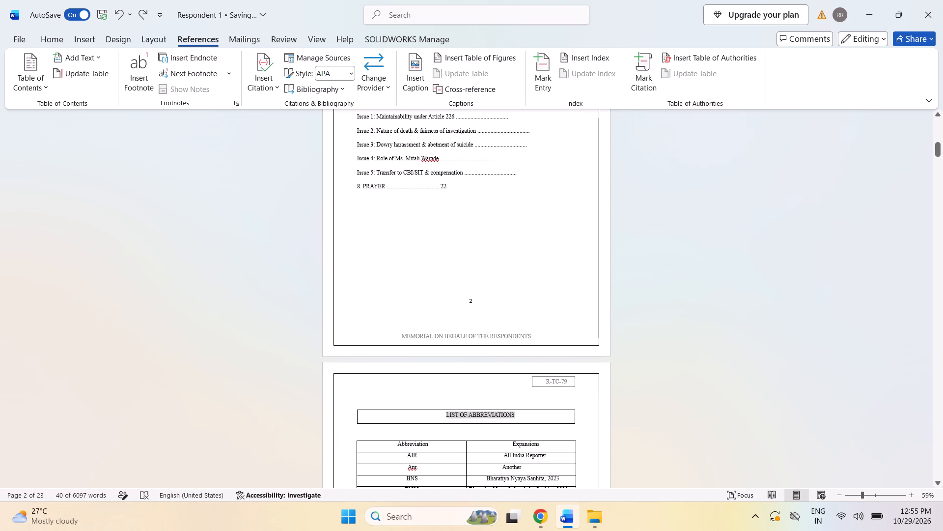
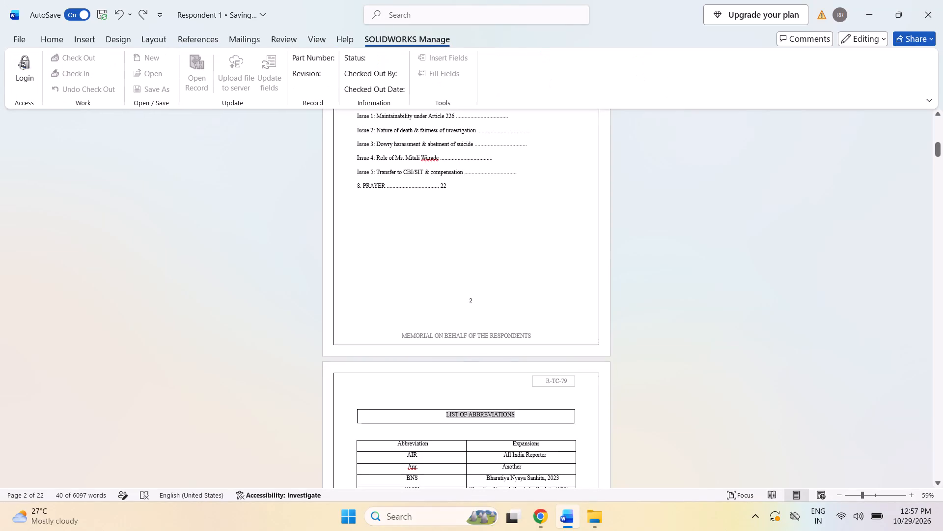
# Check the memorial's page layout and page numbering from the table of contents through to the final Prayer page.
pyautogui.scroll(1, 502, 67)
pyautogui.scroll(-4, 500, 72)
pyautogui.scroll(5, 500, 73)
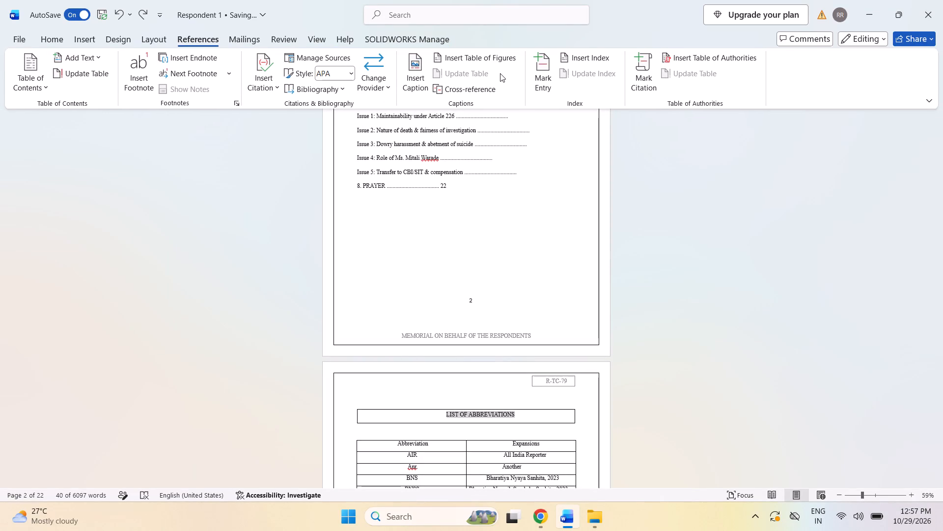
pyautogui.click(78, 39)
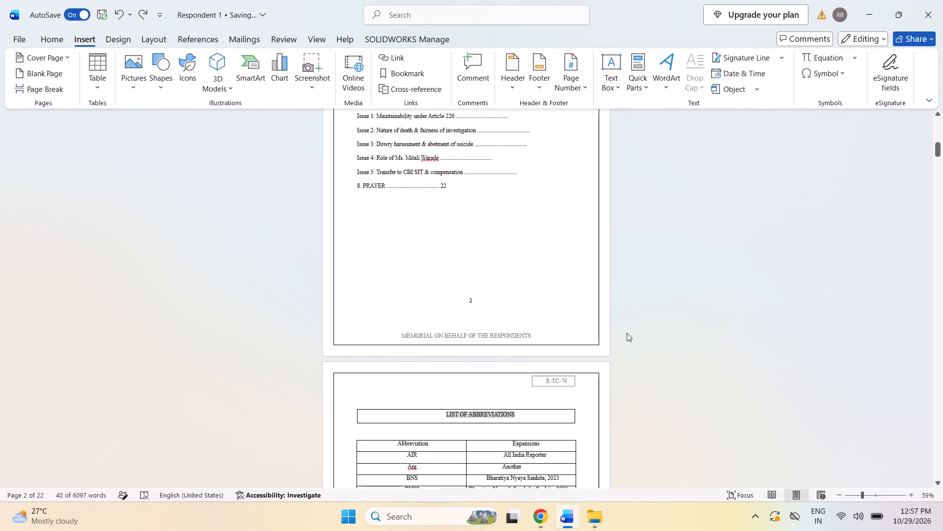
pyautogui.scroll(-20, 652, 309)
pyautogui.scroll(-7, 652, 309)
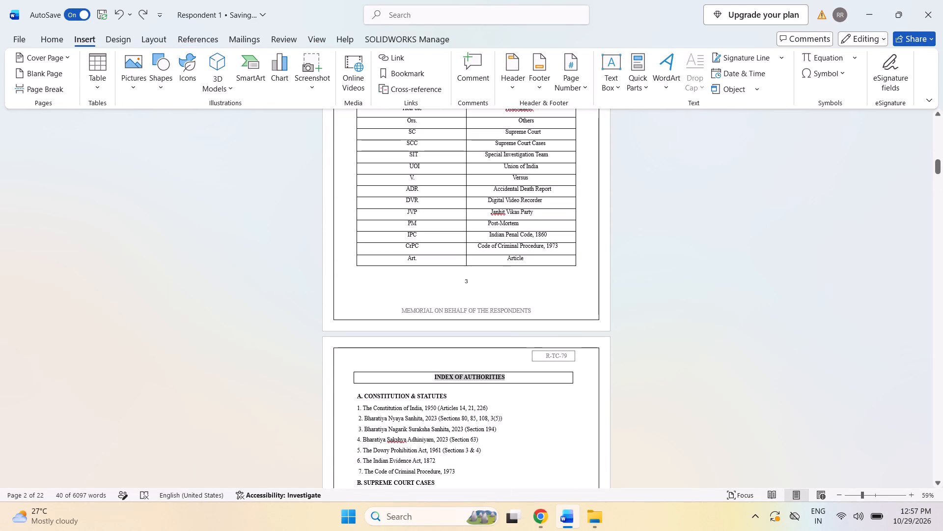
pyautogui.moveTo(936, 168); pyautogui.dragTo(942, 530)
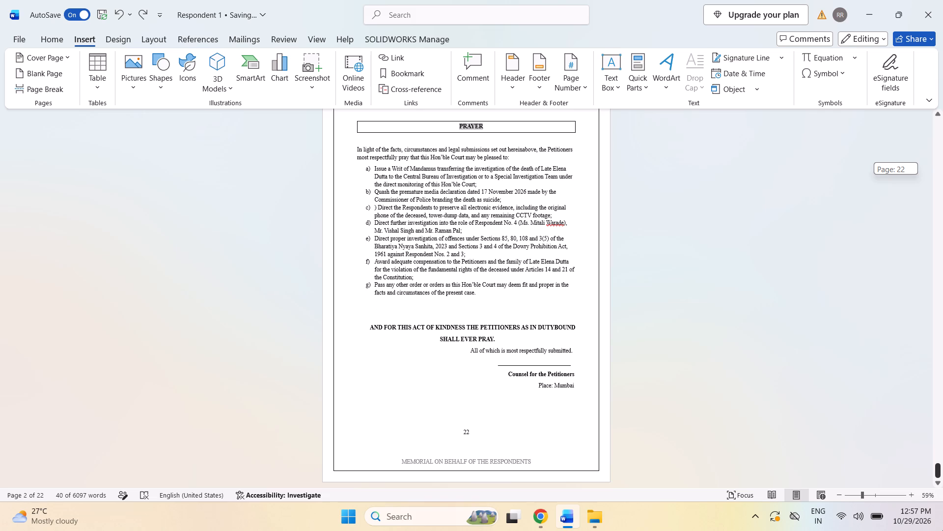
pyautogui.moveTo(942, 530); pyautogui.dragTo(939, 507)
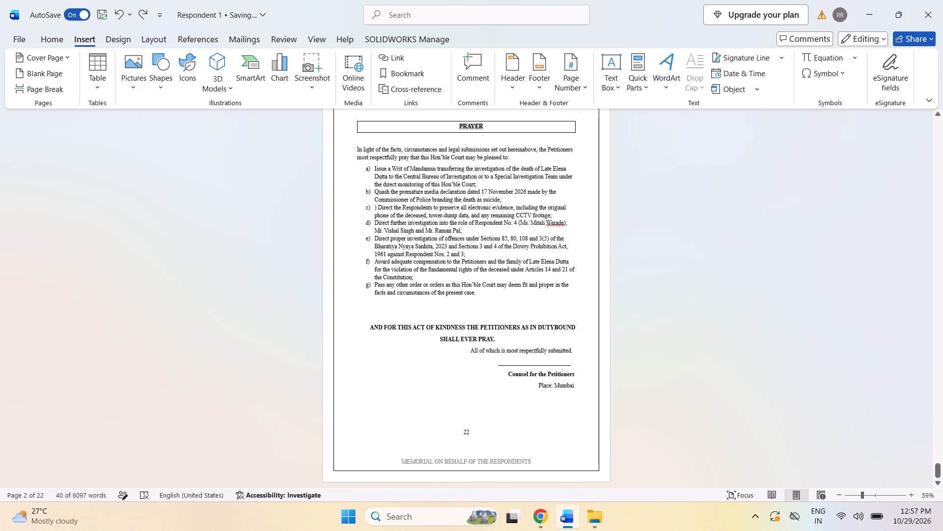
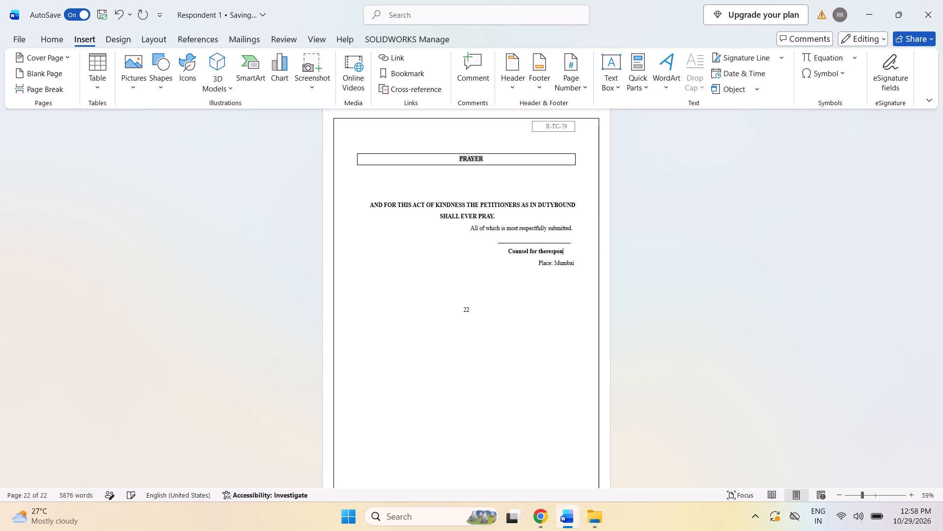
# Complete the signature line on the Prayer page so it reads "Counsel for the respondent", with a space before "respondent".
pyautogui.write('dent')
pyautogui.click(546, 254)
pyautogui.press('space')
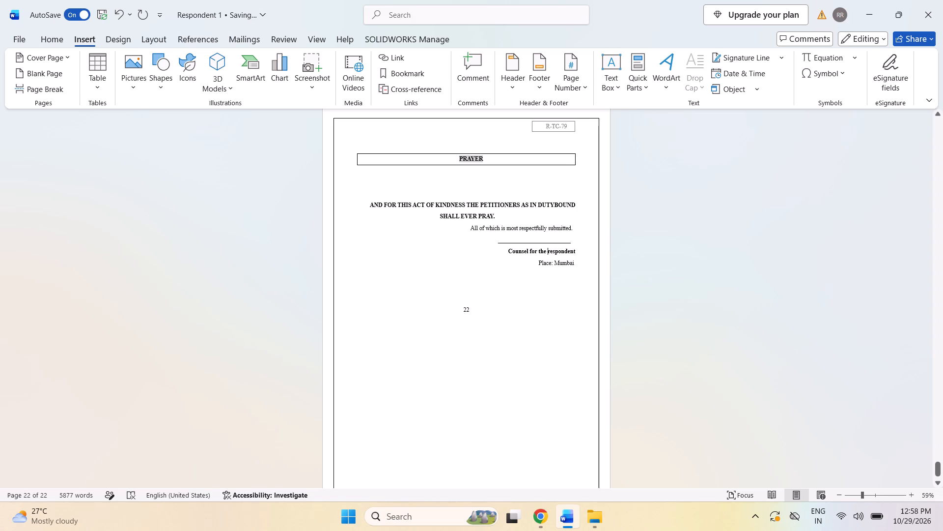
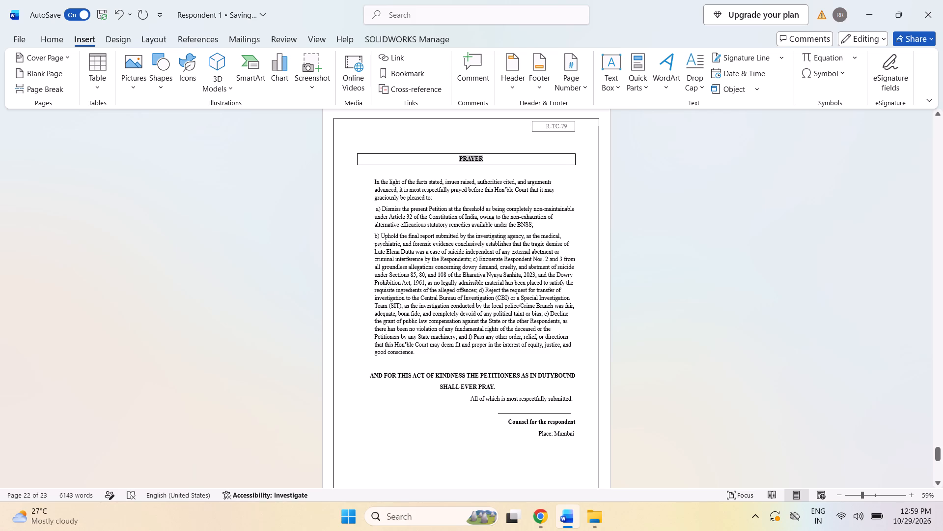
# Split the Prayer's run-on list so that clauses c), d), e) and f) each start on their own paragraph.
pyautogui.click(471, 259)
pyautogui.press('Return')
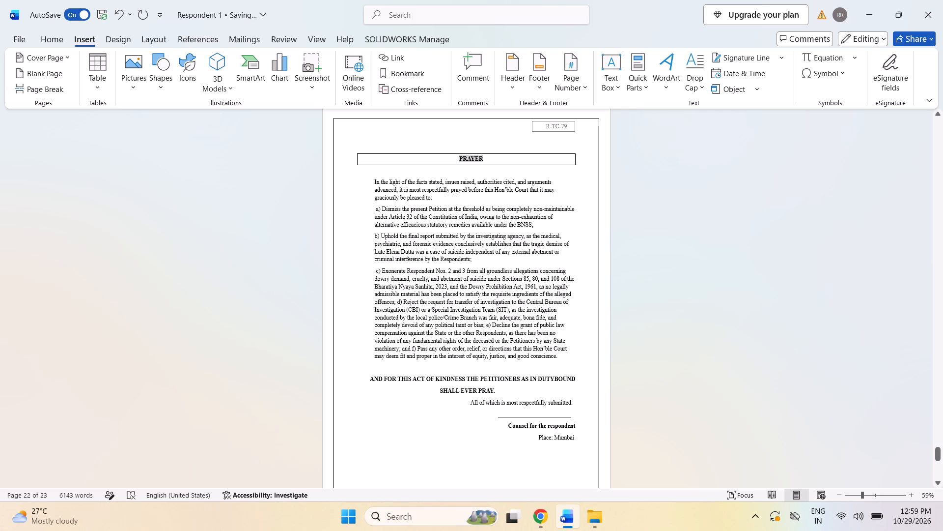
pyautogui.click(396, 302)
pyautogui.press('Return')
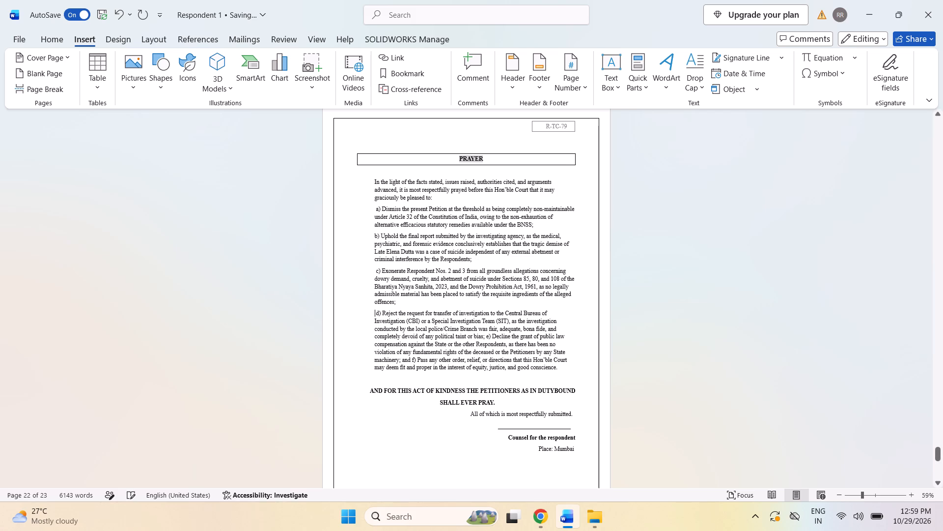
pyautogui.click(485, 336)
pyautogui.press('Return')
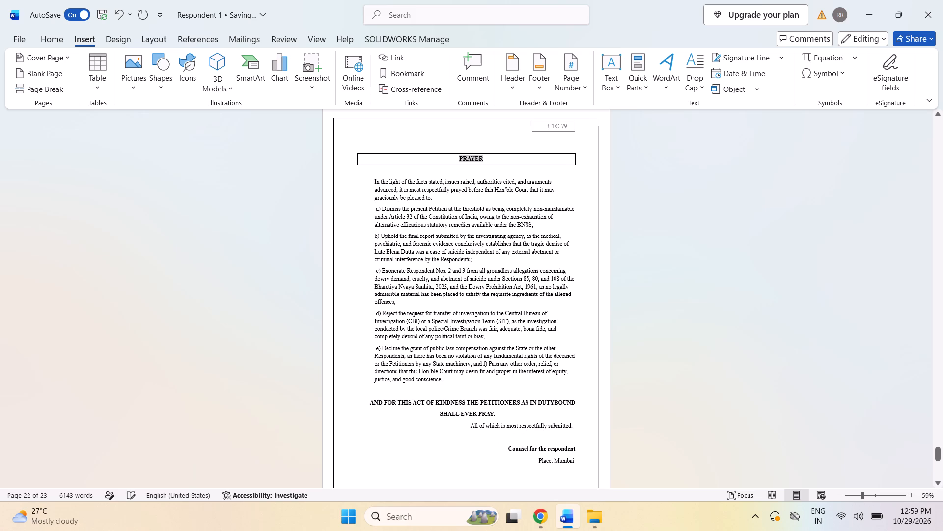
pyautogui.click(481, 363)
pyautogui.press('Return')
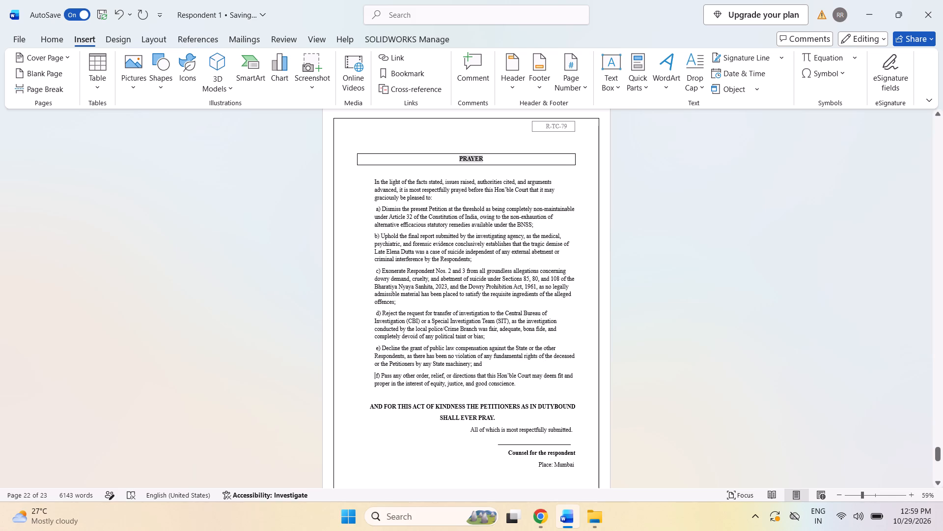
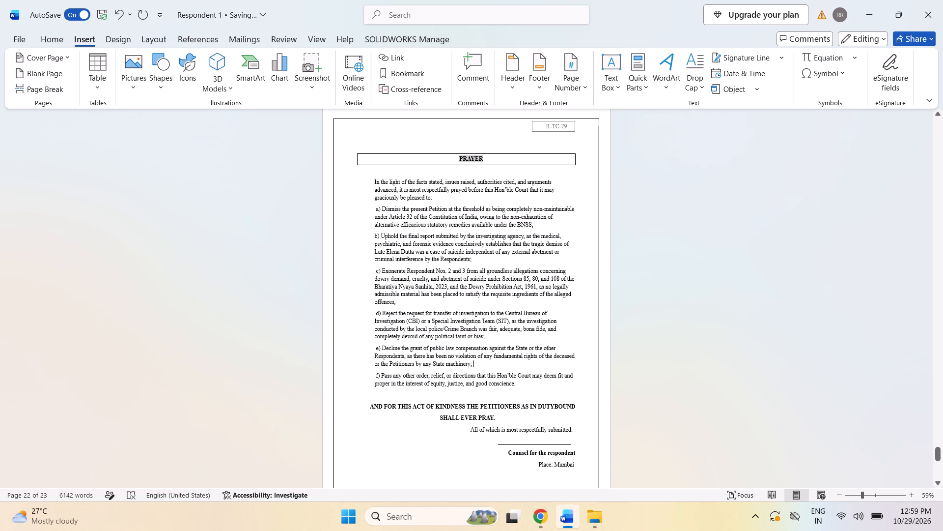
# Delete clause c) on exonerating Respondent Nos. 2 and 3 from the Prayer.
pyautogui.press('BackSpace')
pyautogui.moveTo(372, 270); pyautogui.dragTo(397, 305)
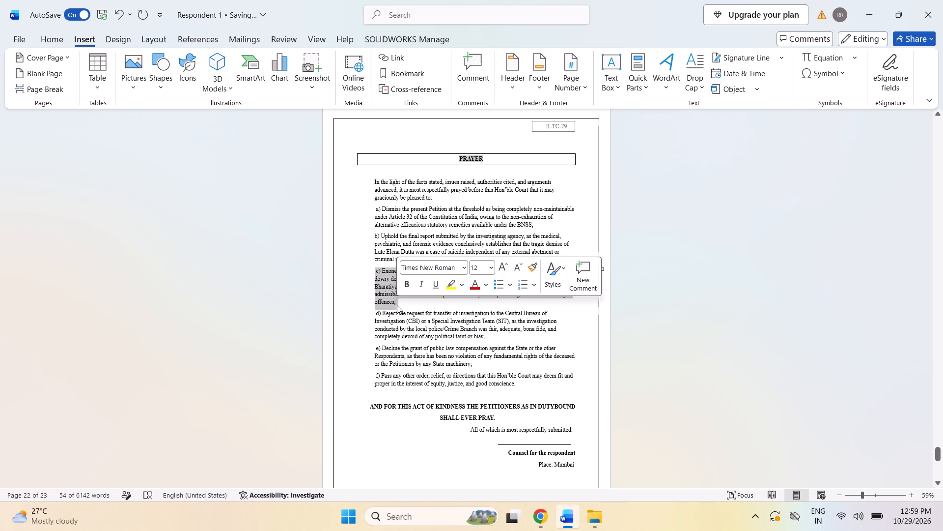
pyautogui.press('BackSpace')
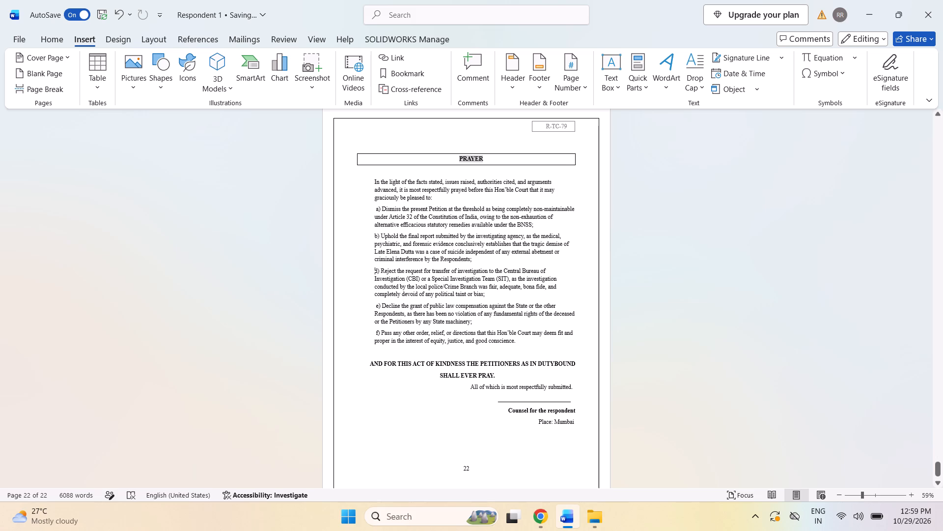
# Apply Times New Roman to the Prayer's text from the opening line through clause f).
pyautogui.moveTo(367, 181); pyautogui.dragTo(504, 367)
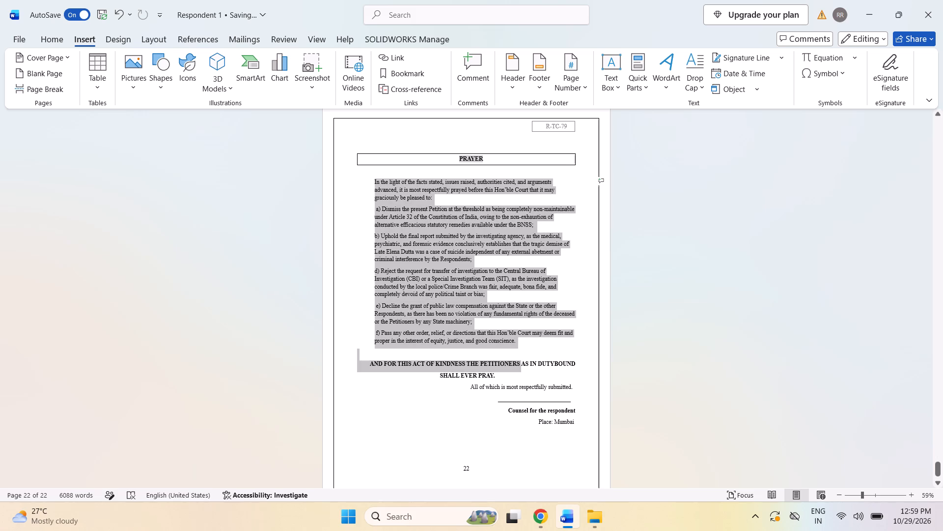
pyautogui.moveTo(504, 367); pyautogui.dragTo(520, 345)
pyautogui.click(589, 309)
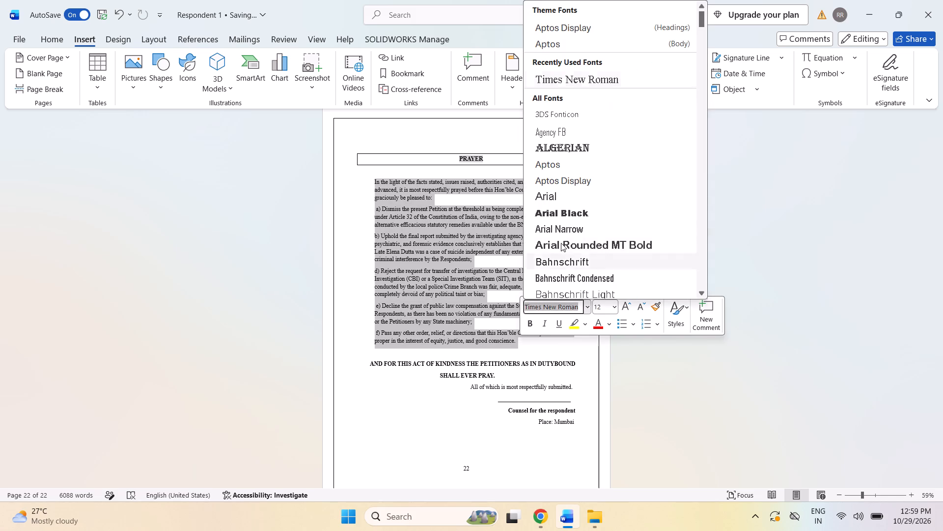
pyautogui.click(566, 82)
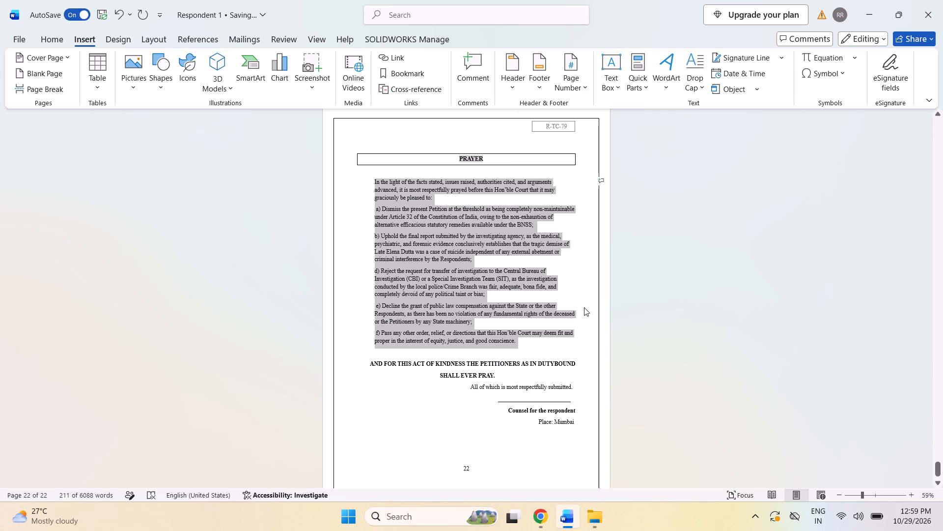
pyautogui.click(652, 229)
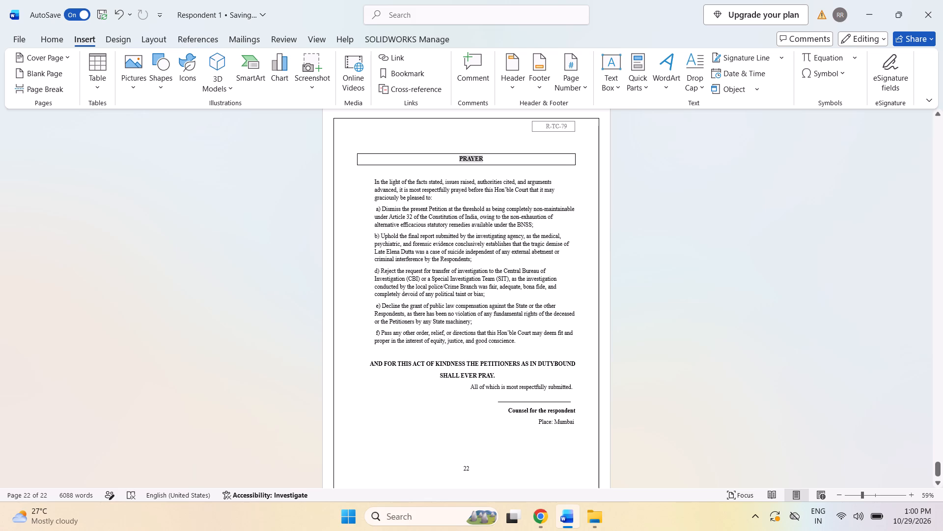
# Delete clause e) on declining public law compensation from the Prayer.
pyautogui.click(366, 329)
pyautogui.moveTo(374, 304); pyautogui.dragTo(471, 321)
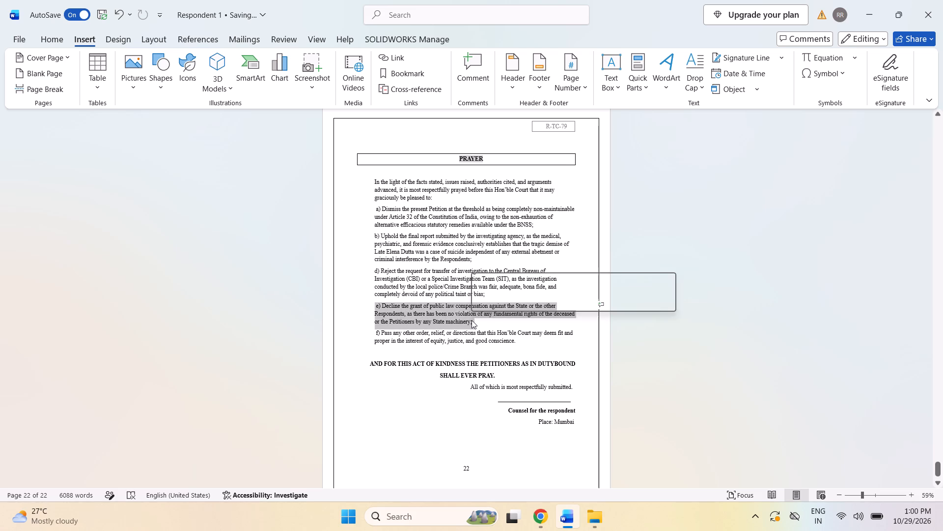
pyautogui.press('BackSpace')
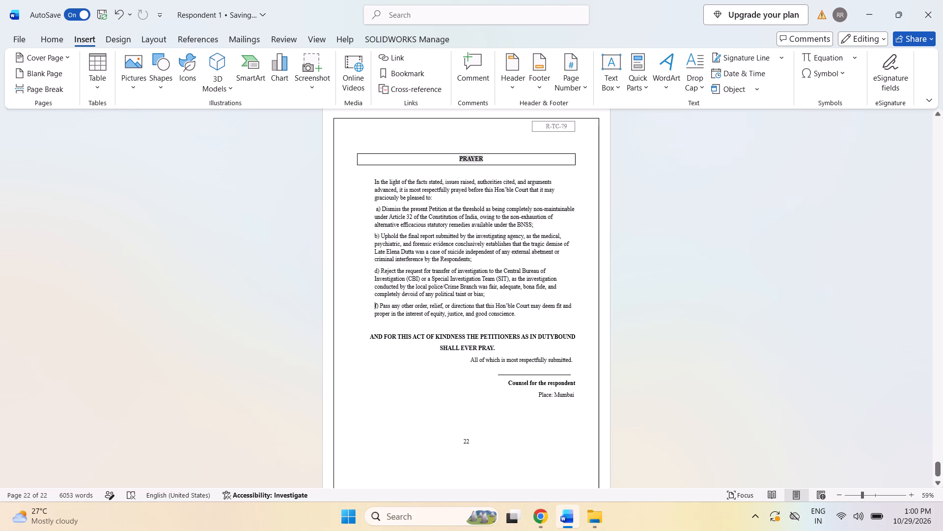
# Reletter the transfer-of-investigation clause as c) and the final "Pass any other order" clause as e).
pyautogui.click(377, 270)
pyautogui.press('BackSpace')
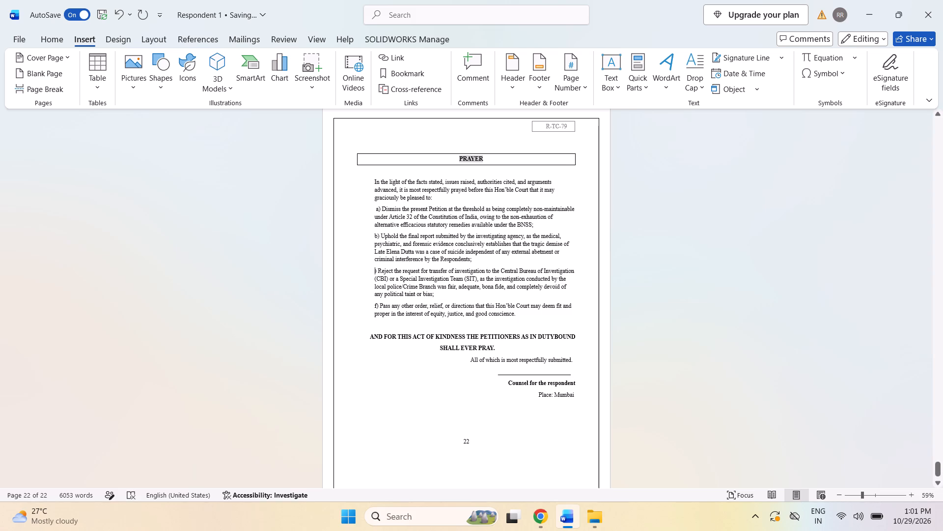
pyautogui.press('c')
pyautogui.click(376, 307)
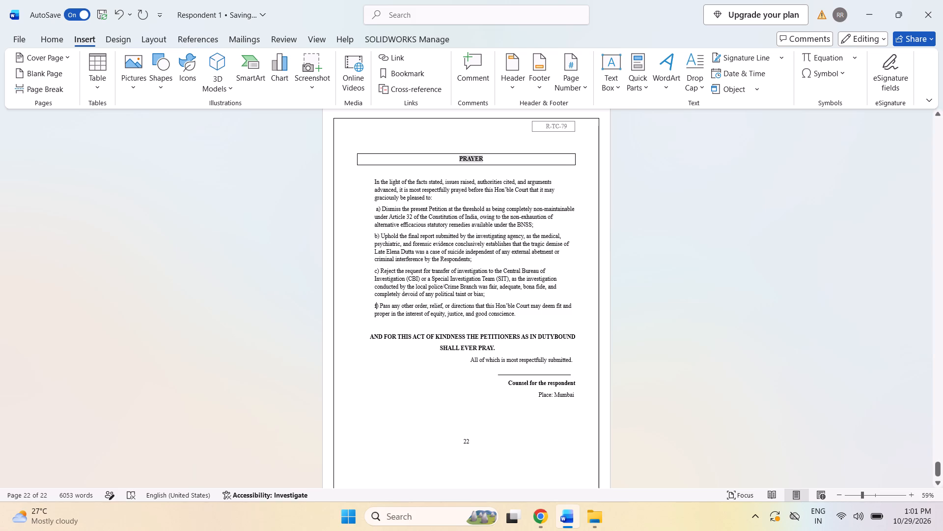
pyautogui.press('BackSpace')
pyautogui.press('e')
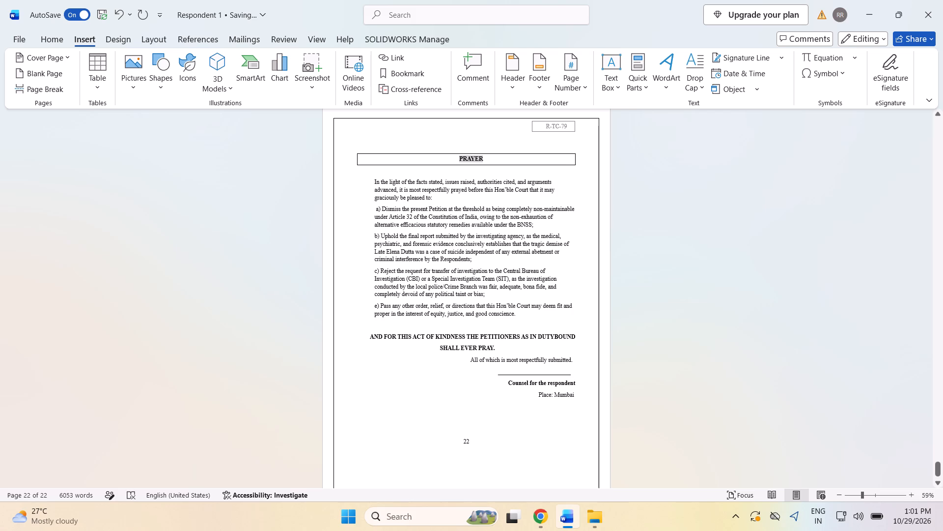
# Delete the letter e from the final clause and the a) marker from the "Dismiss the present Petition" clause.
pyautogui.press('BackSpace')
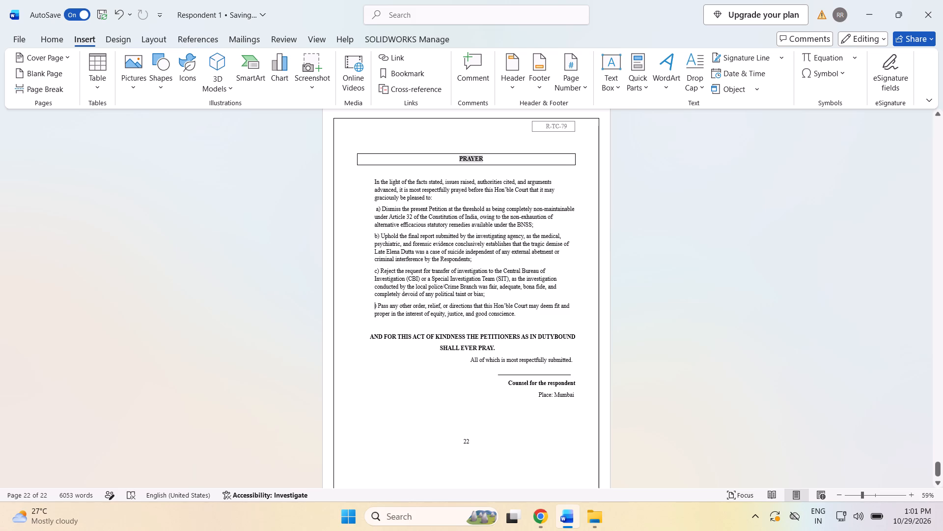
pyautogui.click(380, 210)
pyautogui.press('BackSpace')
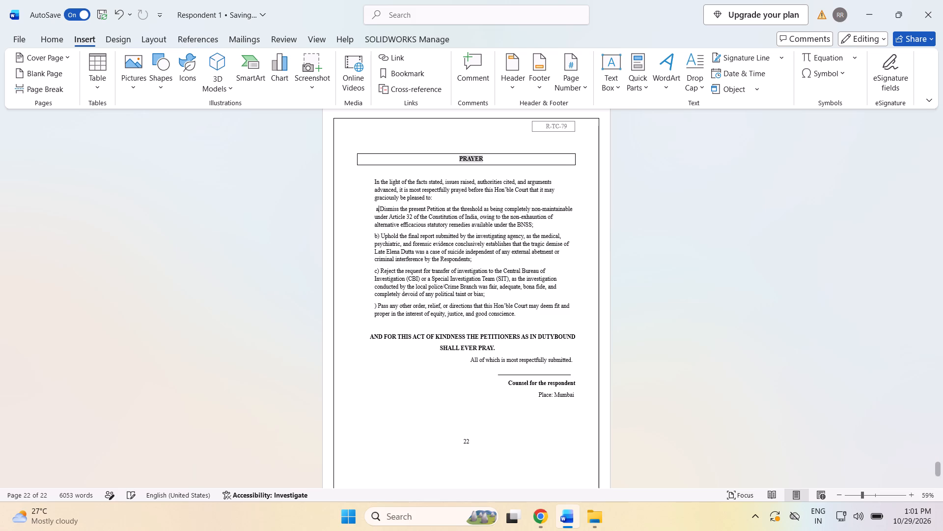
pyautogui.press('BackSpace')
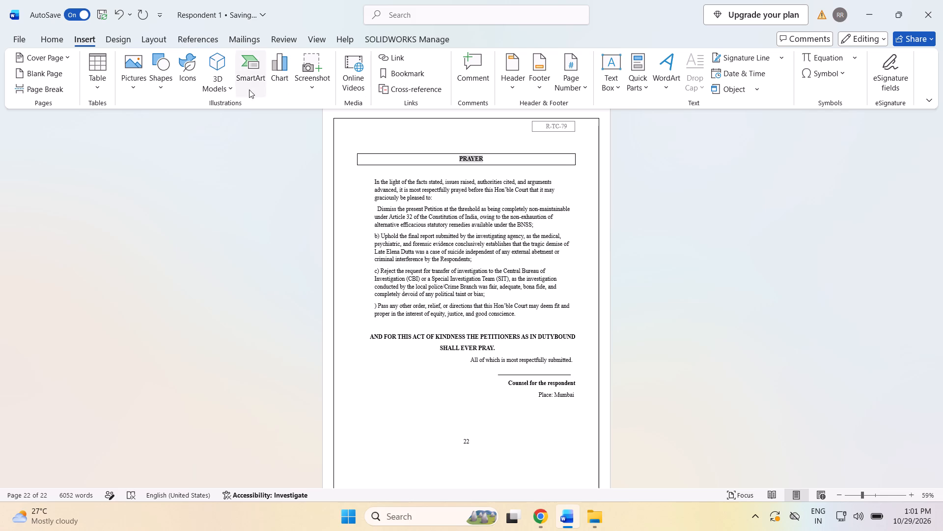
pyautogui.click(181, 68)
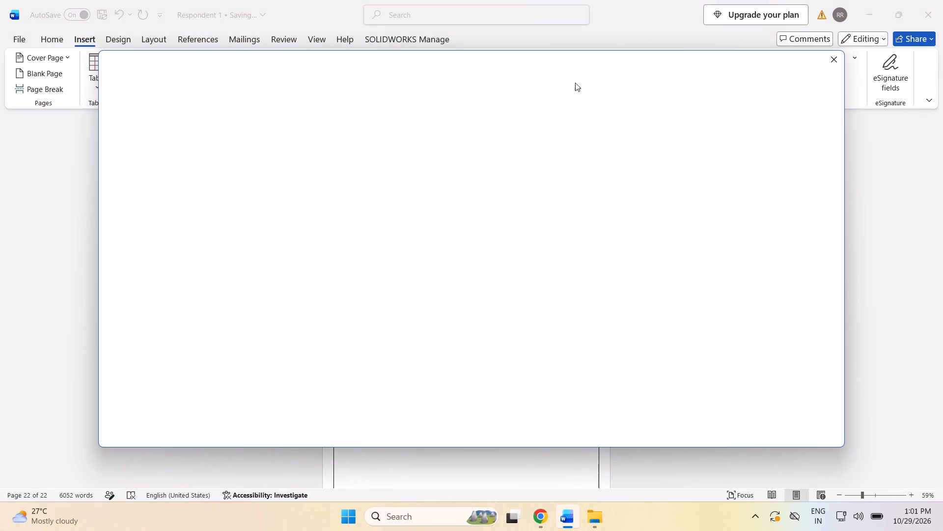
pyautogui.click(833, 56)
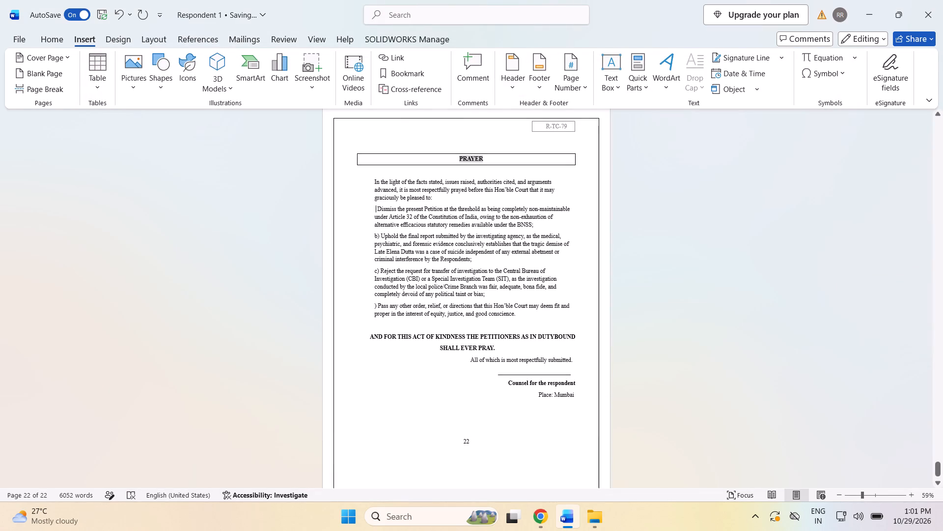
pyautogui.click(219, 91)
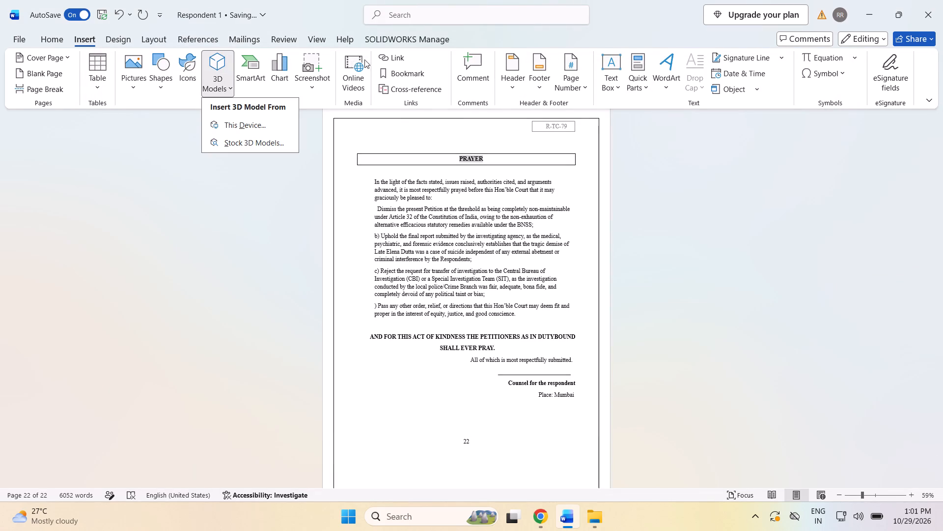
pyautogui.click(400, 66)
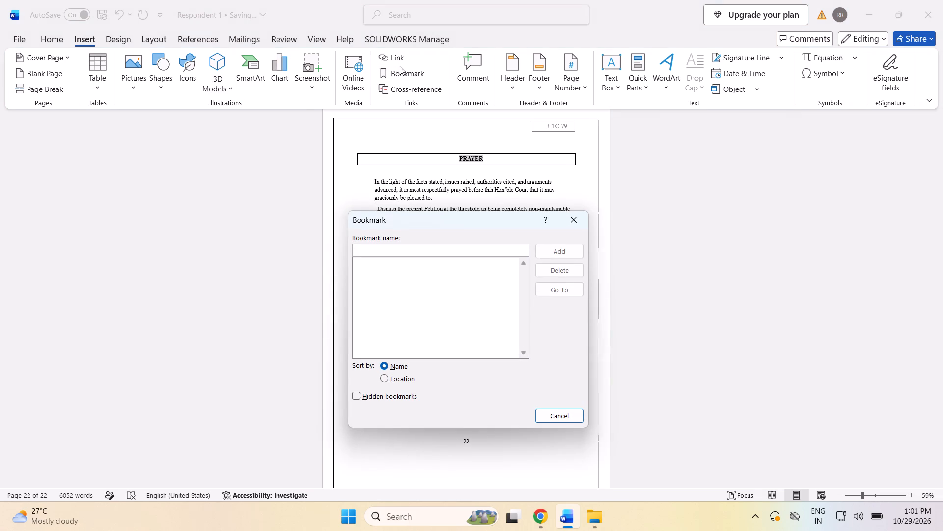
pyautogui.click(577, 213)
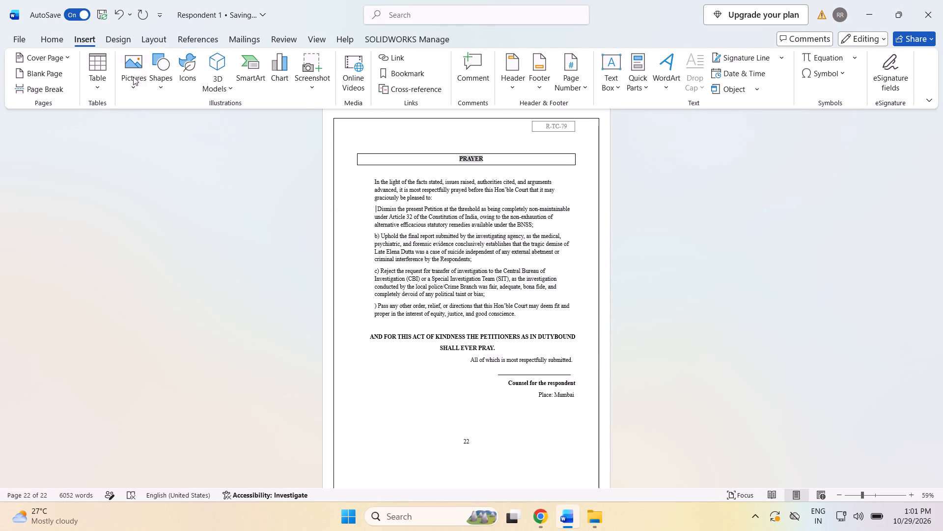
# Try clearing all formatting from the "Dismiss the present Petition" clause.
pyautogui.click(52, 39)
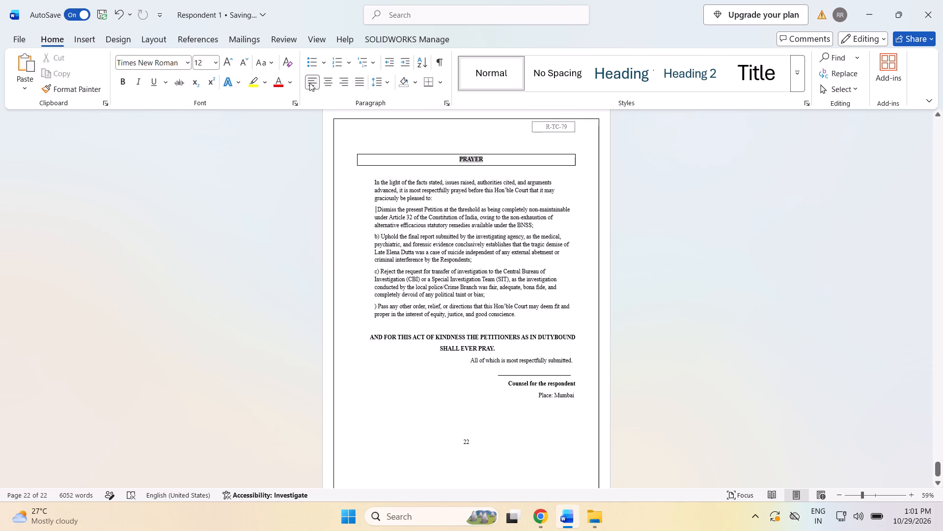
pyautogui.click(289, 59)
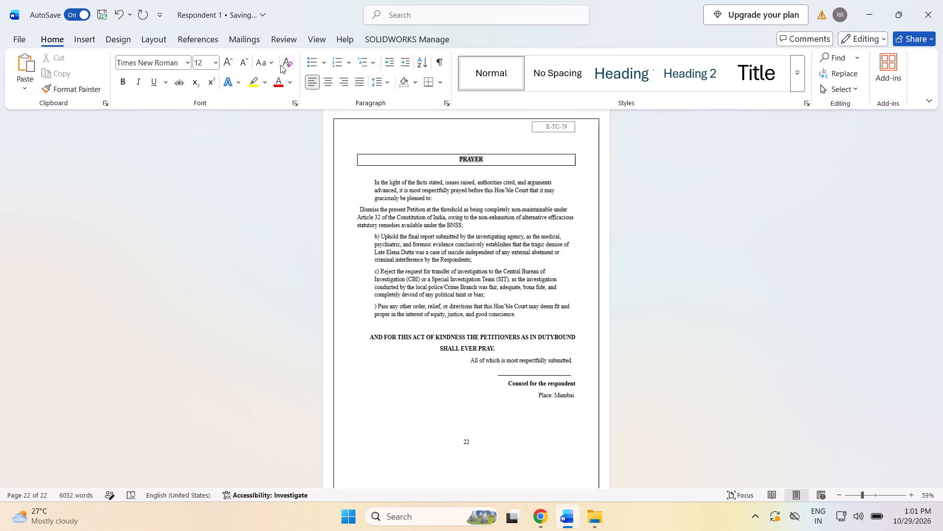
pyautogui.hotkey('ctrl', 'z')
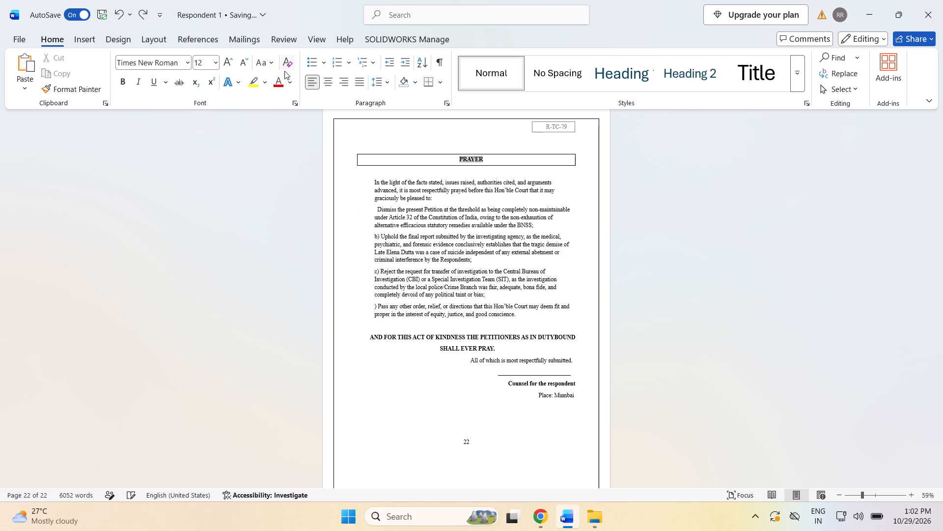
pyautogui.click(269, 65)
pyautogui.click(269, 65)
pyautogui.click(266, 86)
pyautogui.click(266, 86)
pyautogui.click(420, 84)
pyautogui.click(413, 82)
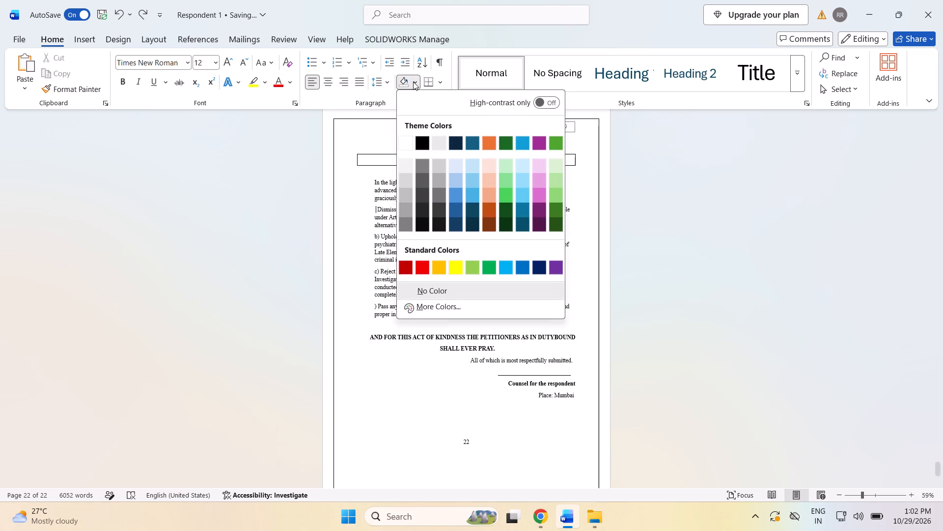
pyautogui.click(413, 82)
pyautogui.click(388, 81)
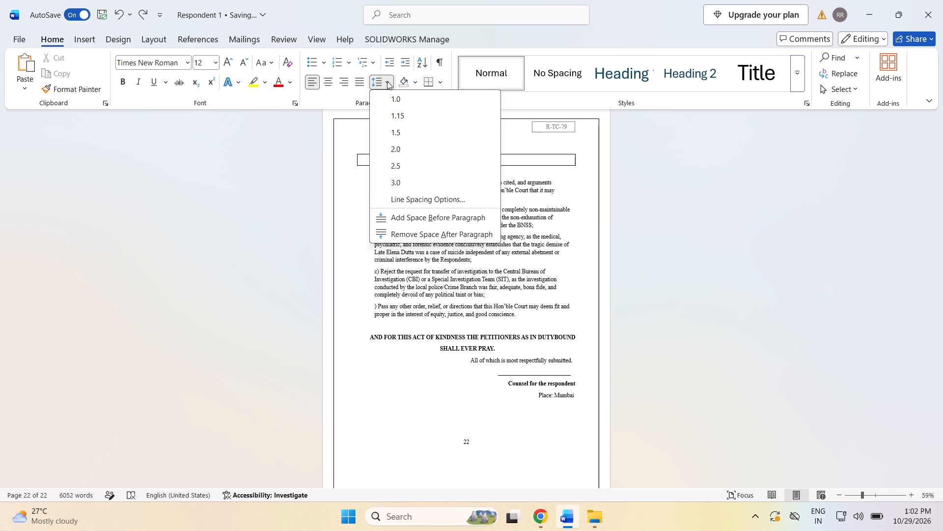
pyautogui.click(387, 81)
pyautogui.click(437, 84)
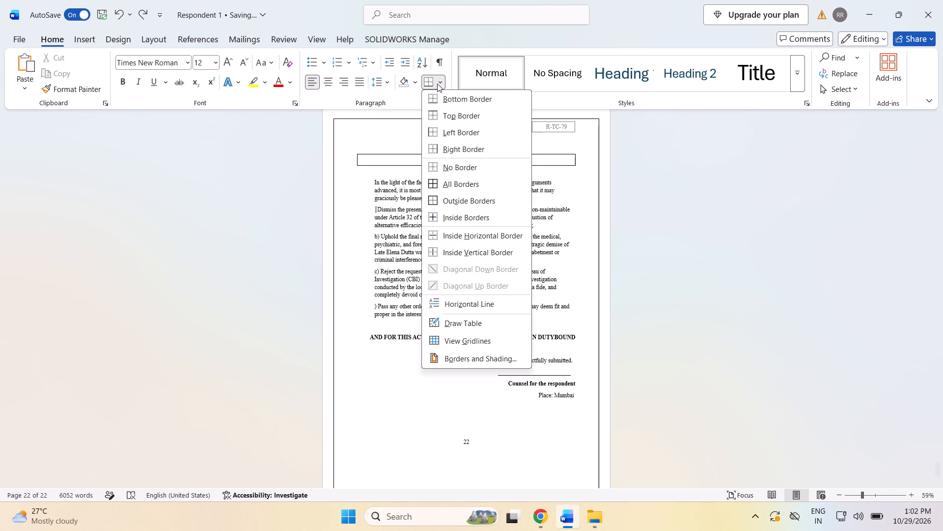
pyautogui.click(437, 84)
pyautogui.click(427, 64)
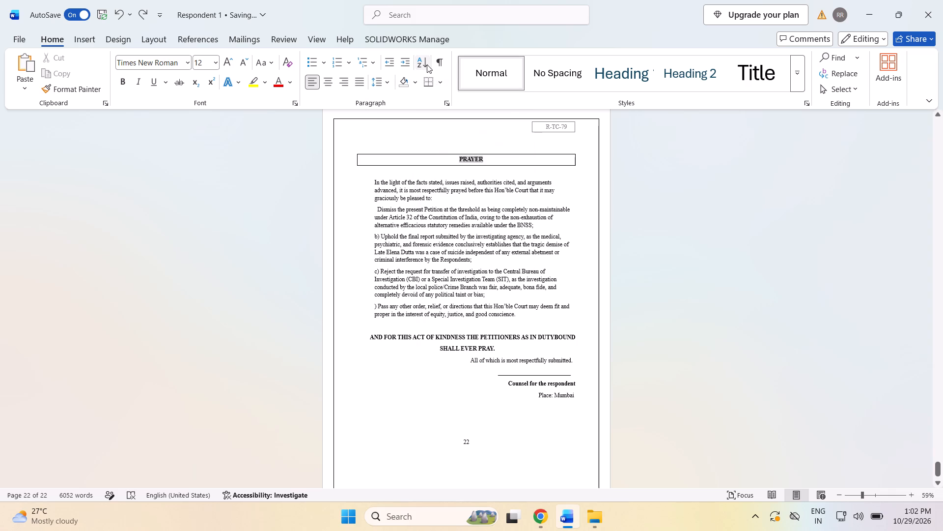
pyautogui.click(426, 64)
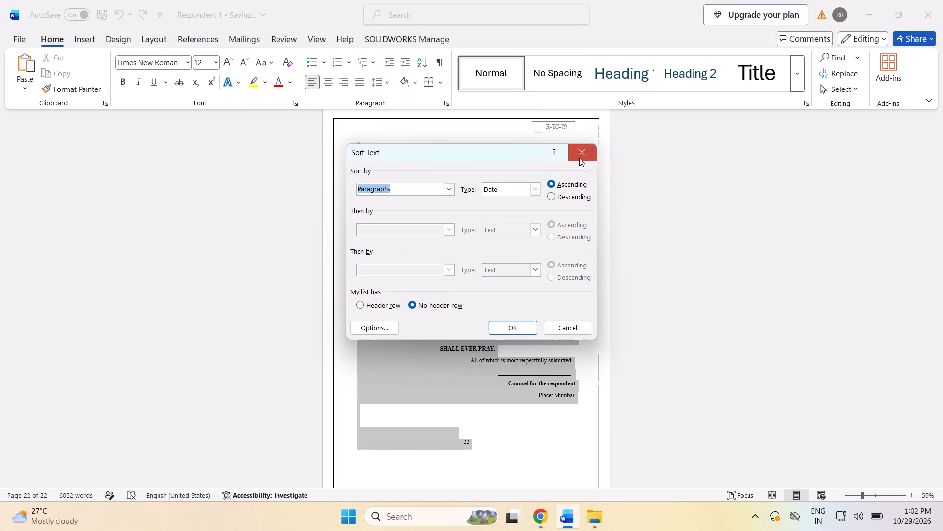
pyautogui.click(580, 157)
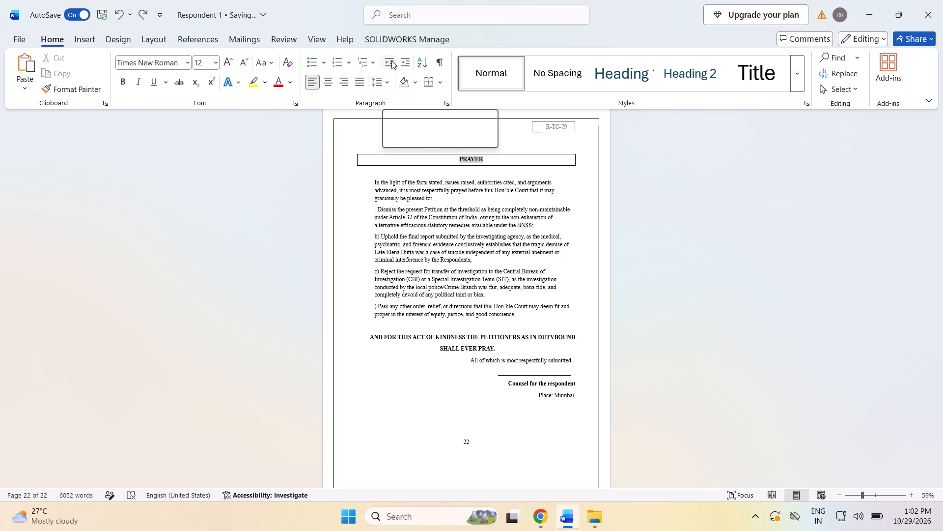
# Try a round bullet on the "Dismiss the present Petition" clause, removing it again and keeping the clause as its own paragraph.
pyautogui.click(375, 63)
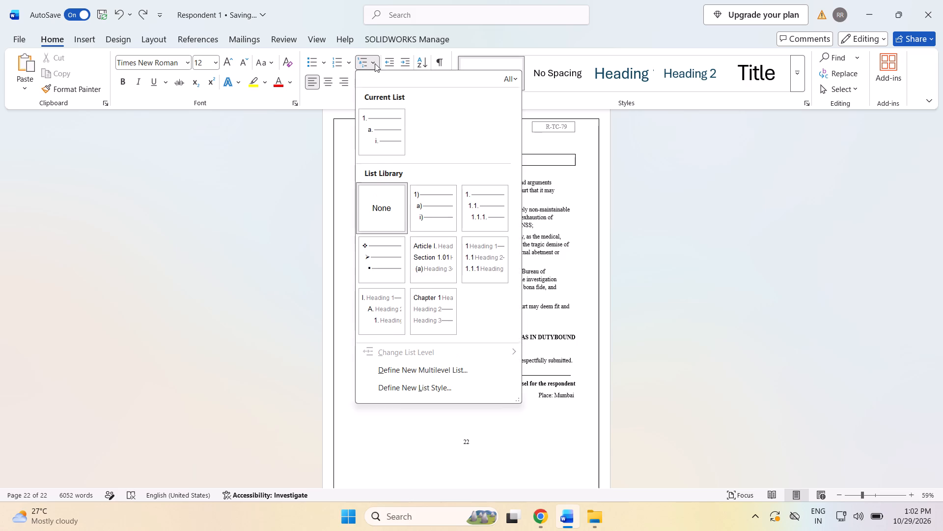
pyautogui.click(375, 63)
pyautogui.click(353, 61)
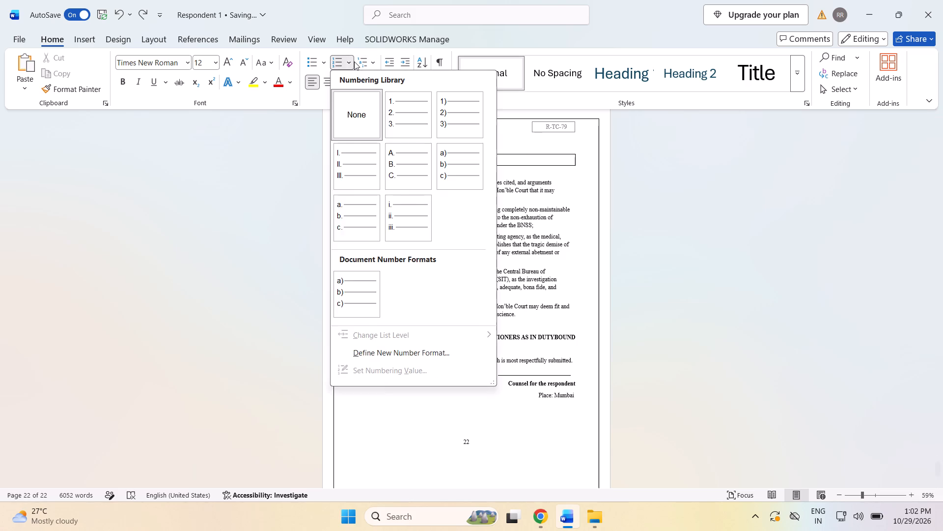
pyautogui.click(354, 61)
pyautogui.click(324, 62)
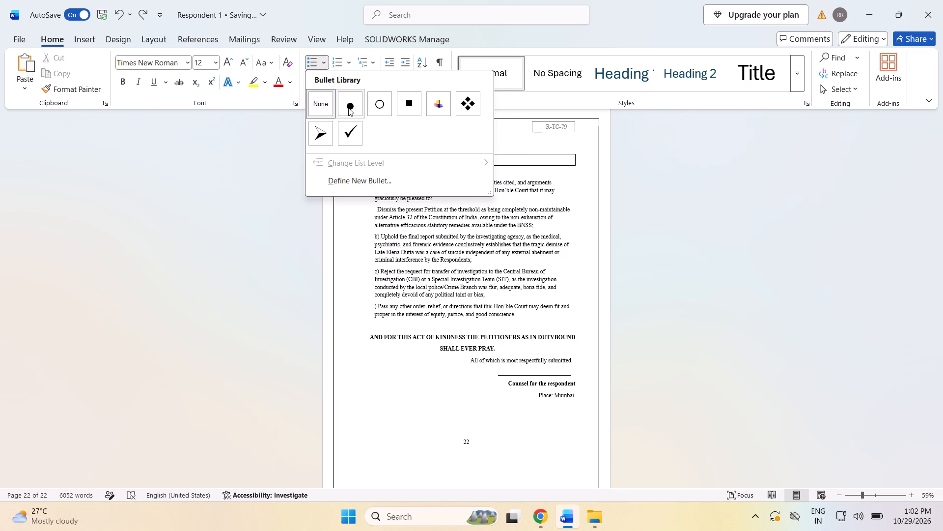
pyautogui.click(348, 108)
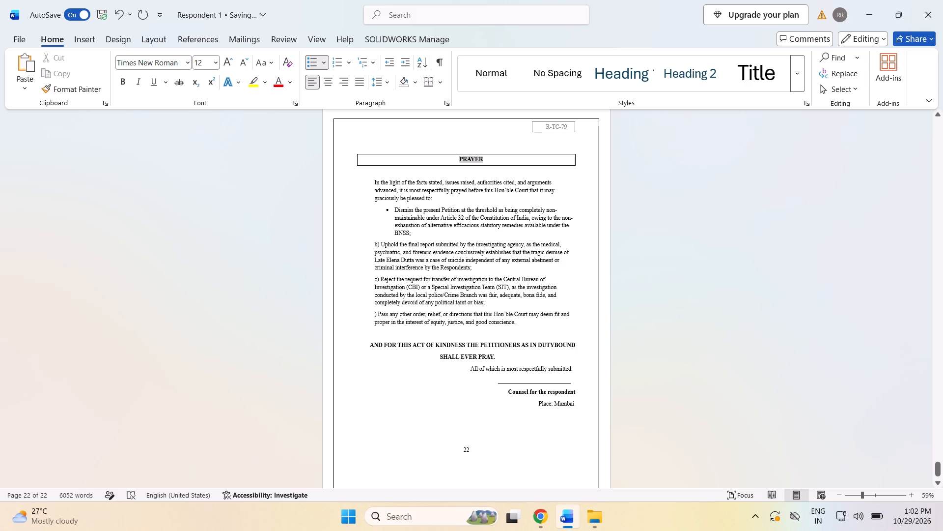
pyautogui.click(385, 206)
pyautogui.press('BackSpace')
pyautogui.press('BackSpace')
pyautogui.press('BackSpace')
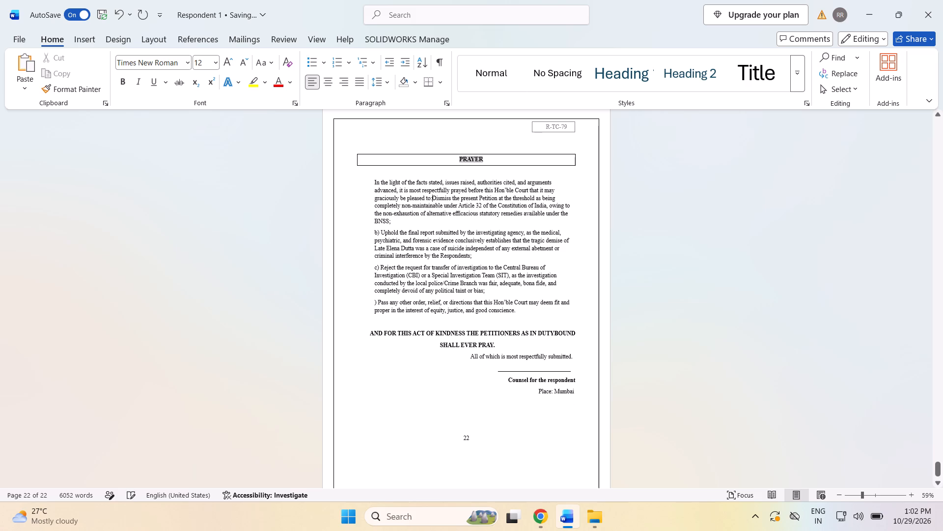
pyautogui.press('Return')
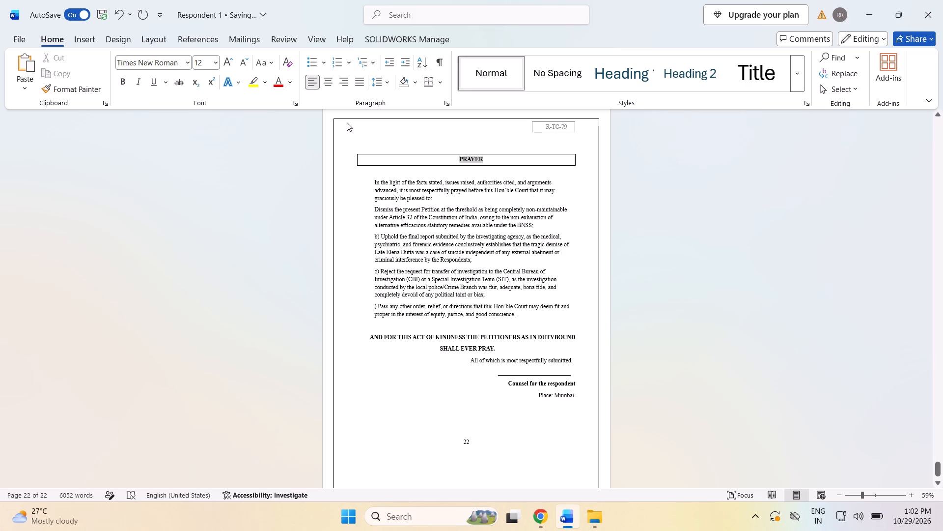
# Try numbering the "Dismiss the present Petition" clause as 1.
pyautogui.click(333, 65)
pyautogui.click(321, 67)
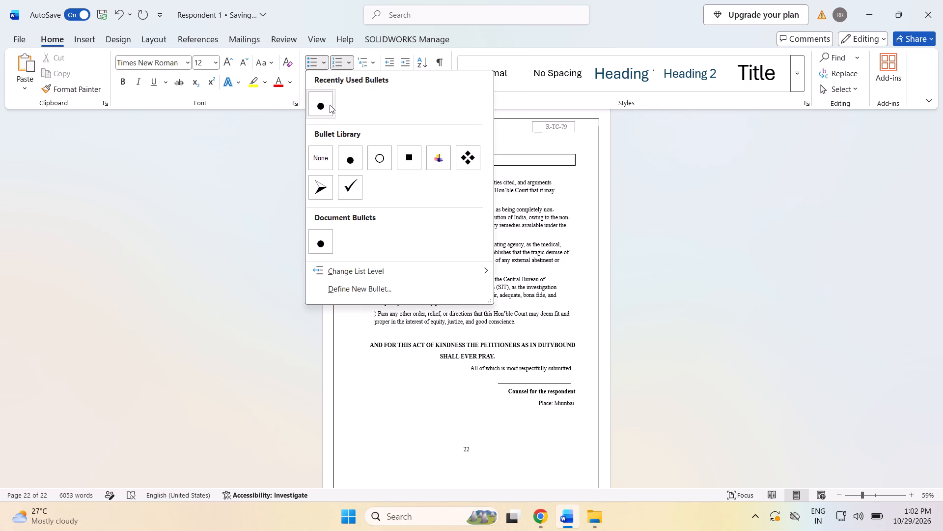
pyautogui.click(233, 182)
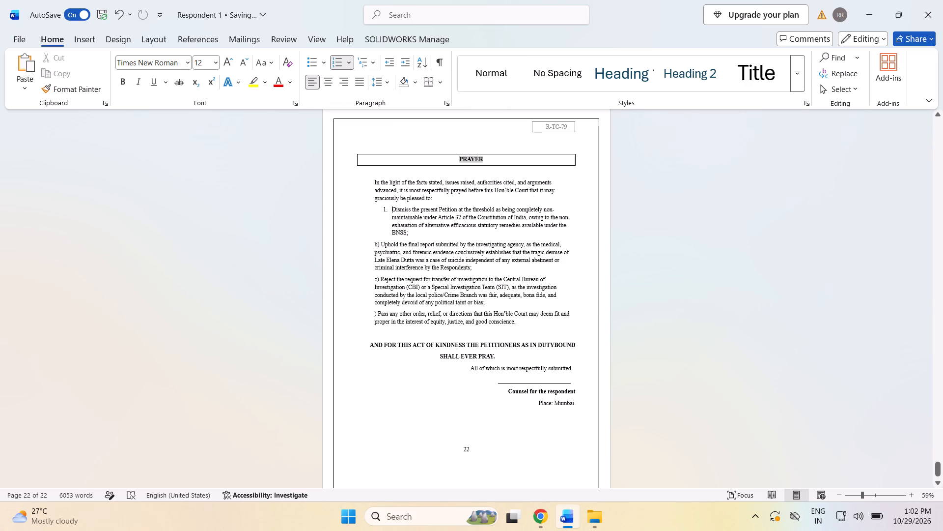
# Clear the numbering and indent from the "Dismiss the present Petition" clause and give it a round bullet.
pyautogui.press('BackSpace')
pyautogui.press('BackSpace')
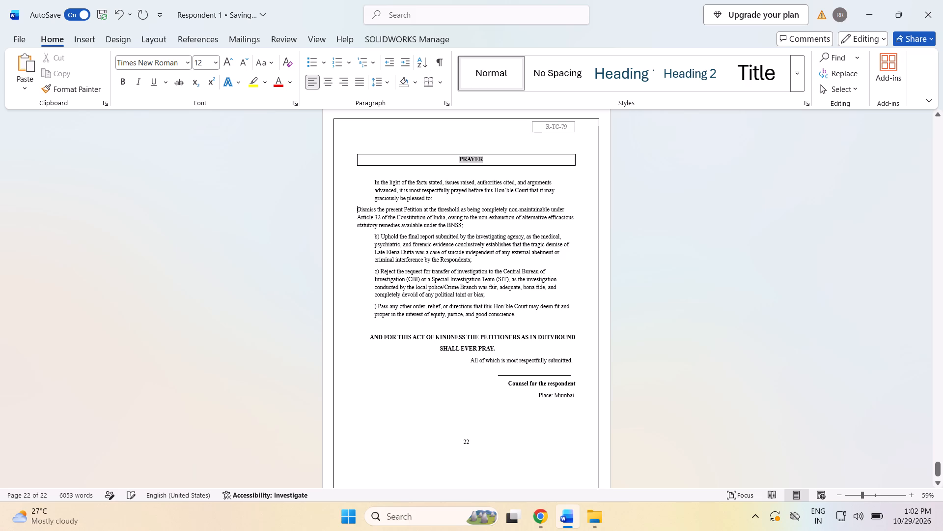
pyautogui.click(323, 66)
pyautogui.click(317, 107)
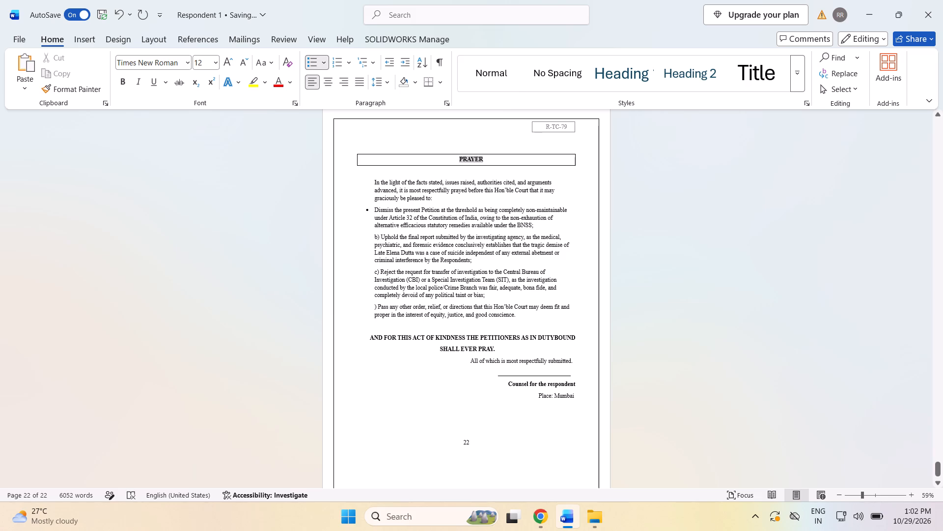
# Replace the b) marker of the "Uphold the final report" clause with a round bullet.
pyautogui.click(378, 234)
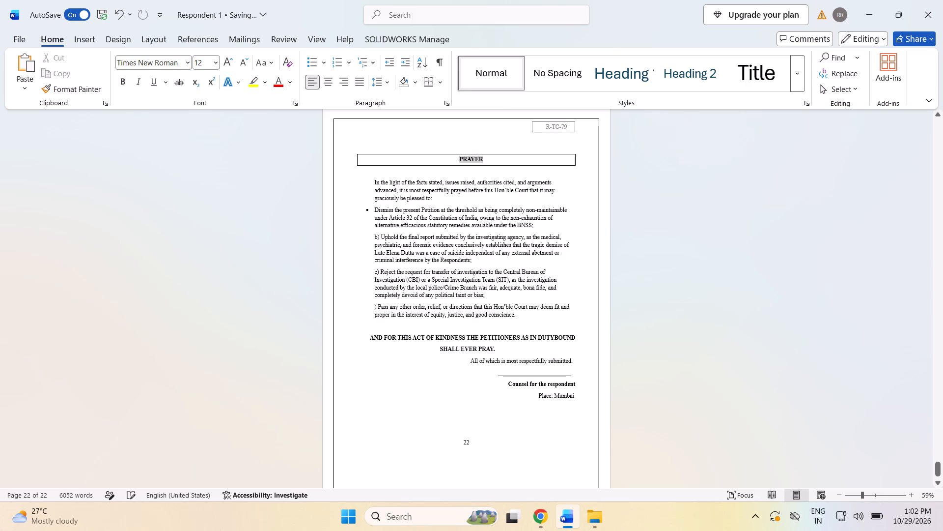
pyautogui.click(382, 235)
pyautogui.press('BackSpace')
pyautogui.press('BackSpace')
pyautogui.press('BackSpace')
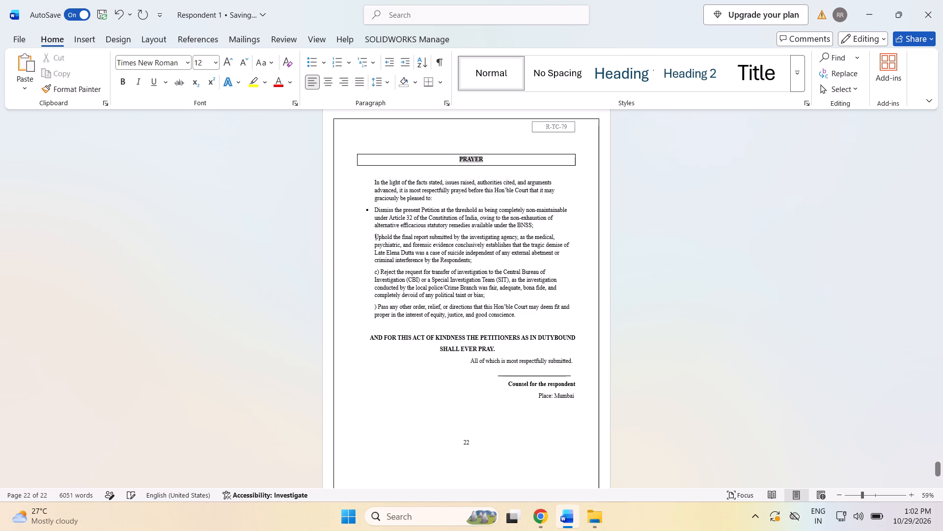
pyautogui.press('BackSpace')
pyautogui.click(326, 64)
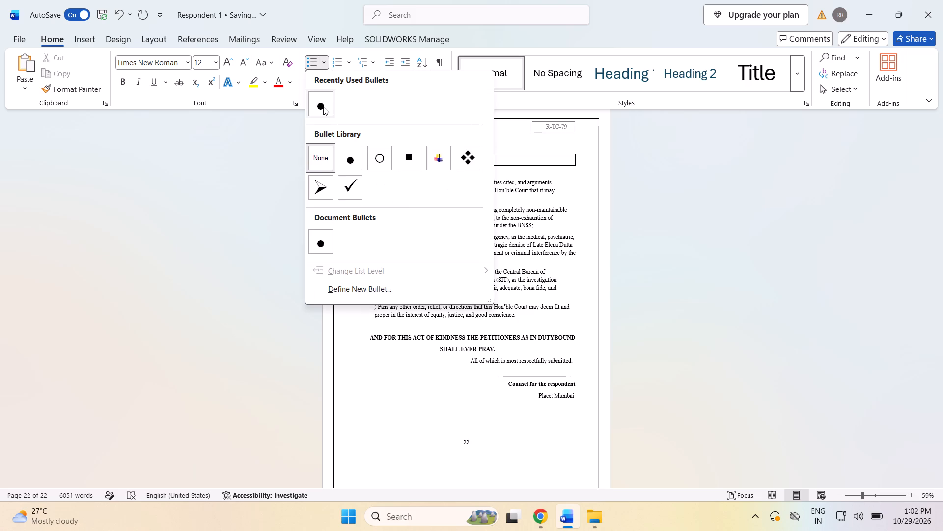
pyautogui.click(323, 107)
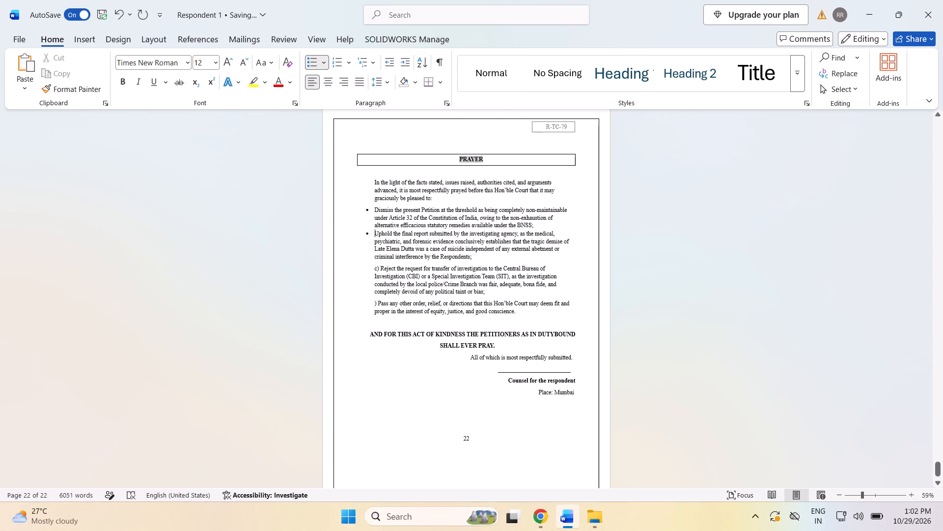
# Replace the c) marker of the "Reject the request for transfer of investigation" clause with a round bullet.
pyautogui.click(381, 268)
pyautogui.press('BackSpace')
pyautogui.press('BackSpace')
pyautogui.press('BackSpace')
pyautogui.press('BackSpace')
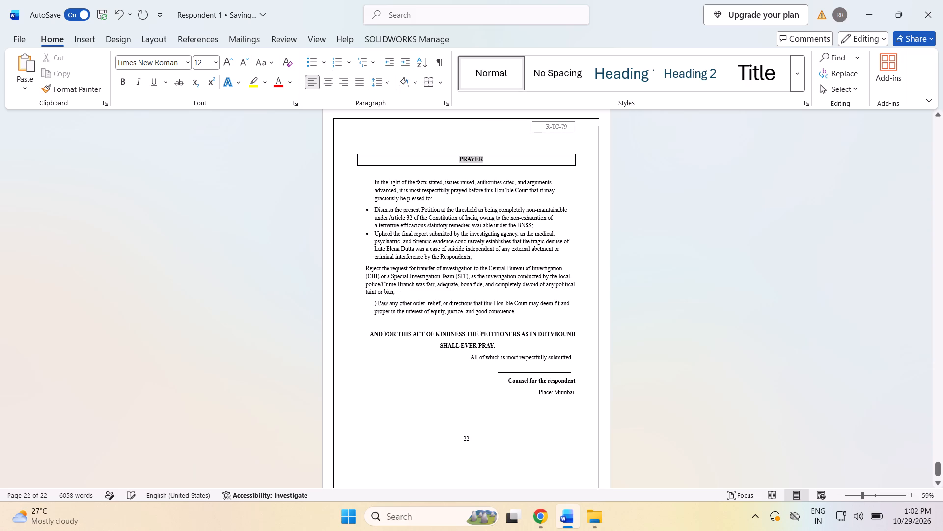
pyautogui.click(322, 66)
pyautogui.click(321, 101)
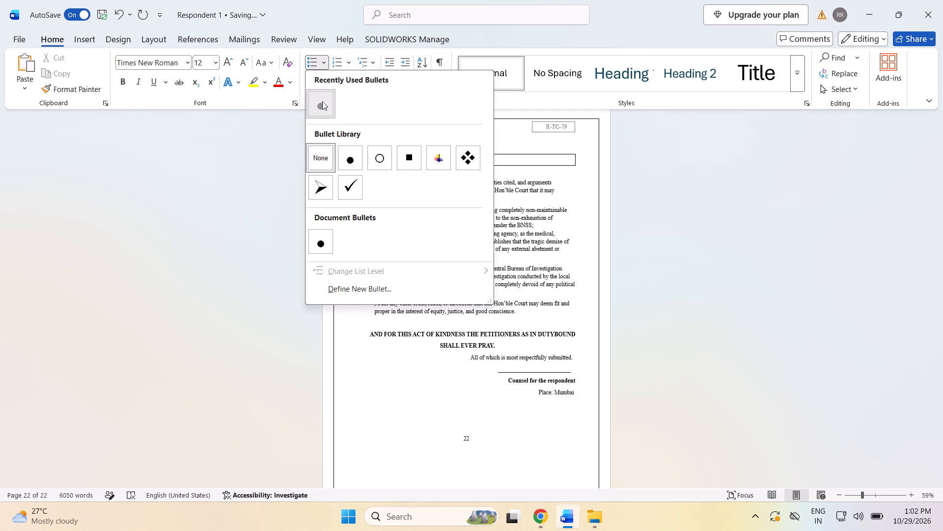
# Replace the stray parenthesis before the "Pass any other order" clause with a round bullet.
pyautogui.click(378, 298)
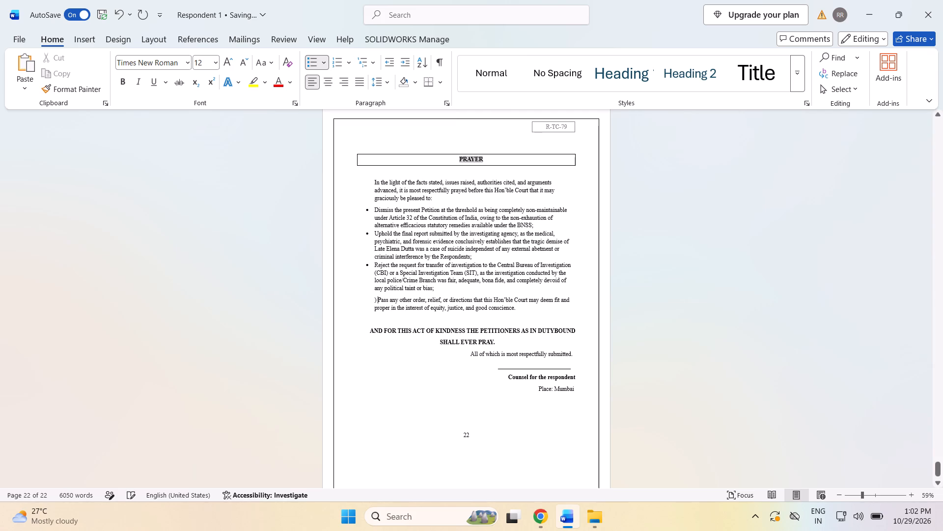
pyautogui.press('BackSpace')
pyautogui.press('BackSpace')
pyautogui.press('BackSpace')
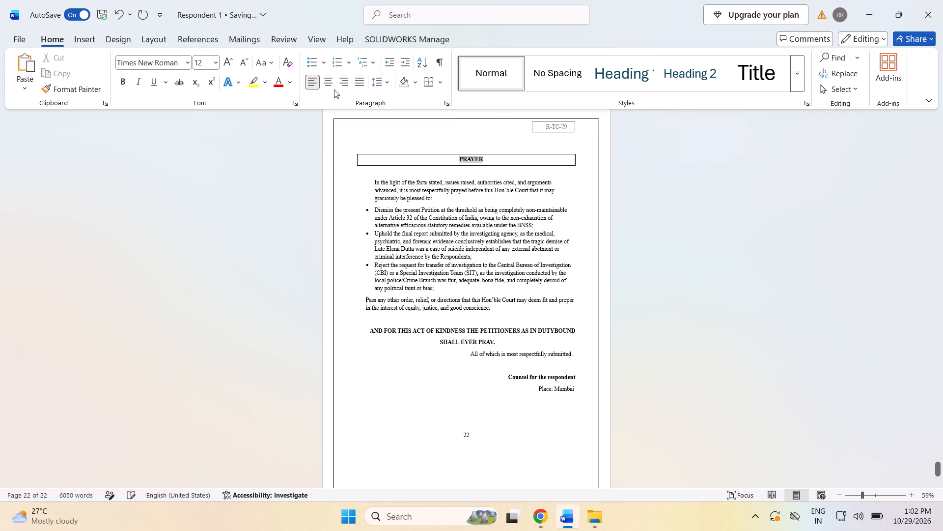
pyautogui.click(324, 60)
pyautogui.click(323, 106)
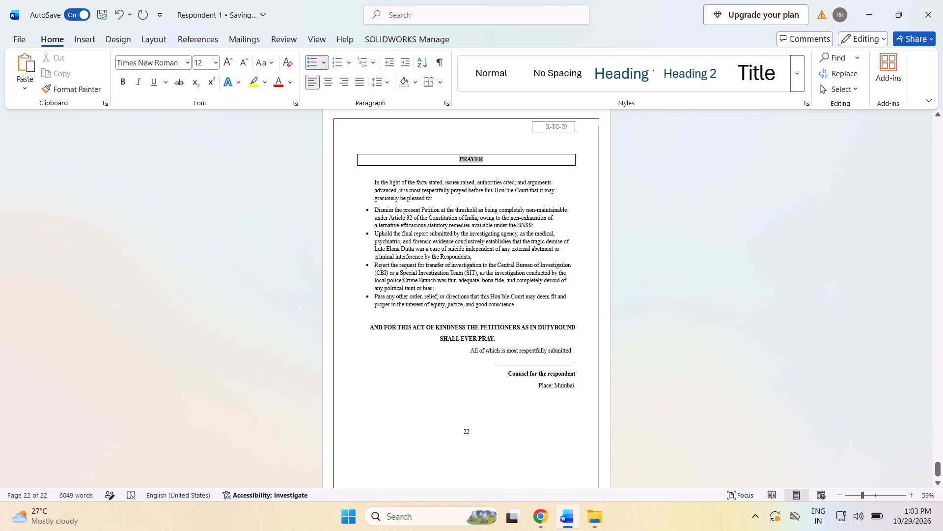
# Make the words "Dismiss the present Petition" bold in the first bulleted clause.
pyautogui.moveTo(372, 209); pyautogui.dragTo(416, 211)
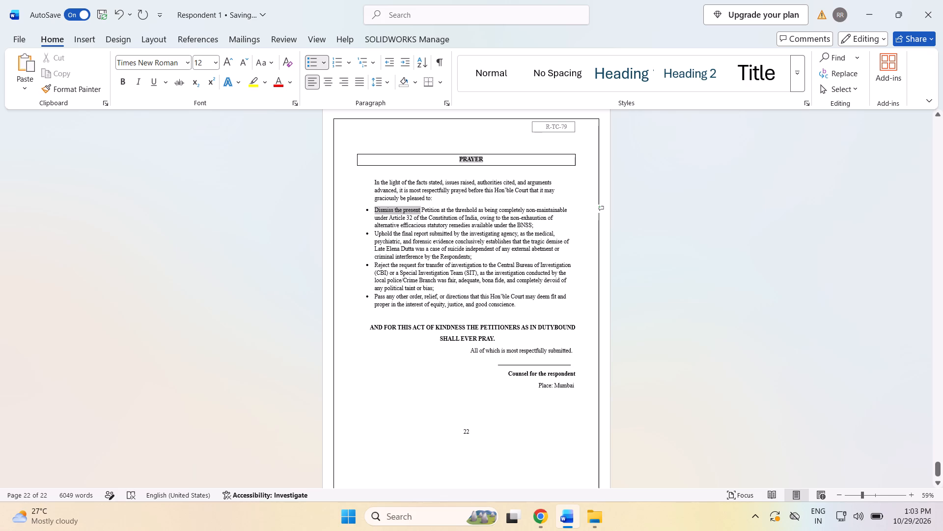
pyautogui.moveTo(416, 211); pyautogui.dragTo(475, 211)
pyautogui.moveTo(475, 211); pyautogui.dragTo(439, 210)
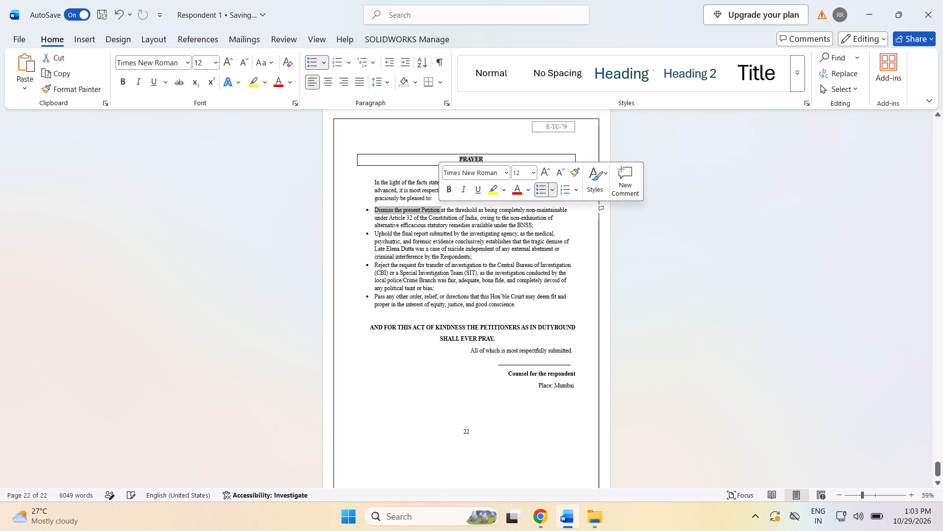
pyautogui.click(451, 196)
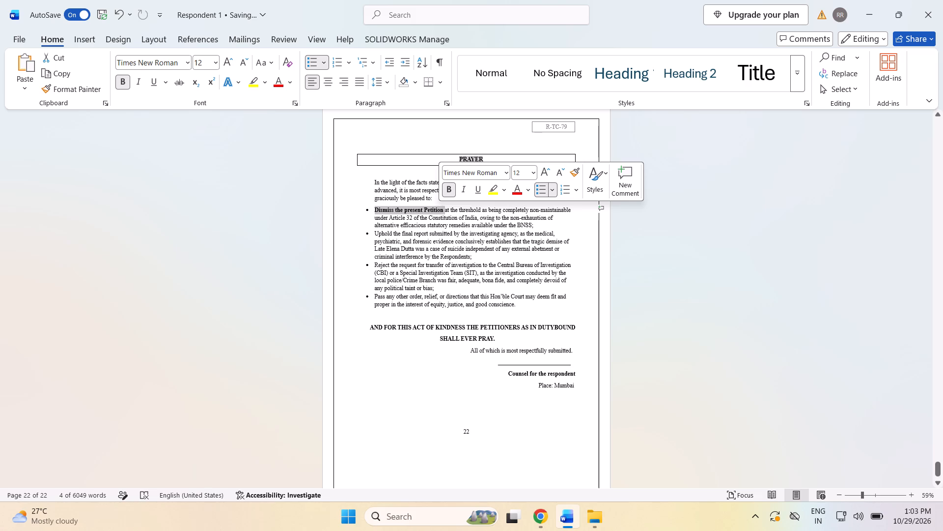
# End each of the four bulleted Prayer clauses with a period, replacing the semicolons.
pyautogui.click(533, 226)
pyautogui.press('BackSpace')
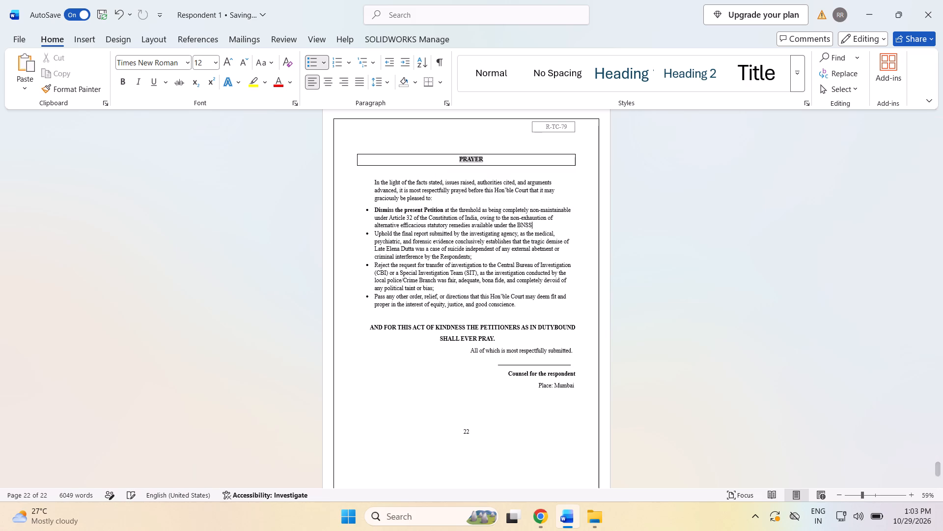
pyautogui.press('.')
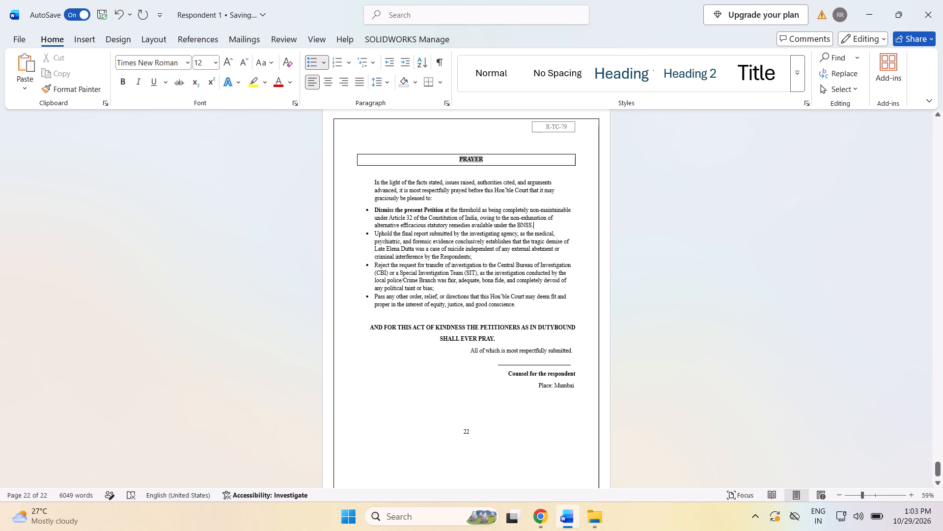
pyautogui.click(525, 256)
pyautogui.press('BackSpace')
pyautogui.press('.')
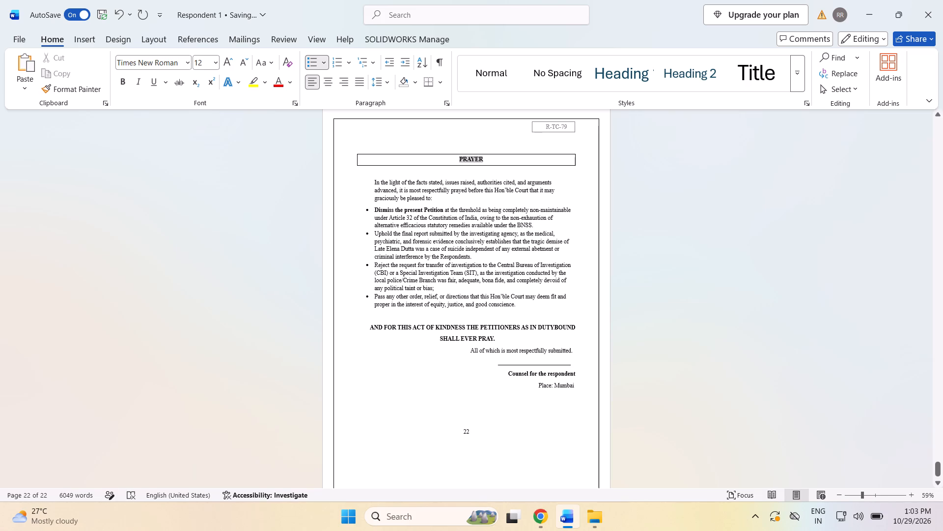
pyautogui.click(513, 287)
pyautogui.press('BackSpace')
pyautogui.press('.')
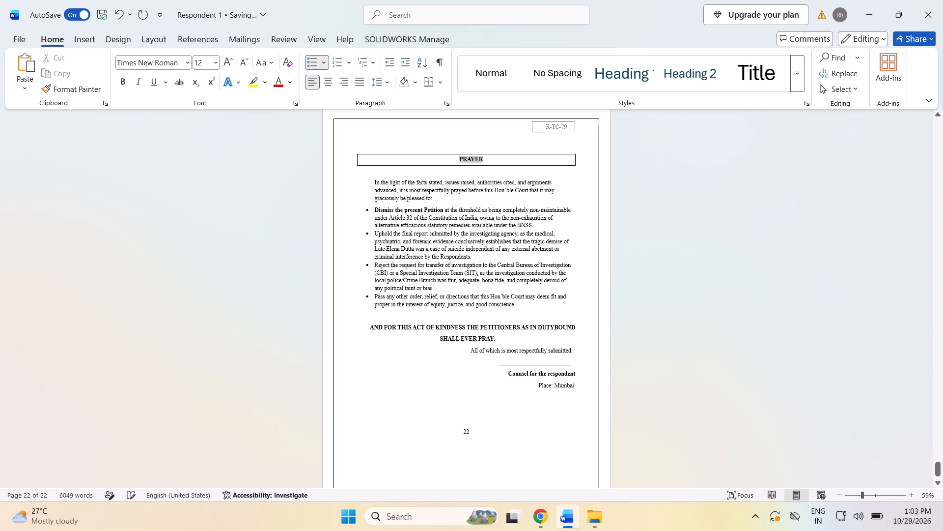
pyautogui.click(535, 304)
pyautogui.press('BackSpace')
pyautogui.press('.')
# Replace the word "PETITIONERS" with "respondent" in the bold "AND FOR THIS ACT OF KINDNESS" closing line.
pyautogui.moveTo(520, 324); pyautogui.dragTo(510, 324)
pyautogui.click(519, 333)
pyautogui.moveTo(518, 328); pyautogui.dragTo(517, 328)
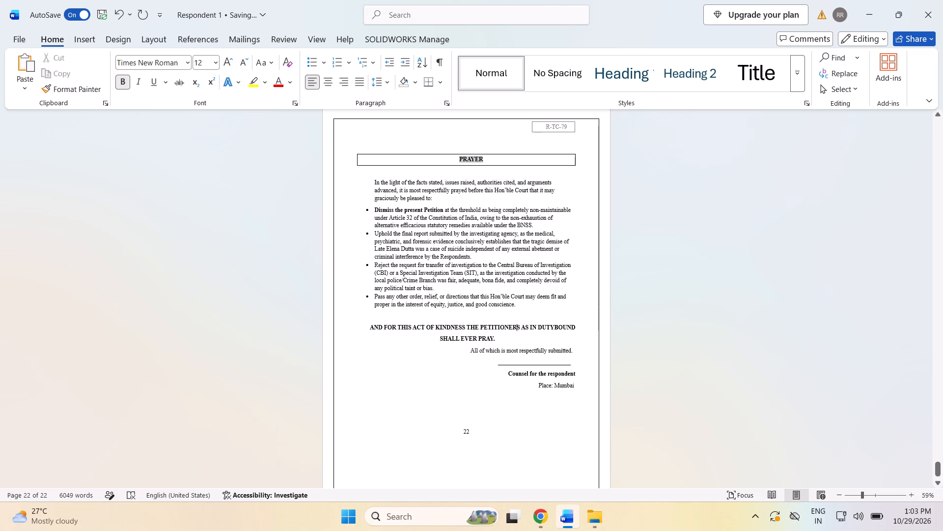
pyautogui.moveTo(517, 328); pyautogui.dragTo(507, 327)
pyautogui.click(524, 336)
pyautogui.moveTo(519, 326); pyautogui.dragTo(481, 324)
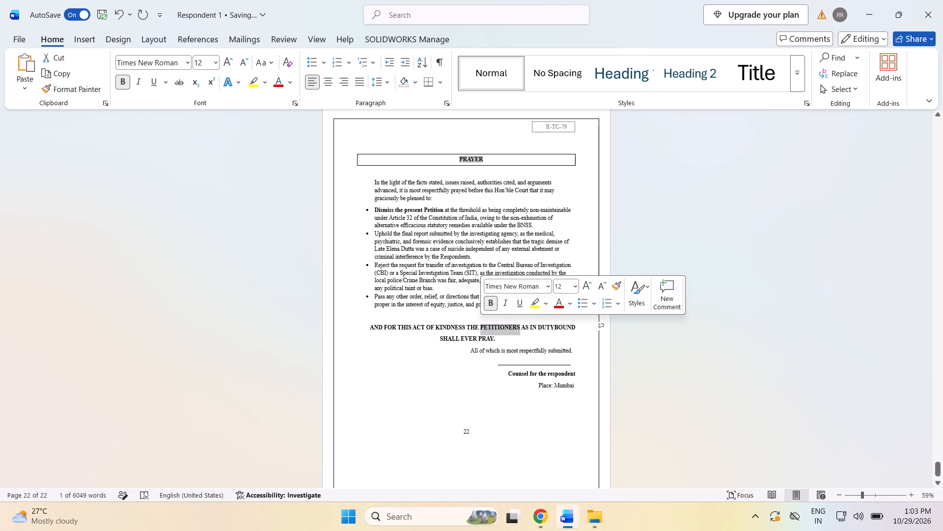
pyautogui.write('respondent')
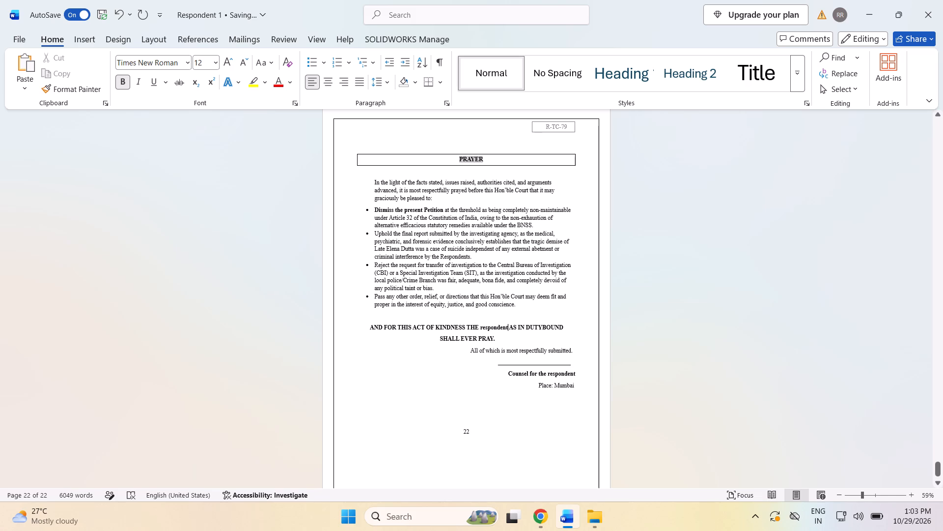
# Change the word "respondent" in the bold "AND FOR THIS ACT OF KINDNESS" closing line to uppercase.
pyautogui.moveTo(480, 325); pyautogui.dragTo(508, 325)
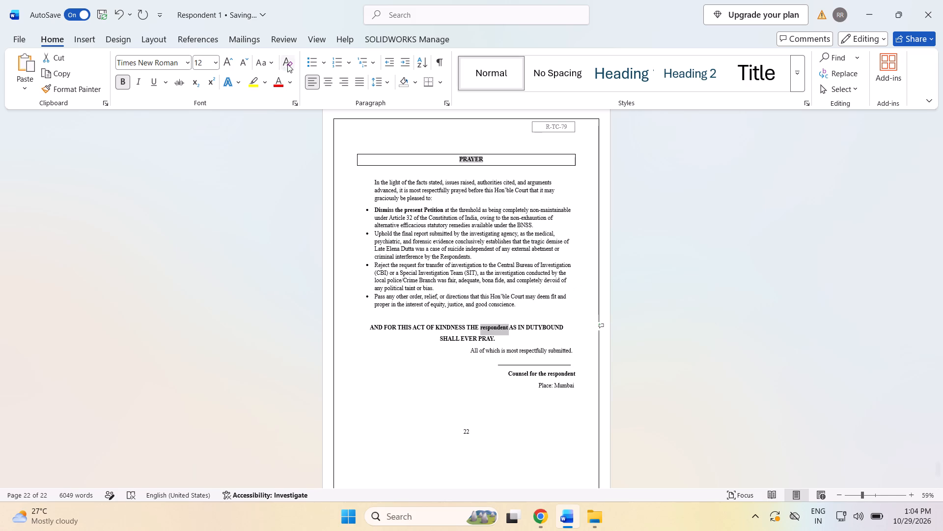
pyautogui.click(289, 81)
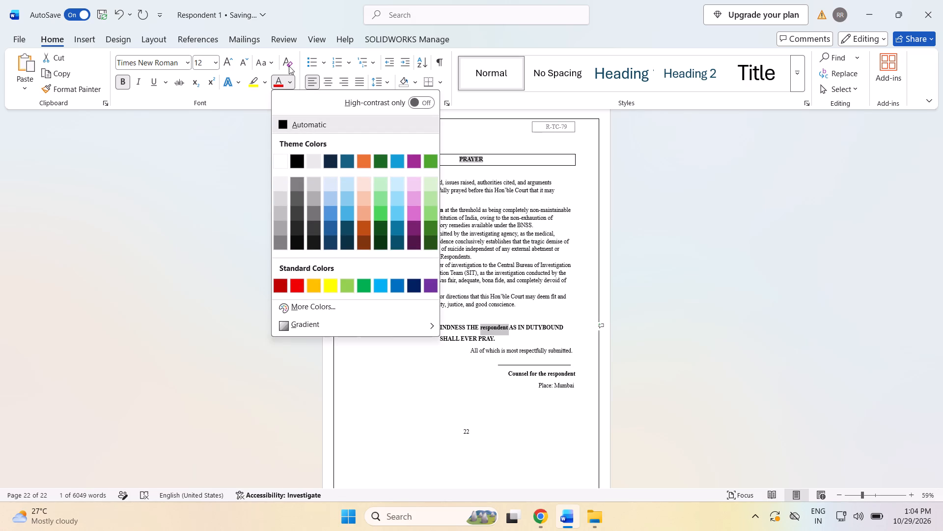
pyautogui.click(262, 83)
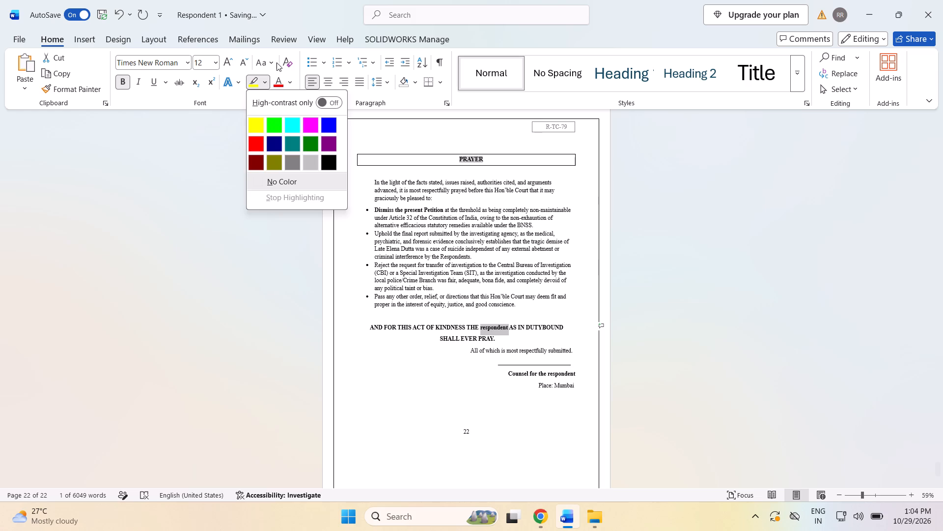
pyautogui.click(276, 62)
pyautogui.click(298, 109)
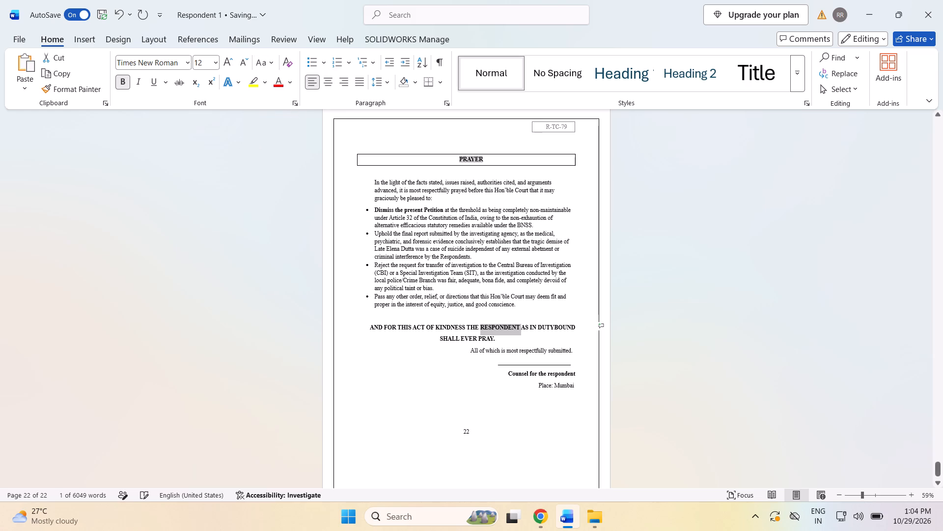
pyautogui.click(211, 207)
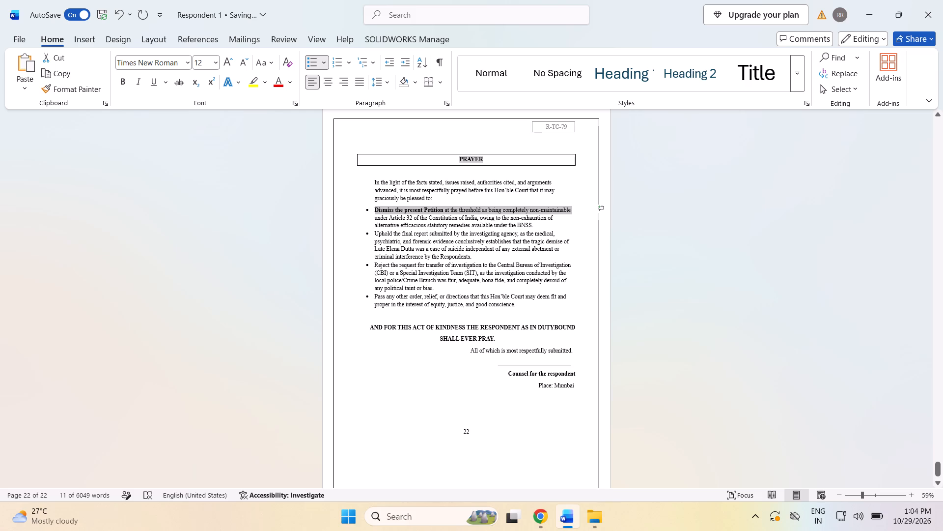
# Separate "DUTYBOUND" into the two words "DUTY BOUND" in the bold closing line.
pyautogui.click(554, 328)
pyautogui.press('space')
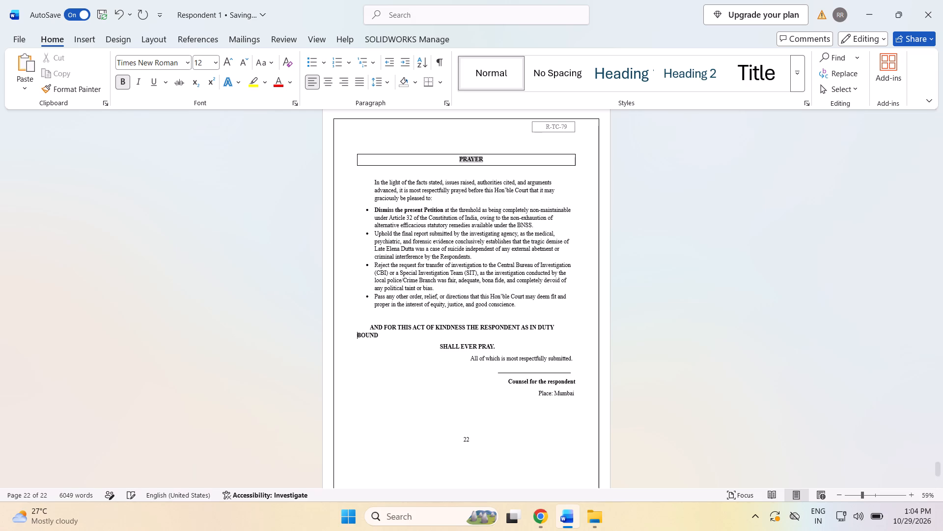
pyautogui.press('space')
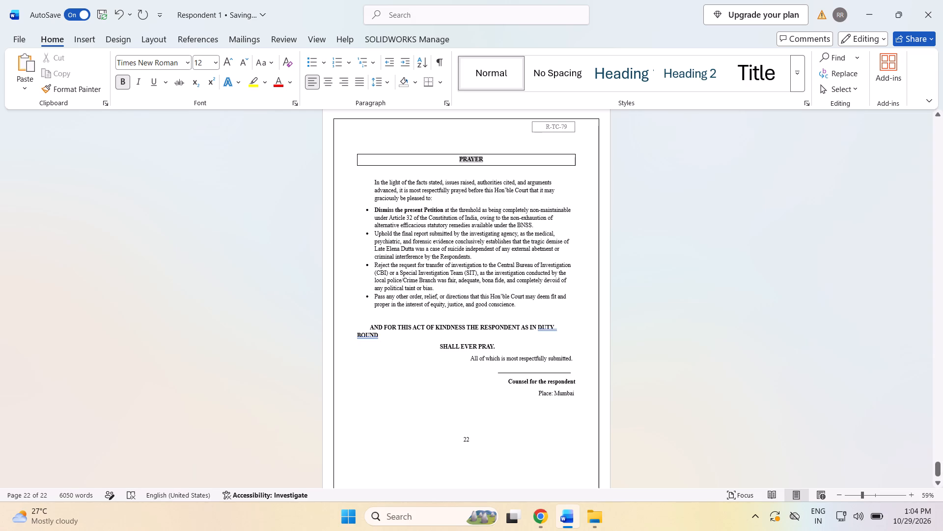
pyautogui.click(355, 334)
pyautogui.press('space')
pyautogui.press('space')
# Remove the spaces and line break before "SHALL EVER PRAY." so it follows "BOUND" on the same line.
pyautogui.click(438, 346)
pyautogui.press('BackSpace')
pyautogui.press('BackSpace')
pyautogui.press('BackSpace')
pyautogui.press('BackSpace')
pyautogui.press('BackSpace')
pyautogui.press('BackSpace')
pyautogui.press('BackSpace')
pyautogui.press('BackSpace')
pyautogui.press('BackSpace')
pyautogui.press('BackSpace')
pyautogui.press('BackSpace')
pyautogui.press('BackSpace')
pyautogui.press('BackSpace')
pyautogui.press('BackSpace')
pyautogui.press('BackSpace')
pyautogui.press('BackSpace')
pyautogui.press('BackSpace')
pyautogui.press('BackSpace')
pyautogui.press('BackSpace')
pyautogui.press('BackSpace')
pyautogui.press('BackSpace')
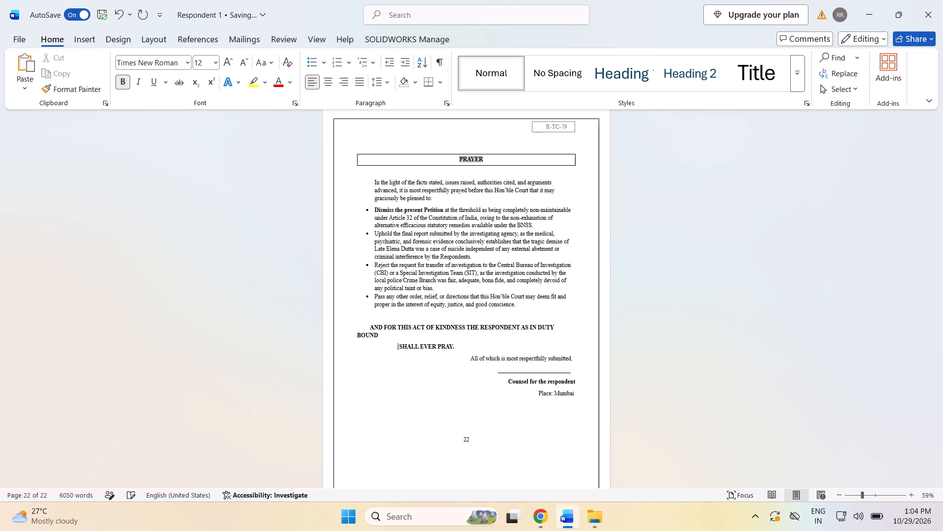
pyautogui.press('BackSpace')
pyautogui.press('BackSpace')
pyautogui.press('BackSpace')
pyautogui.press('BackSpace')
pyautogui.press('BackSpace')
pyautogui.press('BackSpace')
pyautogui.press('BackSpace')
pyautogui.press('BackSpace')
pyautogui.press('BackSpace')
pyautogui.press('BackSpace')
pyautogui.press('BackSpace')
pyautogui.press('BackSpace')
pyautogui.press('BackSpace')
pyautogui.press('BackSpace')
pyautogui.press('BackSpace')
pyautogui.press('BackSpace')
pyautogui.press('BackSpace')
pyautogui.press('BackSpace')
pyautogui.press('BackSpace')
pyautogui.press('BackSpace')
pyautogui.press('BackSpace')
pyautogui.press('BackSpace')
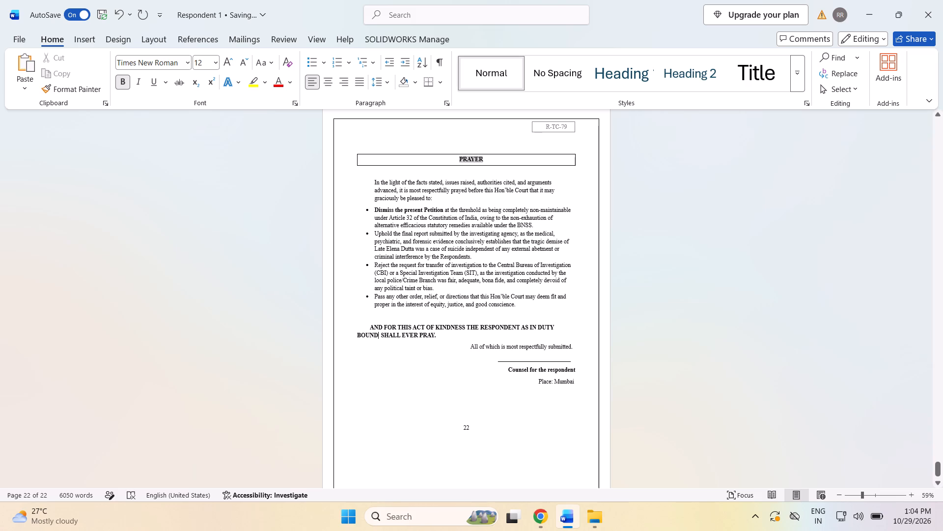
pyautogui.click(382, 334)
pyautogui.press('BackSpace')
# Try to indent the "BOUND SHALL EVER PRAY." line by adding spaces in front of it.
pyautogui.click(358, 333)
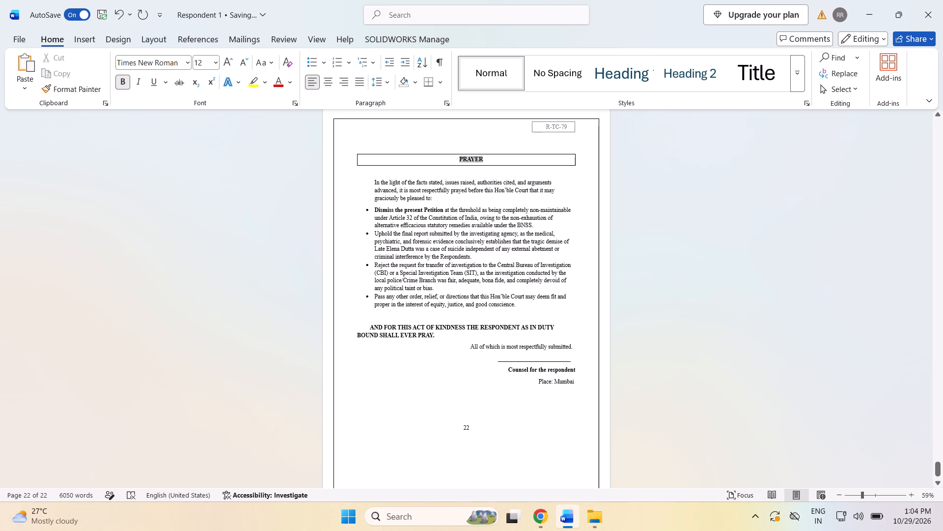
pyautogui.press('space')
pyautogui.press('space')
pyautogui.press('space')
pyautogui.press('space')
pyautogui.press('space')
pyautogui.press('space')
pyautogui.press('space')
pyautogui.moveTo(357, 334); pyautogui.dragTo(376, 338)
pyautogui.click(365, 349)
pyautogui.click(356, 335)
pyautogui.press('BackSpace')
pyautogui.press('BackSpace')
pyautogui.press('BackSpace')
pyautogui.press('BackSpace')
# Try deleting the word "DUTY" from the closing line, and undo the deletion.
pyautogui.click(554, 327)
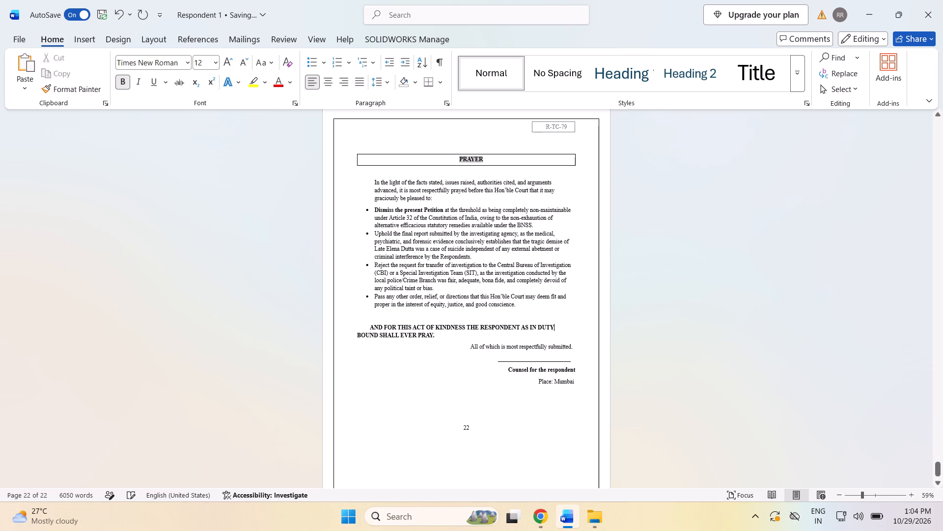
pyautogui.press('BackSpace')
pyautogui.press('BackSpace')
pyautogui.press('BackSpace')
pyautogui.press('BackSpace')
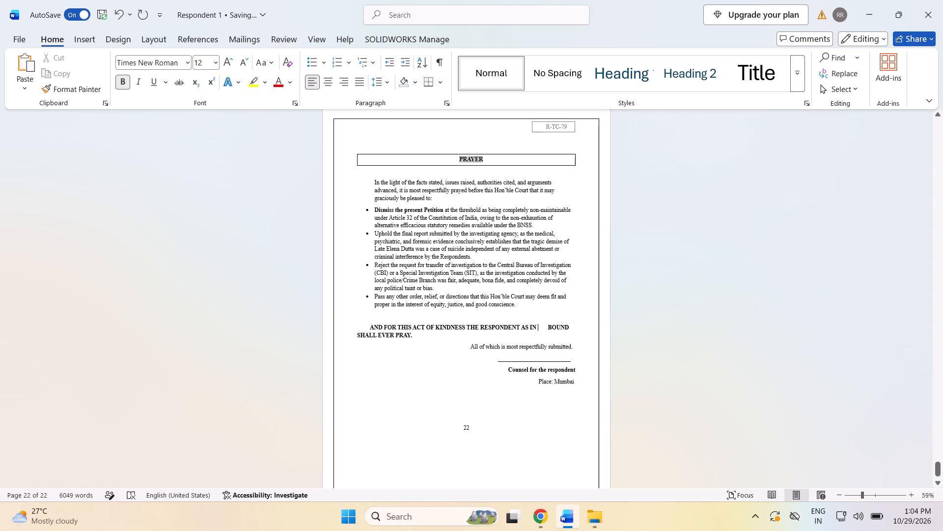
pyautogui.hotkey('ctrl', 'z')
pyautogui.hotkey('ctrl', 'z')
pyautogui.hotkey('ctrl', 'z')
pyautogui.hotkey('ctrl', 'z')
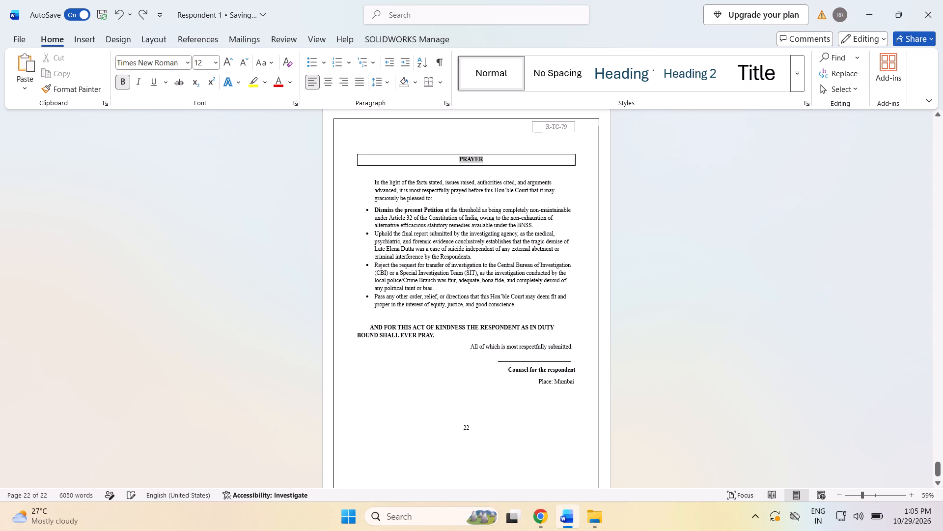
# Break the closing line after "DUTY" and indent "BOUND SHALL EVER PRAY." with spaces so it sits centred beneath.
pyautogui.press('Return')
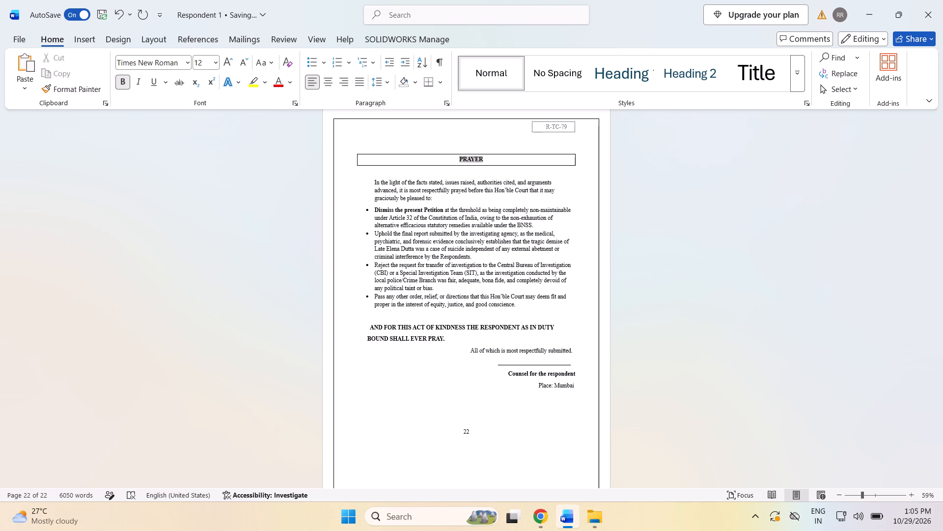
pyautogui.press('space')
pyautogui.press('space')
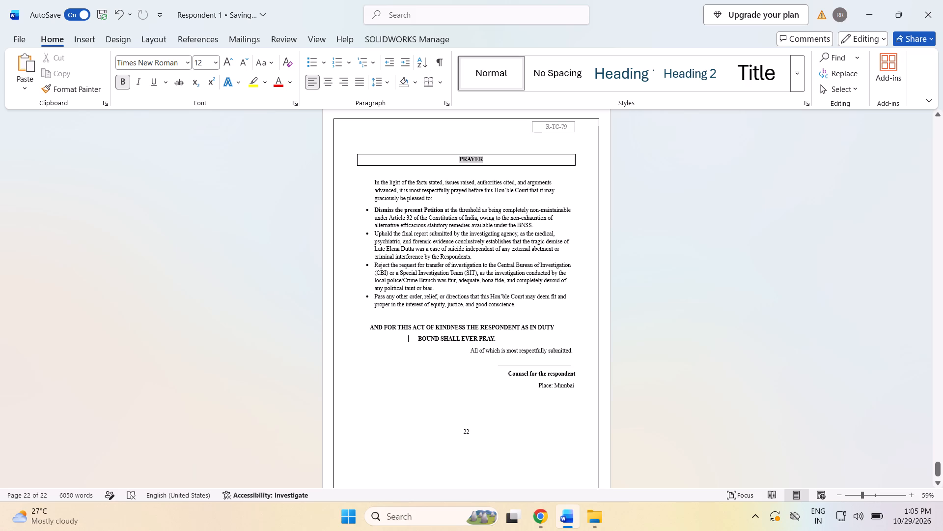
# Make the words "Uphold the final report" bold in the second bulleted clause.
pyautogui.moveTo(374, 231); pyautogui.dragTo(422, 235)
pyautogui.click(432, 217)
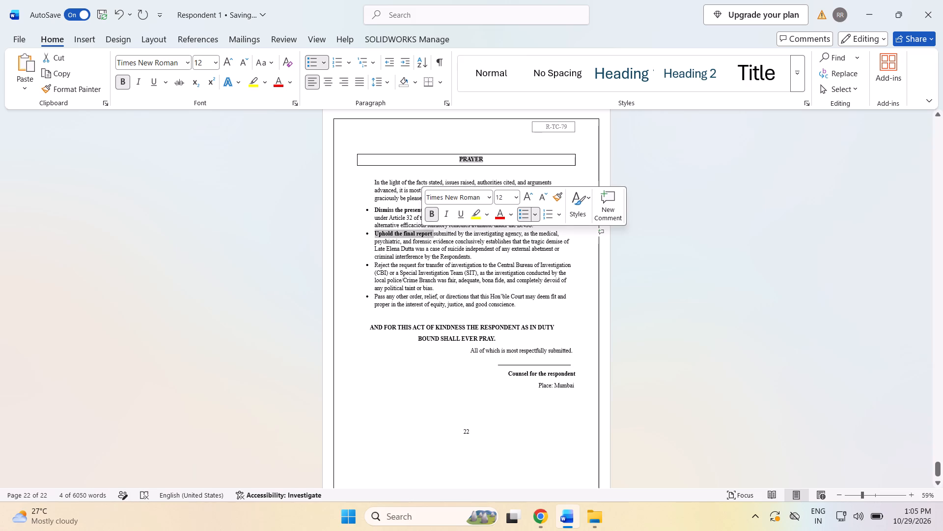
# Make the words "Reject the request for transfer of investigation" bold in the third bulleted clause.
pyautogui.moveTo(373, 264); pyautogui.dragTo(418, 263)
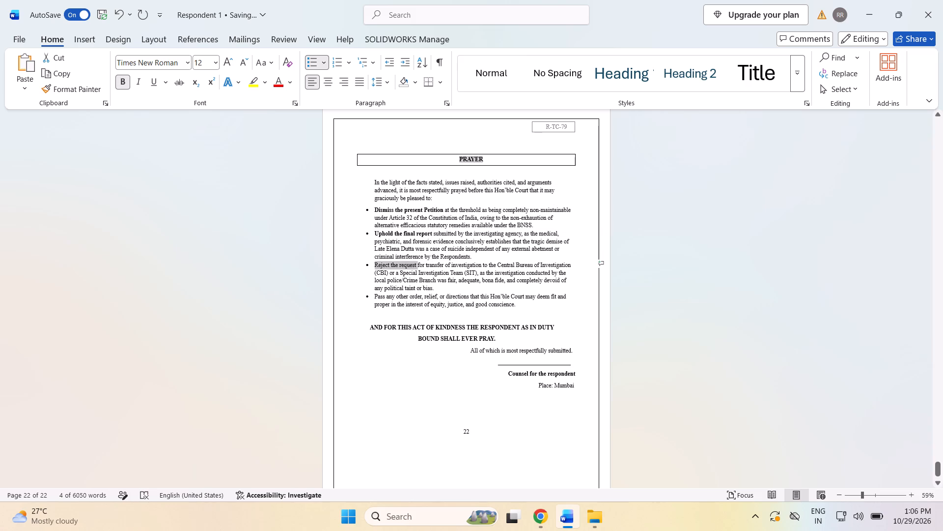
pyautogui.moveTo(418, 263); pyautogui.dragTo(437, 265)
pyautogui.moveTo(437, 265); pyautogui.dragTo(476, 264)
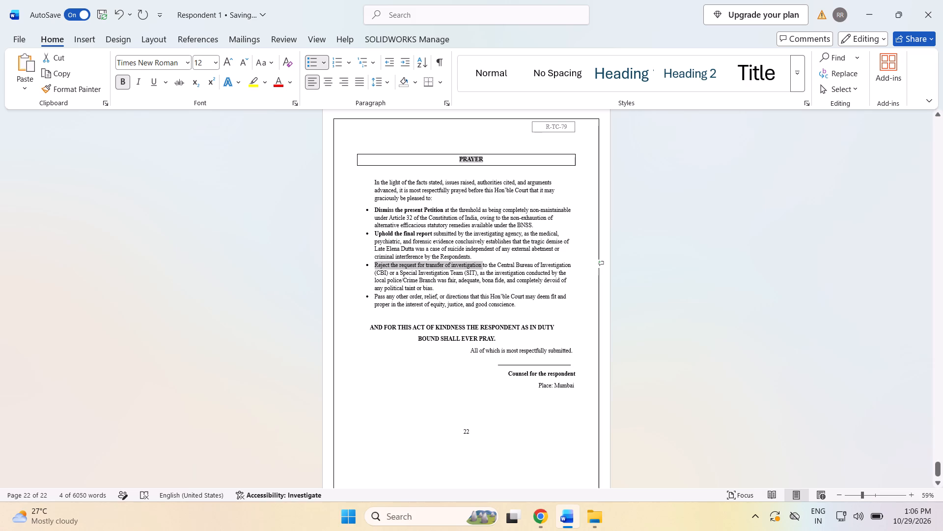
pyautogui.moveTo(476, 264); pyautogui.dragTo(477, 264)
pyautogui.click(483, 247)
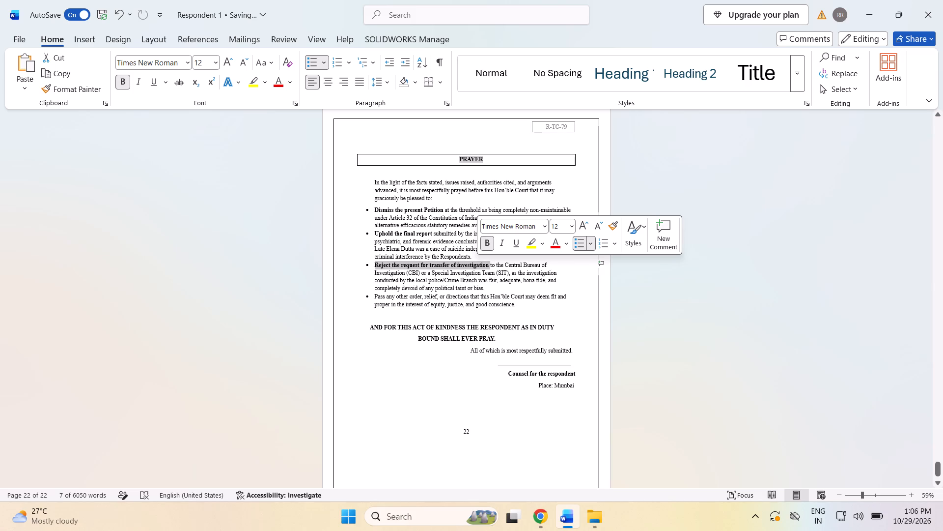
# Make the words "Pass any other order, relief, or directions" bold in the fourth bulleted clause.
pyautogui.moveTo(373, 298); pyautogui.dragTo(473, 293)
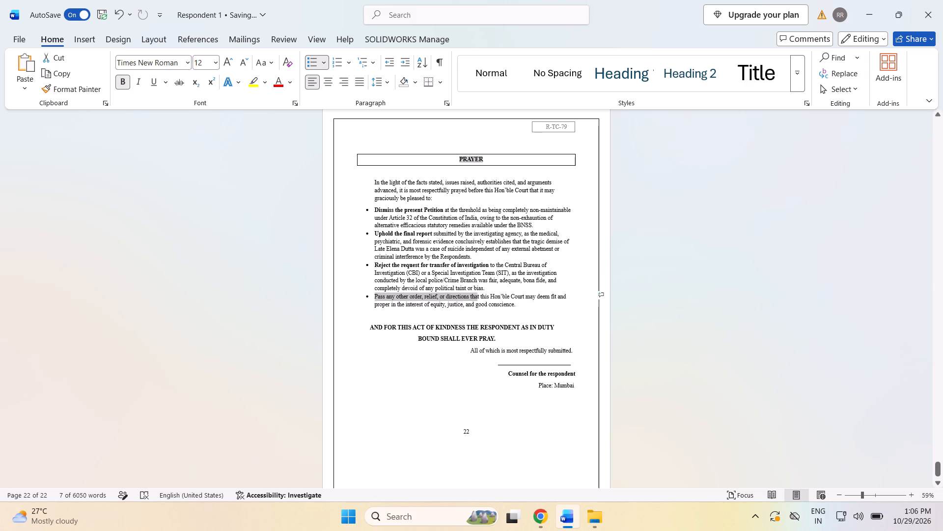
pyautogui.moveTo(473, 293); pyautogui.dragTo(469, 293)
pyautogui.click(486, 272)
pyautogui.click(480, 274)
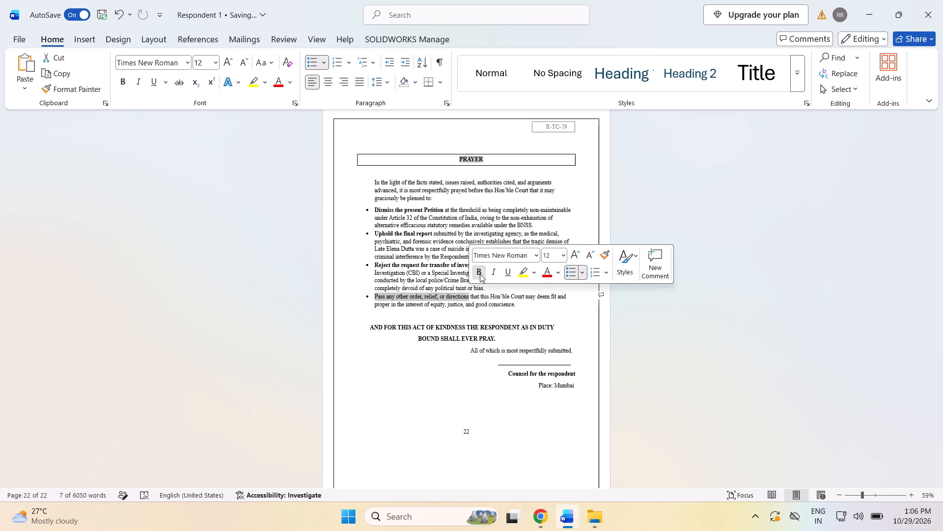
pyautogui.click(367, 400)
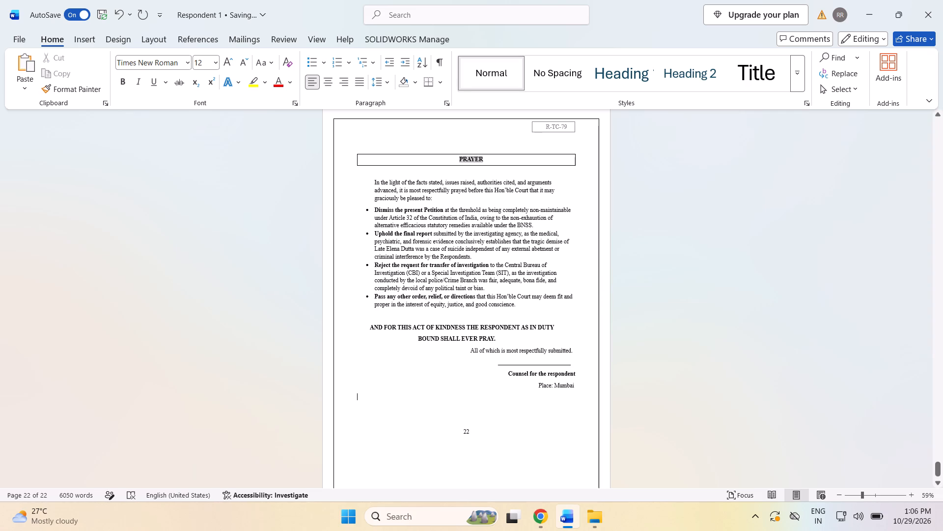
# Move the page number 22 at the end of the Prayer page down by inserting three line breaks before it.
pyautogui.scroll(-5, 418, 319)
pyautogui.scroll(2, 418, 319)
pyautogui.click(458, 432)
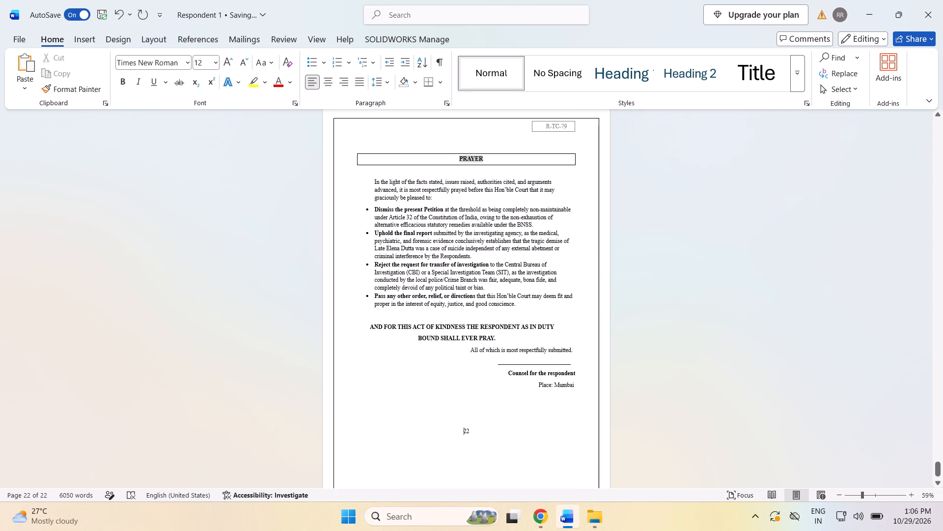
pyautogui.press('Return')
pyautogui.press('Return')
pyautogui.press('Return')
pyautogui.scroll(4, 436, 423)
pyautogui.scroll(-9, 436, 423)
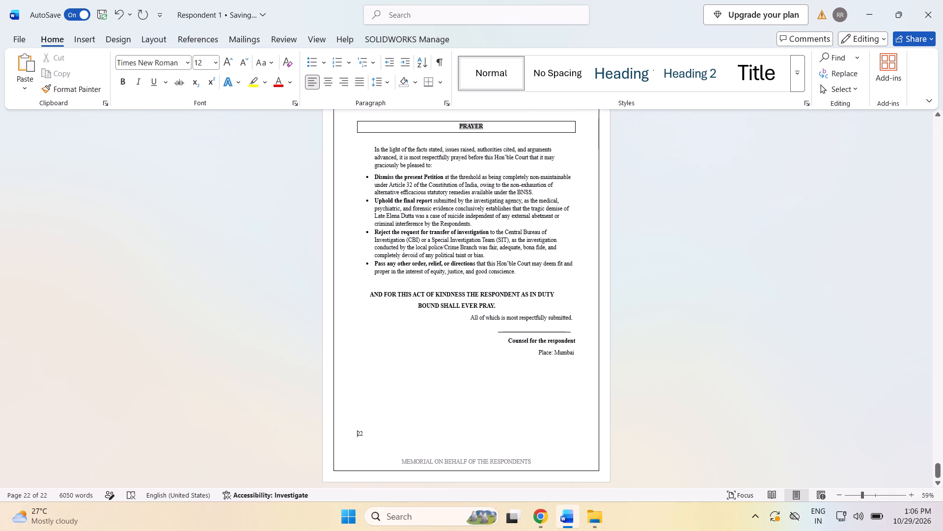
# Move the page number 22 at the bottom of the Prayer page to the line's centre by padding it with leading spaces.
pyautogui.press('space')
pyautogui.press('space')
pyautogui.press('space')
pyautogui.press('space')
pyautogui.press('space')
pyautogui.press('space')
pyautogui.press('space')
pyautogui.press('space')
pyautogui.press('space')
pyautogui.press('space')
pyautogui.press('space')
pyautogui.press('space')
pyautogui.press('space')
pyautogui.press('space')
pyautogui.press('space')
pyautogui.press('space')
pyautogui.press('space')
pyautogui.press('space')
pyautogui.press('space')
pyautogui.press('space')
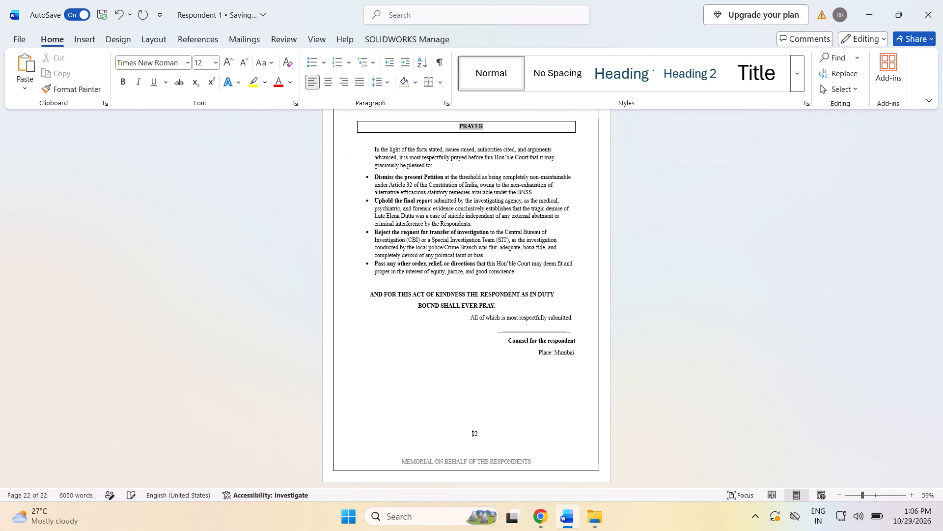
pyautogui.press('BackSpace')
pyautogui.press('BackSpace')
pyautogui.press('BackSpace')
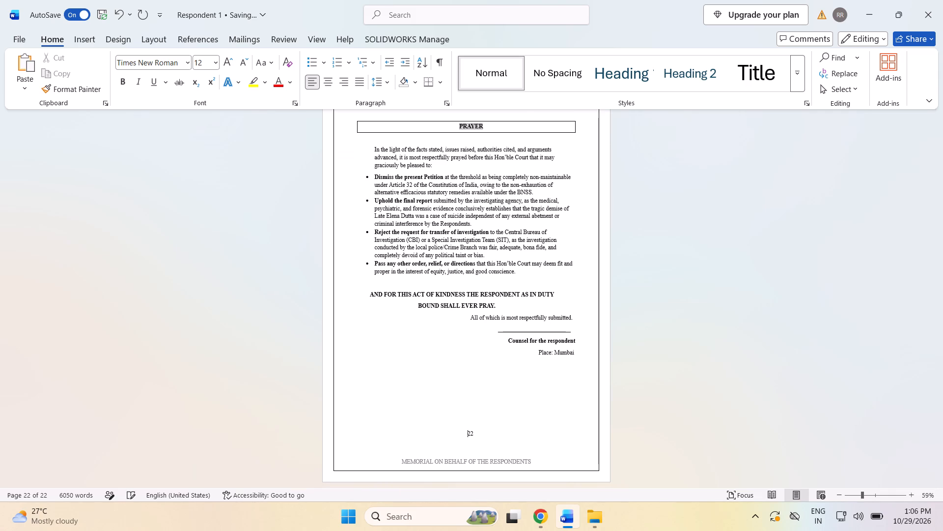
pyautogui.press('BackSpace')
pyautogui.press('BackSpace')
# Go back to the memorial's cover page and review the document from the beginning.
pyautogui.scroll(19, 727, 230)
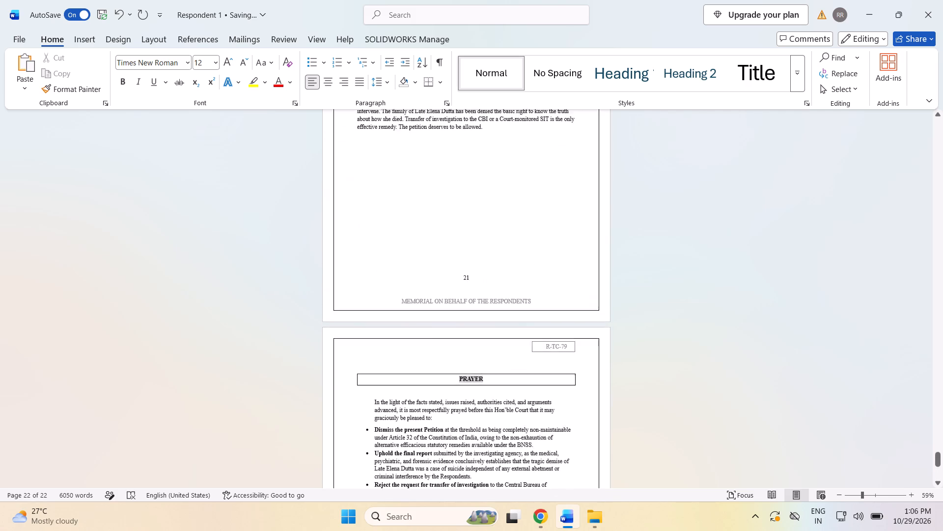
pyautogui.scroll(19, 727, 229)
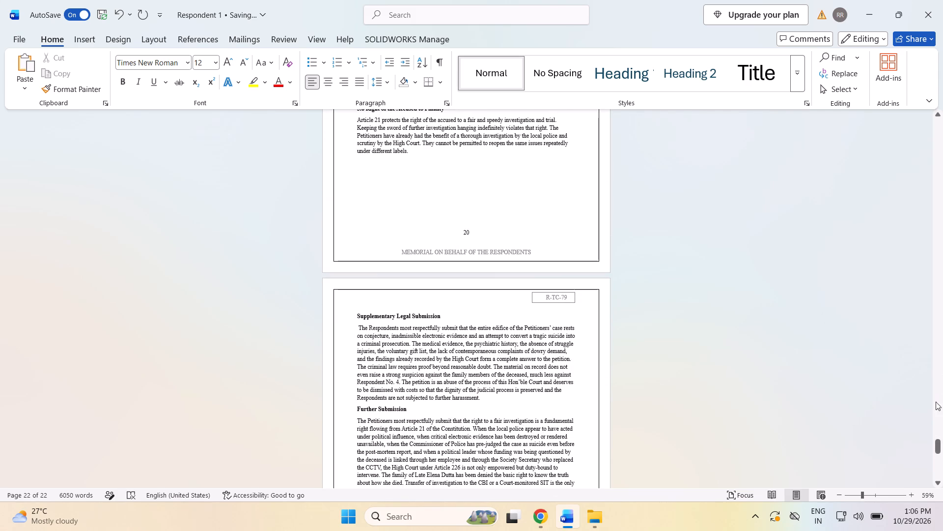
pyautogui.moveTo(937, 440); pyautogui.dragTo(906, 123)
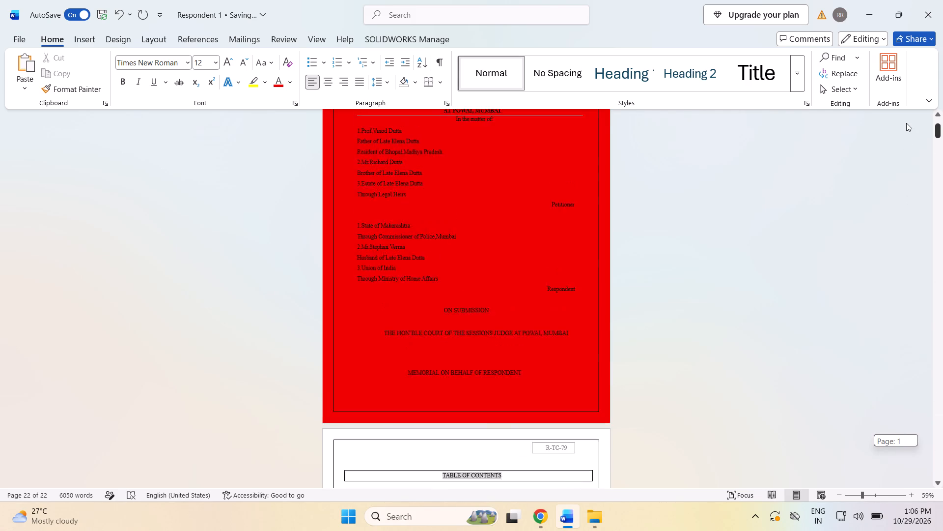
pyautogui.moveTo(906, 123); pyautogui.dragTo(906, 111)
pyautogui.scroll(-2, 809, 289)
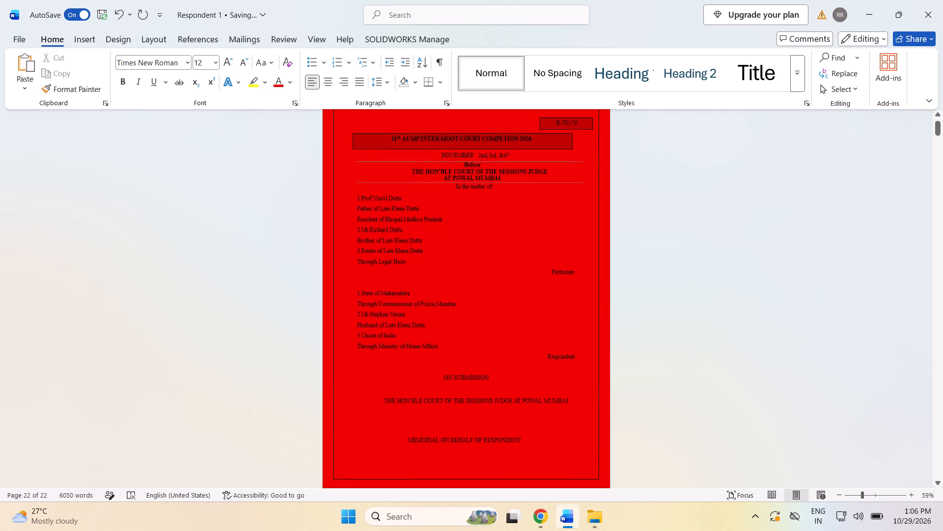
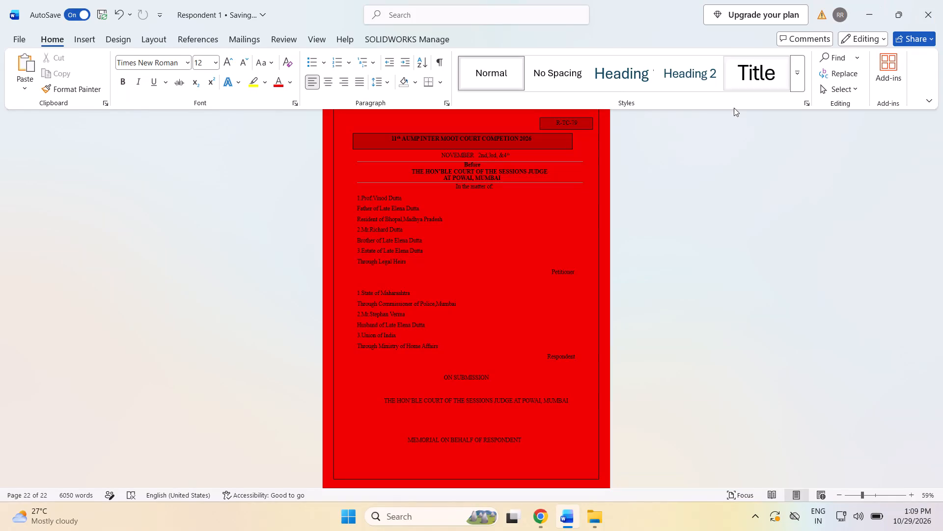
# Correct "COMPETION" to "COMPETITION" in the moot court title box on the cover page.
pyautogui.click(503, 140)
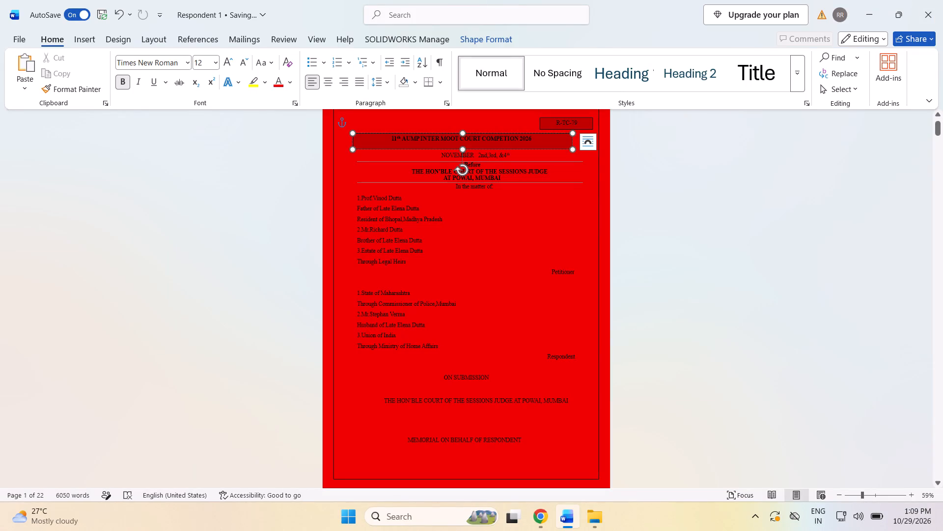
pyautogui.write('TI')
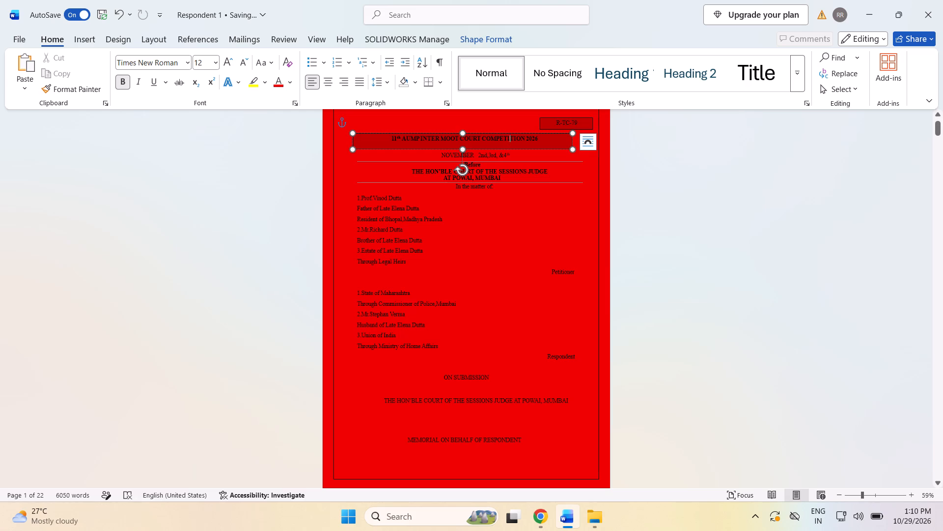
# Change "INTER" to "INTRA" in the cover page's title box, keeping a space before "MOOT".
pyautogui.click(438, 140)
pyautogui.press('BackSpace')
pyautogui.press('BackSpace')
pyautogui.write('RA')
pyautogui.press('space')
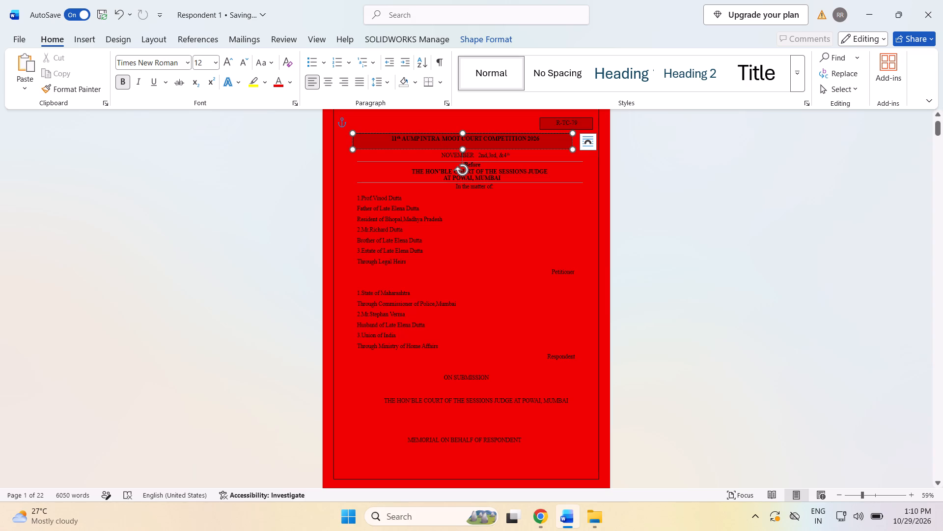
pyautogui.click(485, 201)
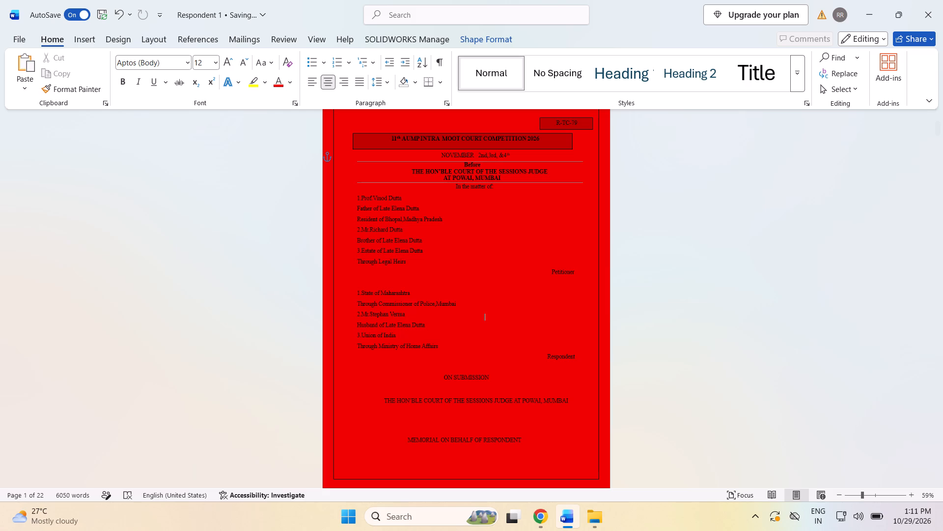
# Copy the team code R-TC-79 from the header box on the Prayer page and return to the body text.
pyautogui.scroll(-8, 707, 330)
pyautogui.scroll(-16, 731, 330)
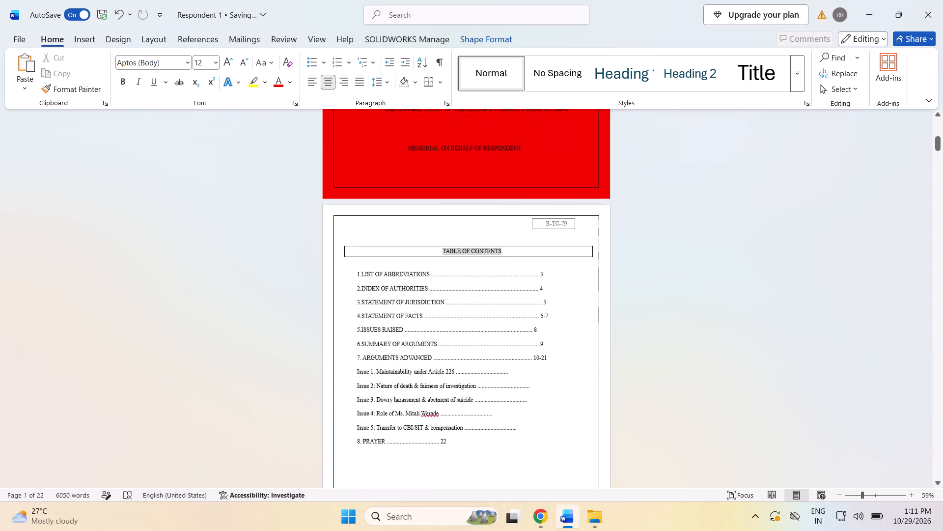
pyautogui.scroll(-12, 732, 326)
pyautogui.moveTo(938, 154); pyautogui.dragTo(918, 296)
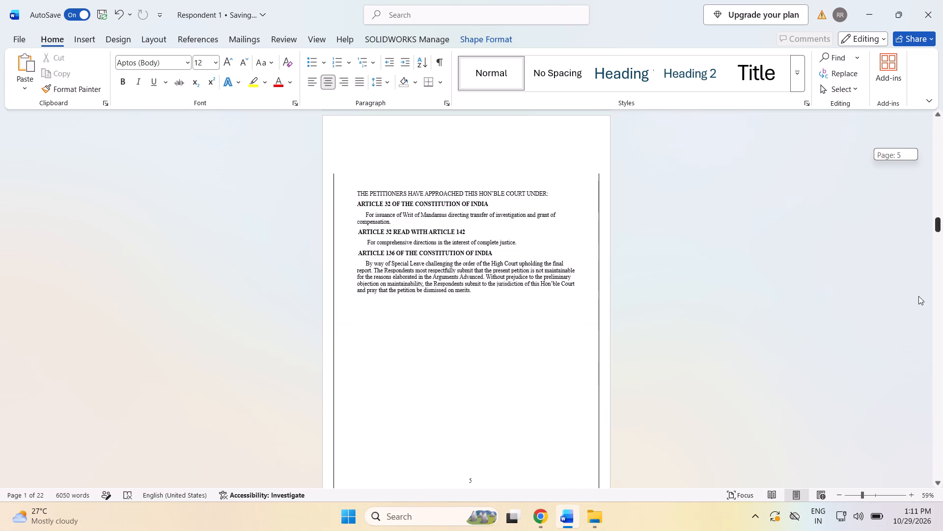
pyautogui.moveTo(918, 296); pyautogui.dragTo(912, 499)
pyautogui.scroll(-2, 790, 430)
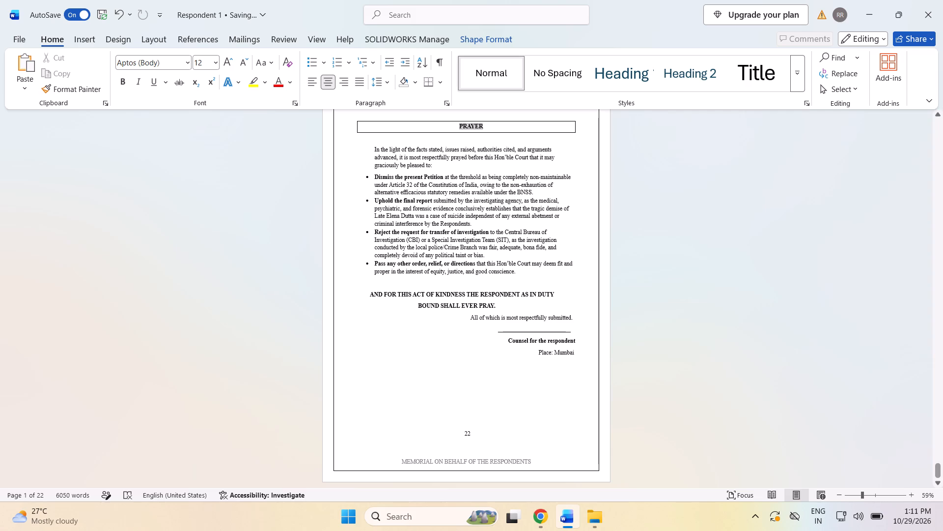
pyautogui.scroll(3, 631, 236)
pyautogui.click(538, 139)
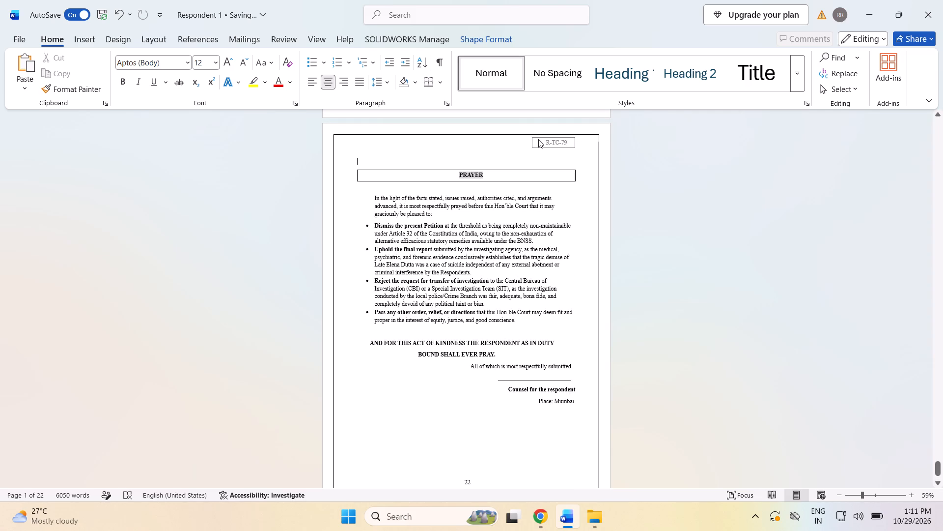
pyautogui.doubleClick(517, 147)
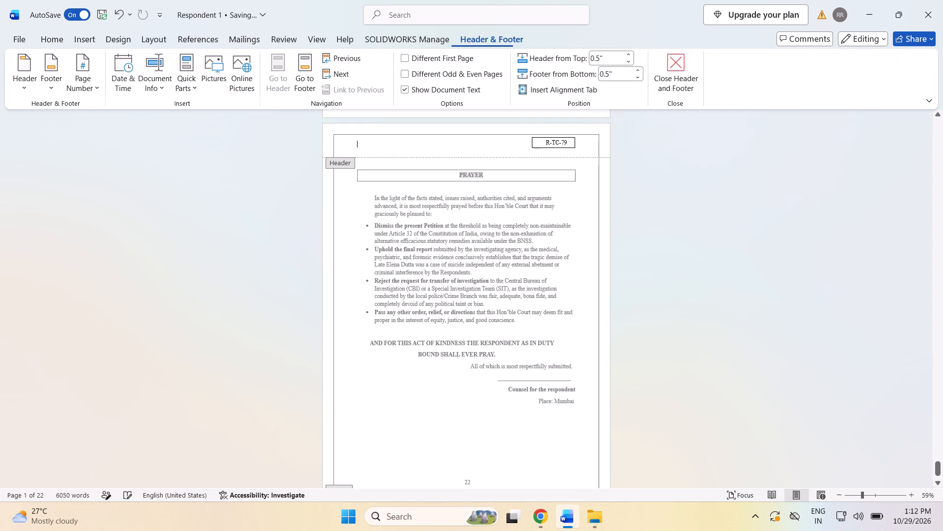
pyautogui.click(545, 140)
pyautogui.moveTo(541, 143); pyautogui.dragTo(567, 145)
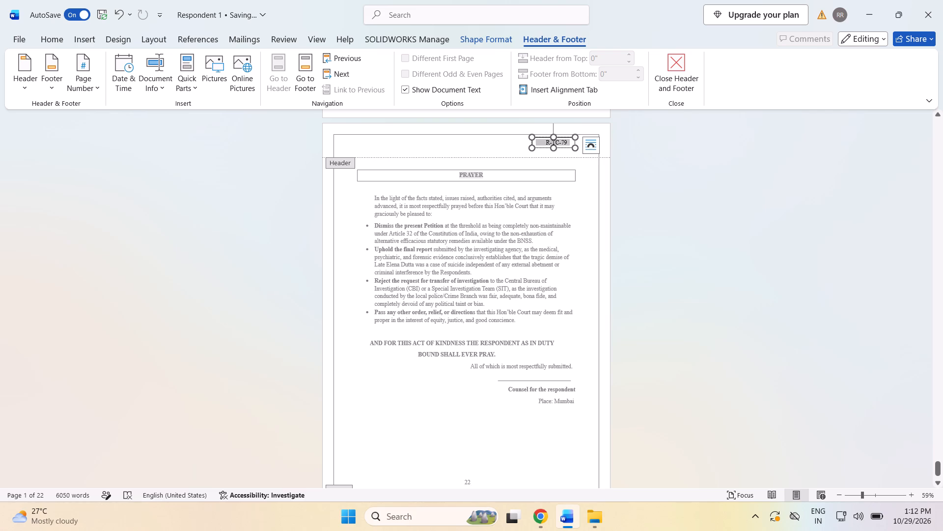
pyautogui.moveTo(567, 145); pyautogui.dragTo(567, 146)
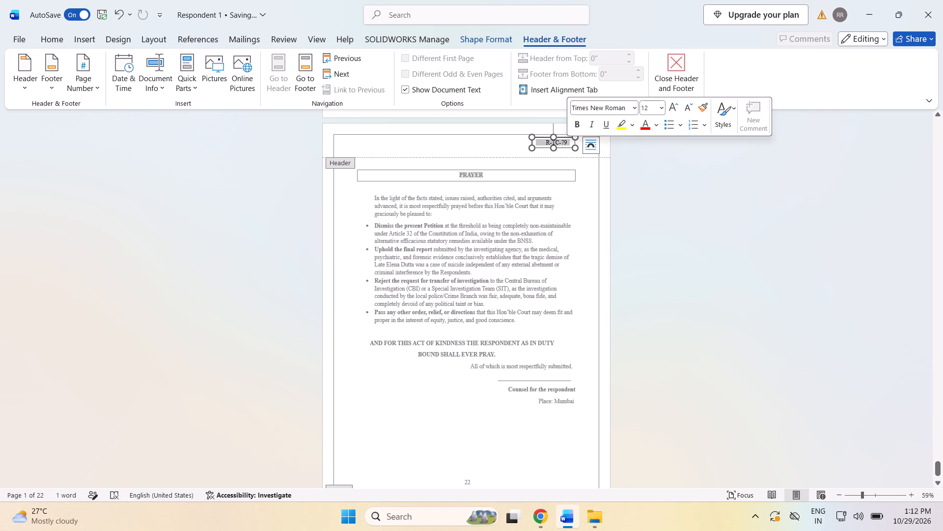
pyautogui.hotkey('ctrl', 'c')
pyautogui.click(740, 257)
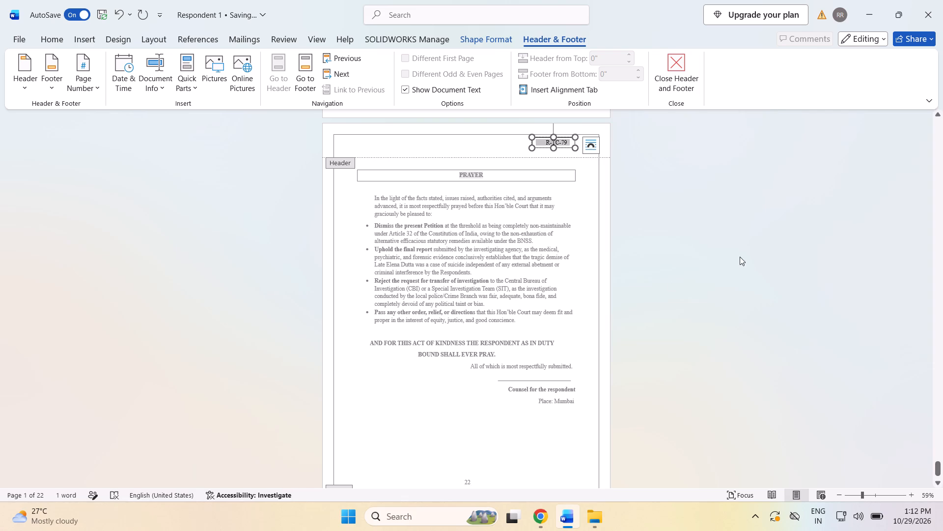
pyautogui.doubleClick(580, 228)
# Add a new line below "Counsel for the respondent" and paste the team code R-TC-79 there after leading spaces.
pyautogui.scroll(-3, 564, 299)
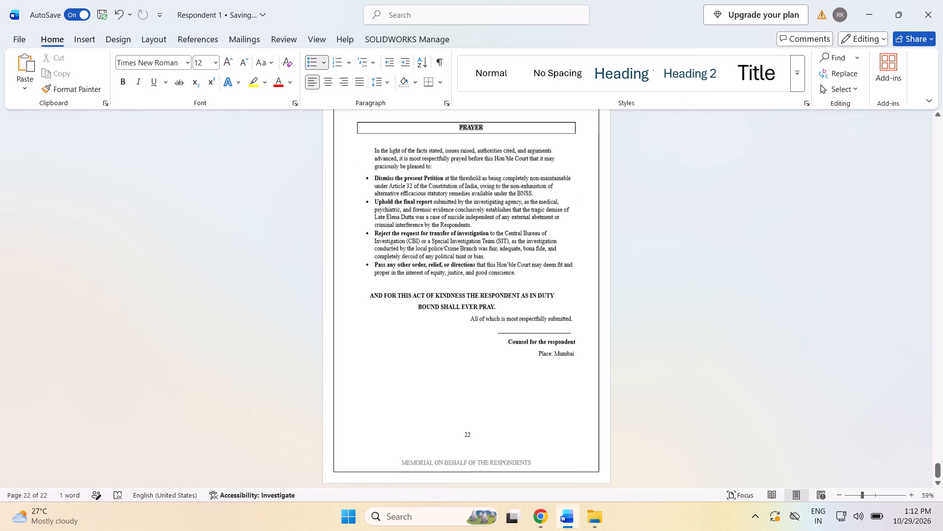
pyautogui.click(534, 349)
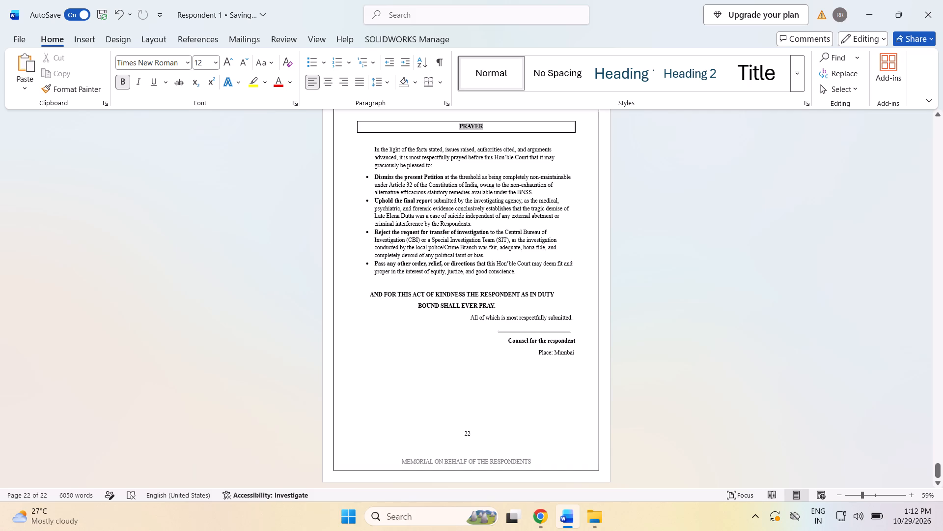
pyautogui.click(577, 342)
pyautogui.press('Return')
pyautogui.press('space')
pyautogui.press('space')
pyautogui.press('space')
pyautogui.press('space')
pyautogui.press('space')
pyautogui.press('space')
pyautogui.press('space')
pyautogui.press('space')
pyautogui.press('space')
pyautogui.press('space')
pyautogui.press('space')
pyautogui.press('space')
pyautogui.press('space')
pyautogui.press('space')
pyautogui.press('space')
pyautogui.press('space')
pyautogui.press('space')
pyautogui.press('space')
pyautogui.press('space')
pyautogui.press('space')
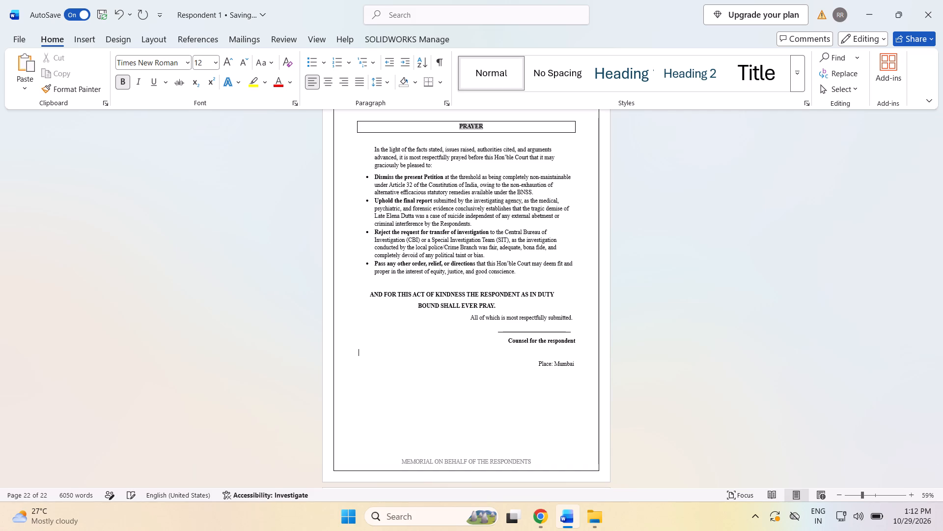
pyautogui.hotkey('ctrl', 'v')
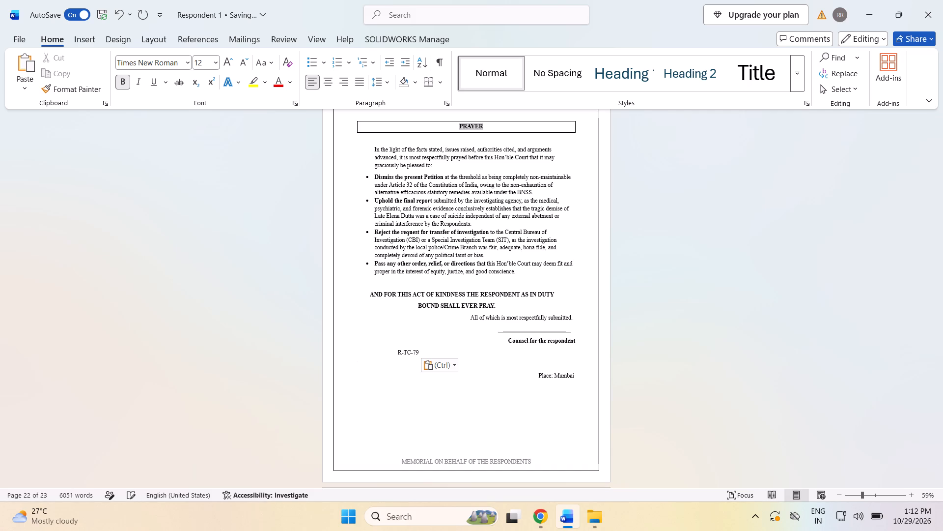
# Pad the R-TC-79 line with more leading spaces so the code sits under the right end of "Counsel for the respondent".
pyautogui.press('Up')
pyautogui.press('Right')
pyautogui.press('Right')
pyautogui.press('Right')
pyautogui.press('Right')
pyautogui.press('Right')
pyautogui.press('Right')
pyautogui.press('Right')
pyautogui.press('Right')
pyautogui.press('Right')
pyautogui.press('Right')
pyautogui.press('Right')
pyautogui.press('Right')
pyautogui.press('Right')
pyautogui.press('Right')
pyautogui.press('Right')
pyautogui.press('Right')
pyautogui.press('Right')
pyautogui.press('Right')
pyautogui.press('Right')
pyautogui.press('Right')
pyautogui.press('space')
pyautogui.press('space')
pyautogui.press('space')
pyautogui.press('space')
pyautogui.press('space')
pyautogui.press('space')
pyautogui.press('space')
pyautogui.press('space')
pyautogui.press('space')
pyautogui.press('space')
pyautogui.press('space')
pyautogui.press('space')
pyautogui.press('space')
pyautogui.press('space')
pyautogui.press('space')
pyautogui.press('space')
pyautogui.press('space')
pyautogui.press('space')
pyautogui.press('space')
pyautogui.press('space')
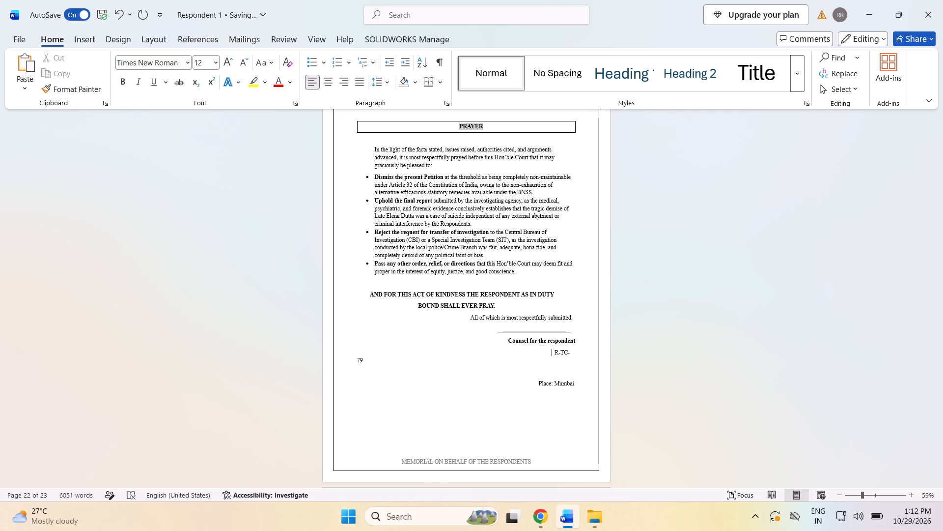
pyautogui.press('BackSpace')
# Remove the leading spaces and the blank line before "Place: Mumbai", keeping it on its own line directly below R-TC-79.
pyautogui.press('Down')
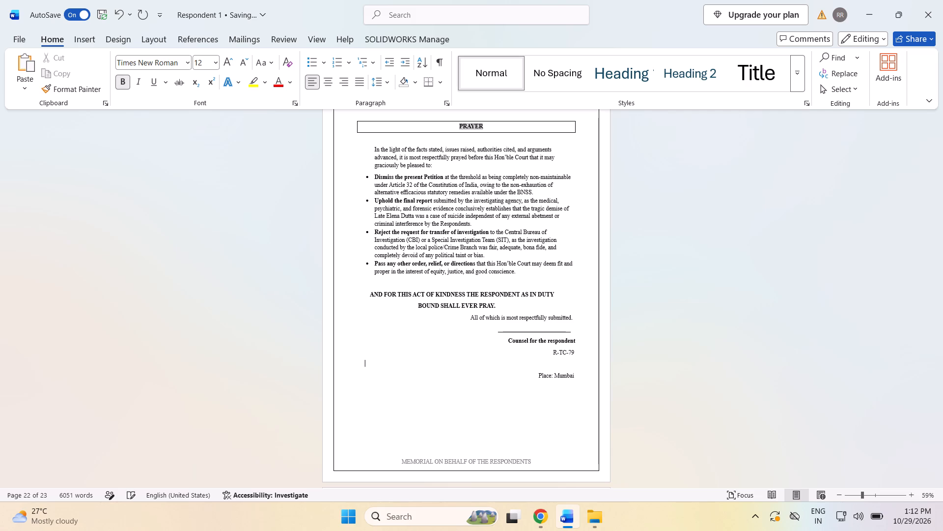
pyautogui.press('Down')
pyautogui.press('Left')
pyautogui.press('Left')
pyautogui.press('Left')
pyautogui.press('Left')
pyautogui.press('Left')
pyautogui.press('BackSpace')
pyautogui.press('BackSpace')
pyautogui.press('BackSpace')
pyautogui.press('BackSpace')
pyautogui.press('BackSpace')
pyautogui.press('BackSpace')
pyautogui.press('BackSpace')
pyautogui.press('BackSpace')
pyautogui.press('BackSpace')
pyautogui.press('BackSpace')
pyautogui.press('BackSpace')
pyautogui.press('BackSpace')
pyautogui.press('BackSpace')
pyautogui.press('BackSpace')
pyautogui.press('BackSpace')
pyautogui.press('BackSpace')
pyautogui.press('BackSpace')
pyautogui.press('BackSpace')
pyautogui.press('BackSpace')
pyautogui.press('BackSpace')
pyautogui.press('BackSpace')
pyautogui.press('BackSpace')
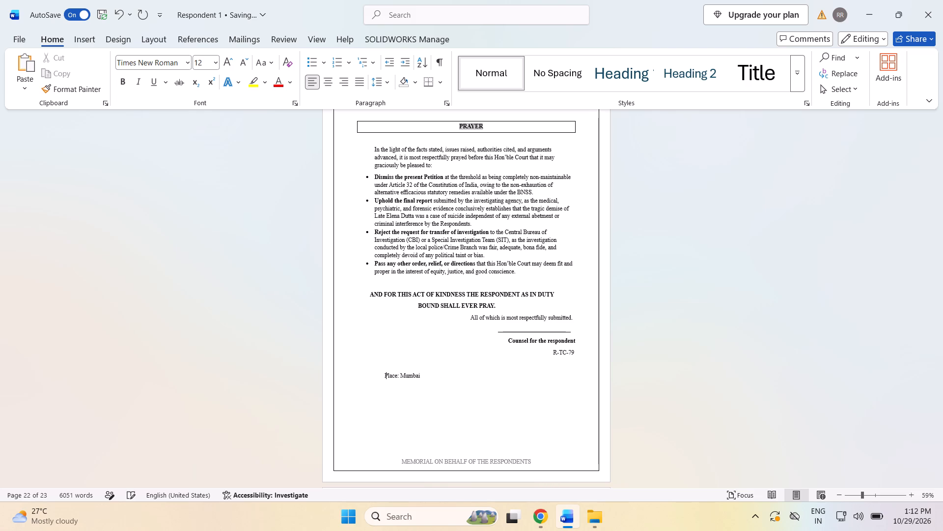
pyautogui.press('BackSpace')
pyautogui.press('BackSpace')
pyautogui.press('BackSpace')
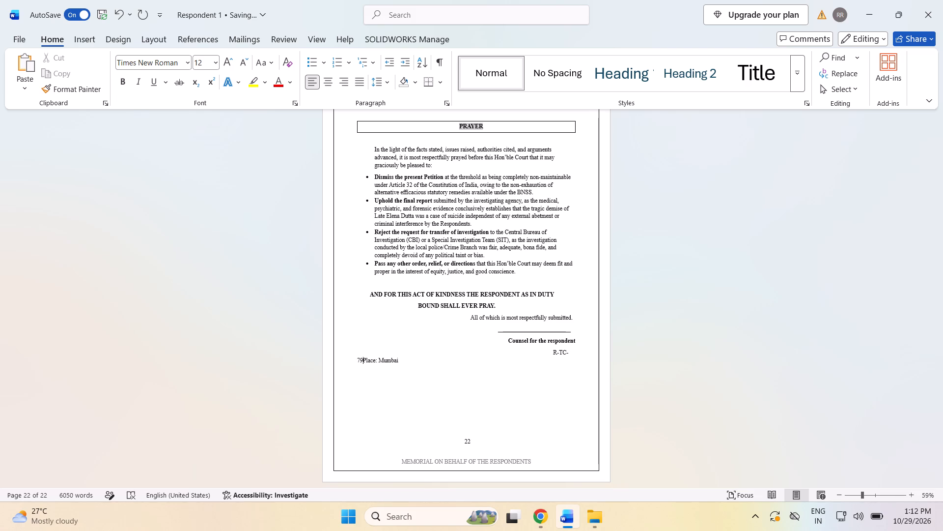
pyautogui.hotkey('ctrl', 'z')
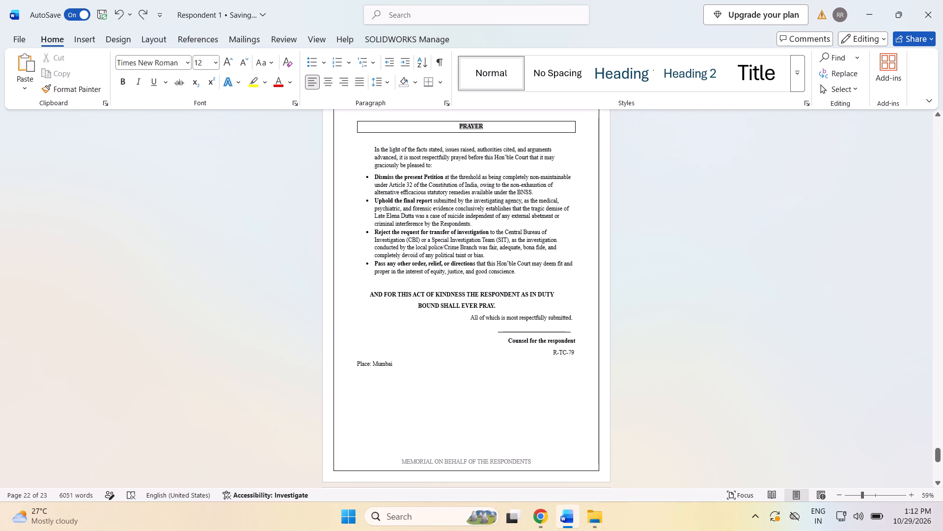
# Indent "Place: Mumbai" with leading spaces so its right end lines up with "Counsel for the respondent".
pyautogui.press('space')
pyautogui.press('space')
pyautogui.press('space')
pyautogui.press('space')
pyautogui.press('space')
pyautogui.press('space')
pyautogui.press('space')
pyautogui.press('space')
pyautogui.press('space')
pyautogui.press('space')
pyautogui.press('space')
pyautogui.press('space')
pyautogui.press('space')
pyautogui.press('space')
pyautogui.press('space')
pyautogui.press('space')
pyautogui.press('space')
pyautogui.press('space')
pyautogui.press('space')
pyautogui.press('space')
pyautogui.click(574, 423)
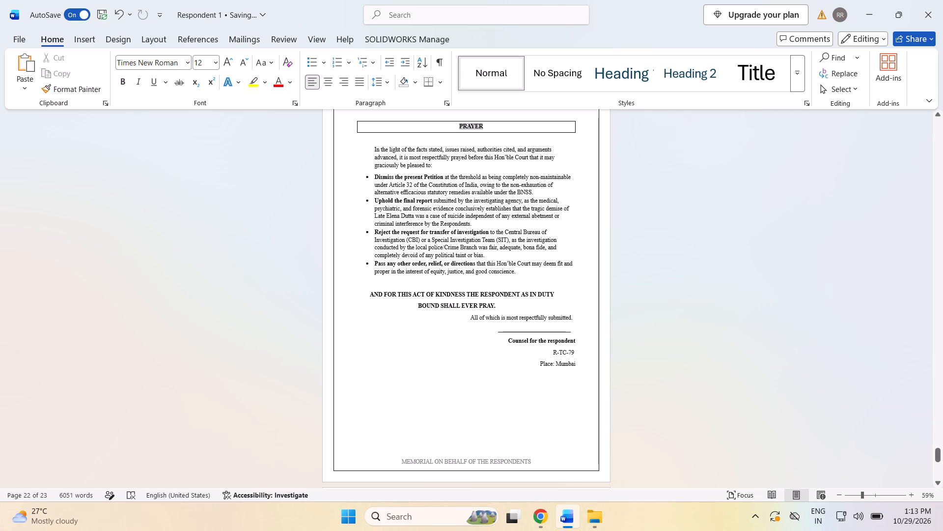
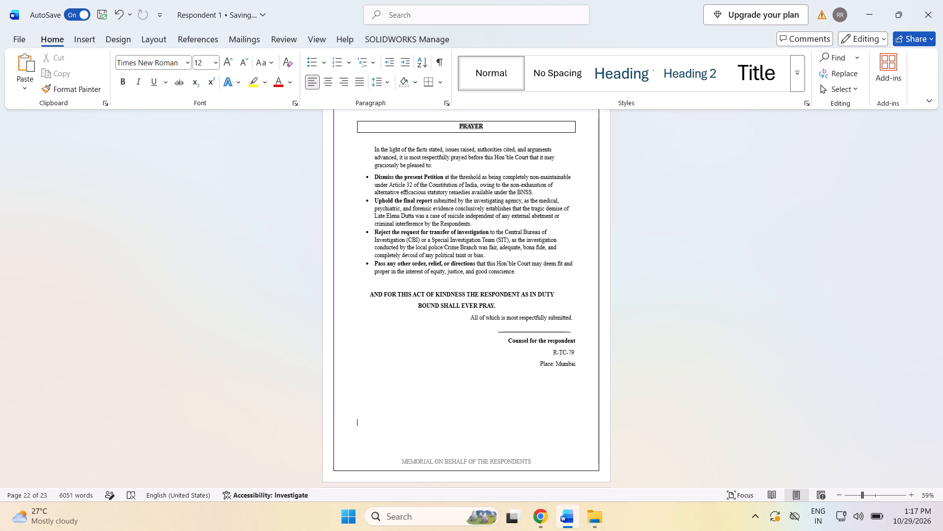
# Remove the leading space before item 2, the scconline.com link, in the Online Resources list on page 4.
pyautogui.scroll(11, 732, 303)
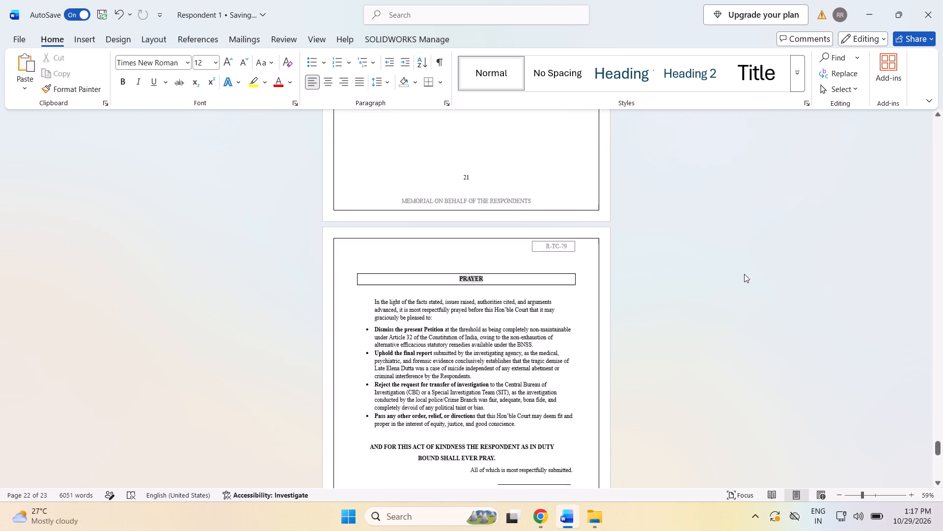
pyautogui.scroll(4, 744, 274)
pyautogui.moveTo(940, 451); pyautogui.dragTo(925, 336)
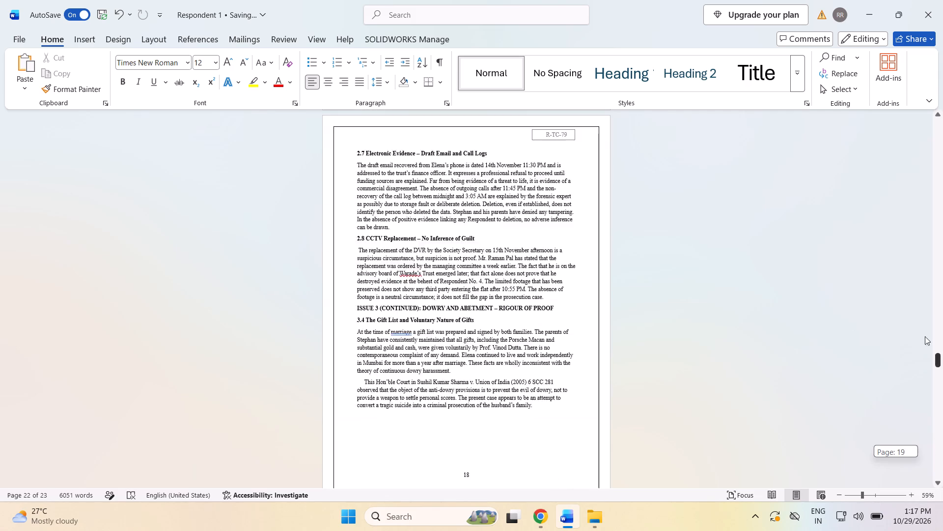
pyautogui.moveTo(925, 336); pyautogui.dragTo(919, 185)
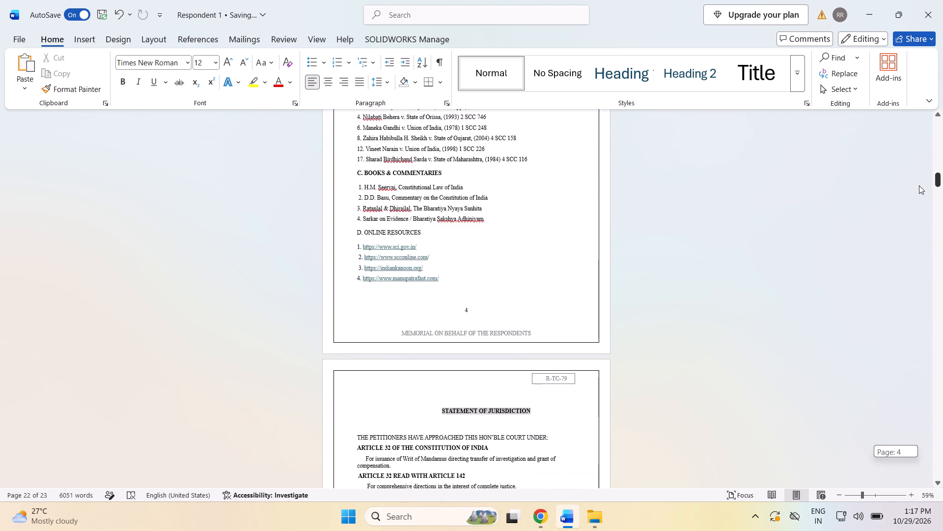
pyautogui.moveTo(919, 185); pyautogui.dragTo(918, 187)
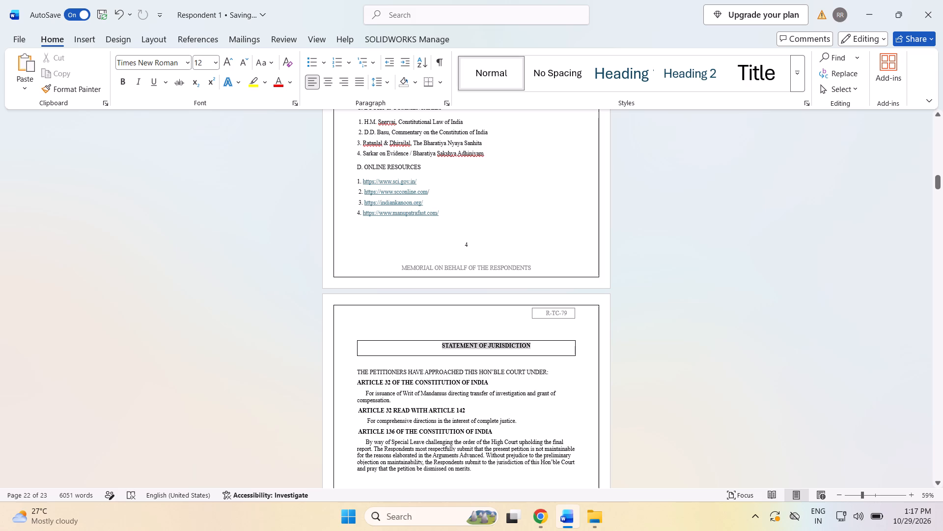
pyautogui.click(357, 191)
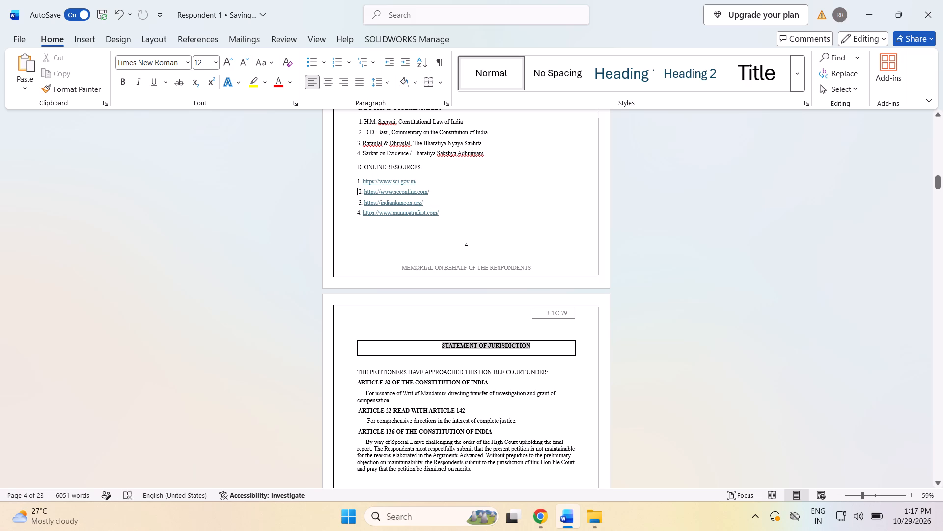
pyautogui.press('Right')
pyautogui.press('BackSpace')
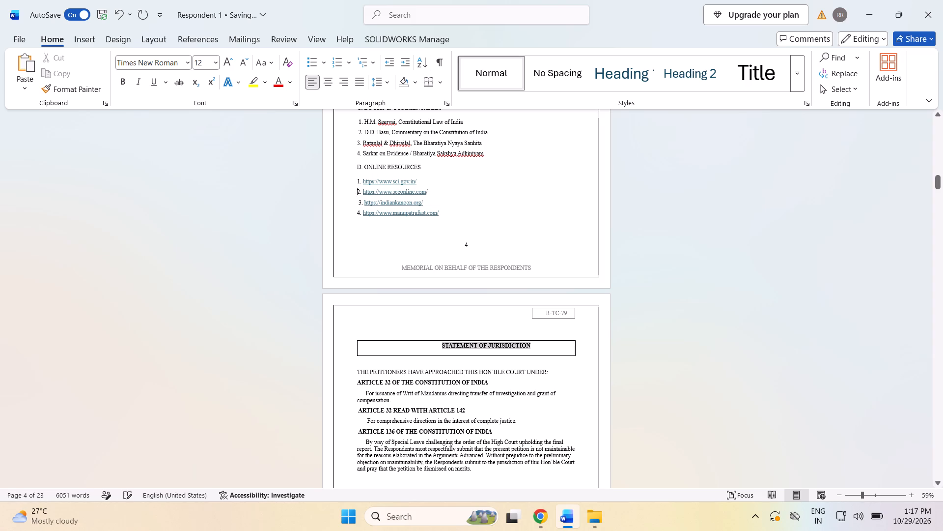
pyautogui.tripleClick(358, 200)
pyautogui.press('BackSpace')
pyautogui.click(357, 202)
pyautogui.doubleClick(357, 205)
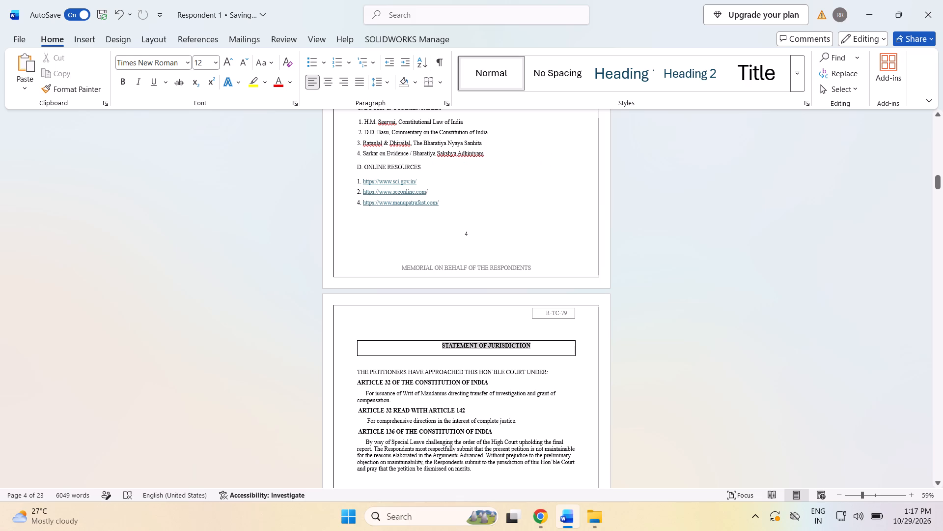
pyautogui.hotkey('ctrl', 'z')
# Remove the leading space before item 3, the indiankanoon.org link, in the Online Resources list.
pyautogui.click(447, 194)
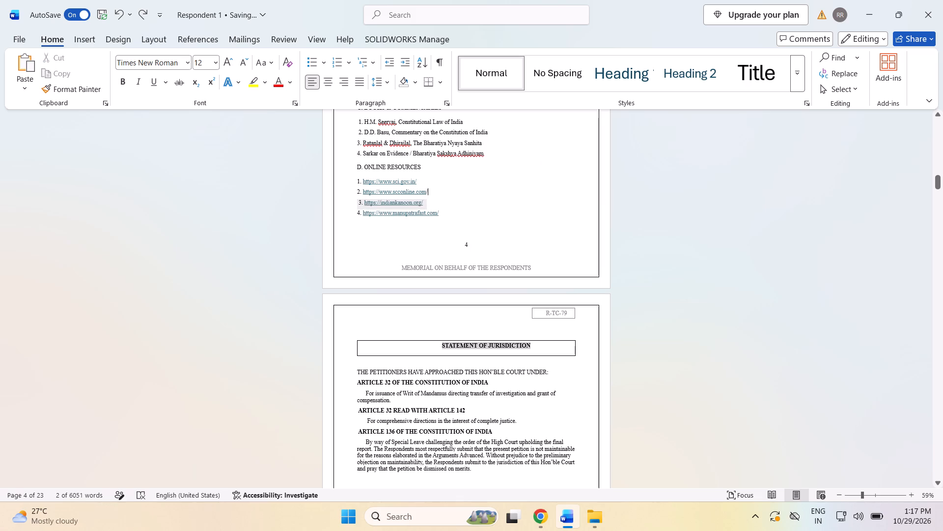
pyautogui.click(360, 206)
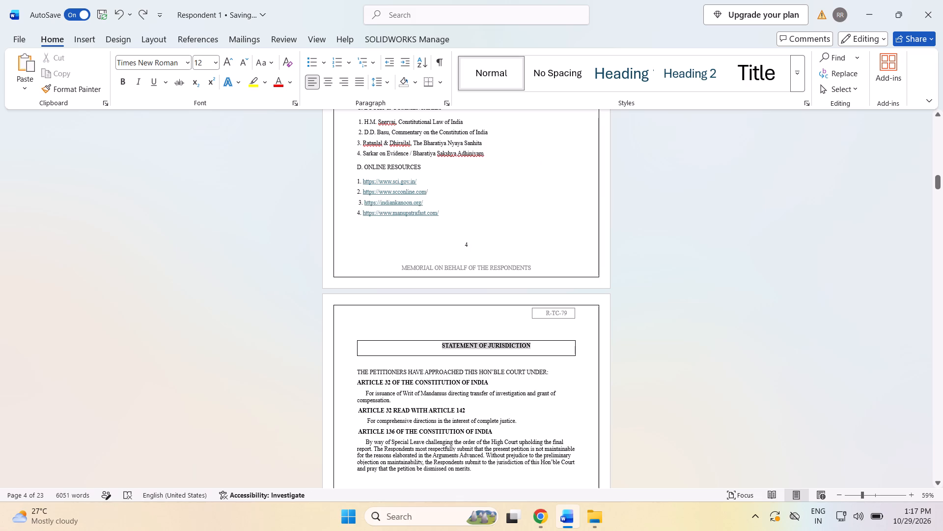
pyautogui.press('BackSpace')
# Set the font of all four numbered website links under Online Resources to Times New Roman.
pyautogui.moveTo(390, 197); pyautogui.dragTo(399, 219)
pyautogui.moveTo(394, 210); pyautogui.dragTo(374, 203)
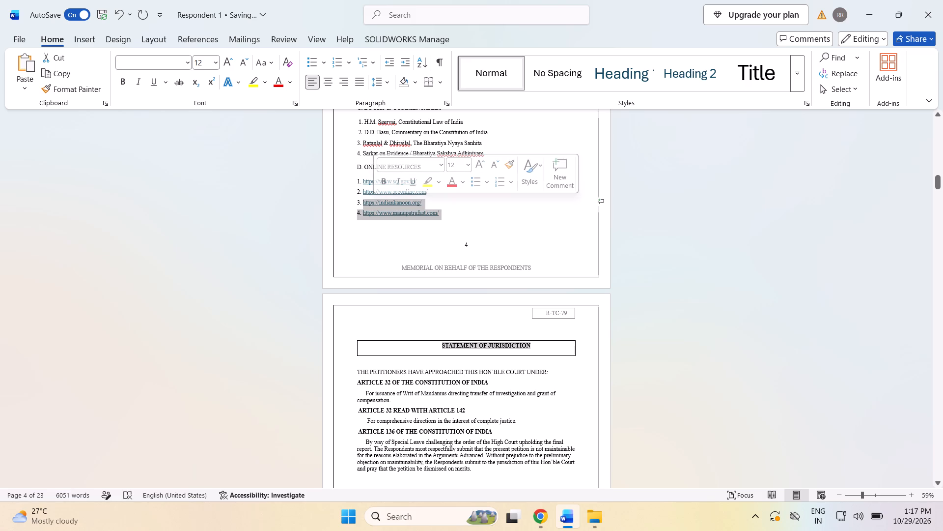
pyautogui.click(655, 190)
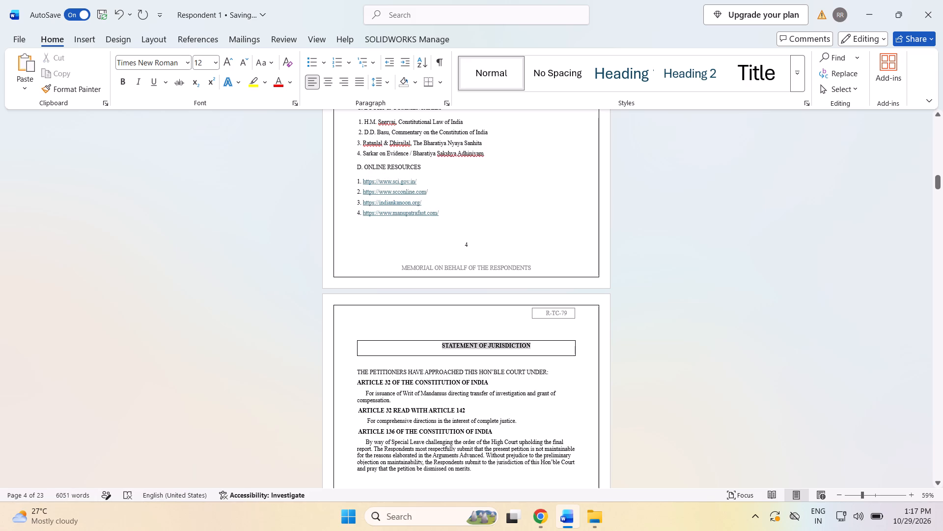
pyautogui.moveTo(355, 180); pyautogui.dragTo(429, 216)
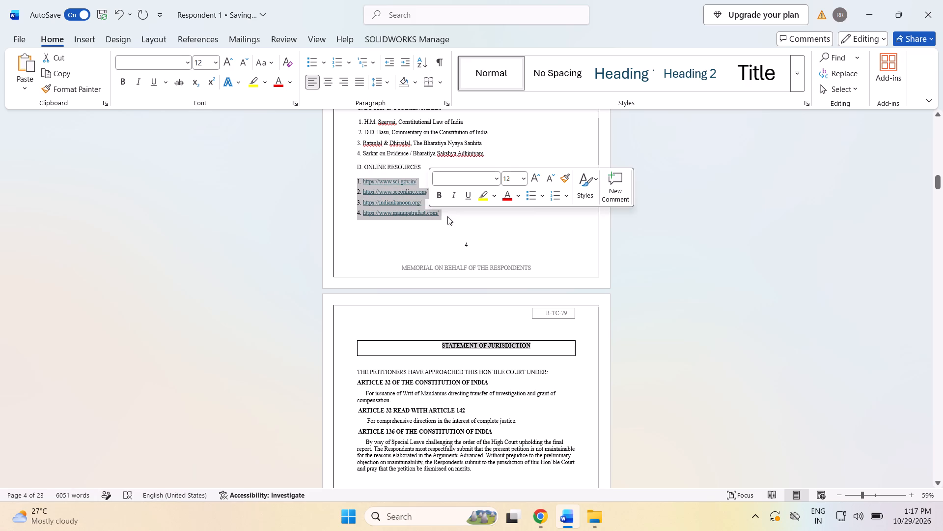
pyautogui.tripleClick(498, 179)
pyautogui.click(498, 179)
pyautogui.moveTo(255, 52); pyautogui.dragTo(214, 74)
pyautogui.click(185, 62)
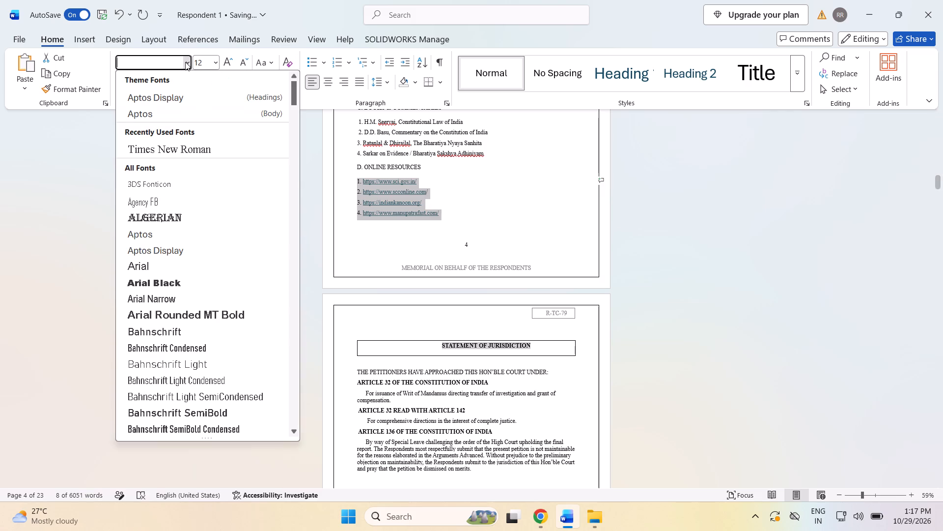
pyautogui.click(159, 149)
pyautogui.moveTo(168, 169); pyautogui.dragTo(515, 236)
pyautogui.click(802, 256)
pyautogui.moveTo(802, 256); pyautogui.dragTo(804, 280)
pyautogui.moveTo(804, 281); pyautogui.dragTo(823, 273)
pyautogui.click(732, 177)
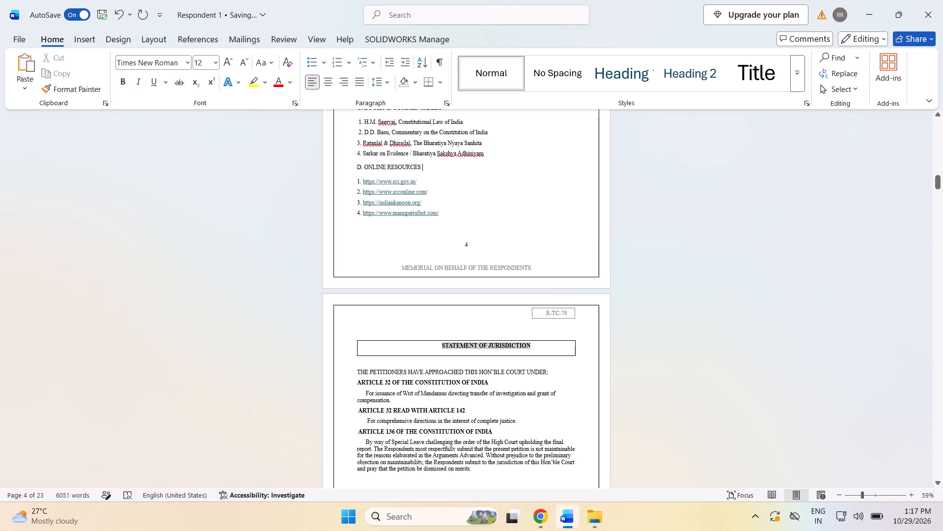
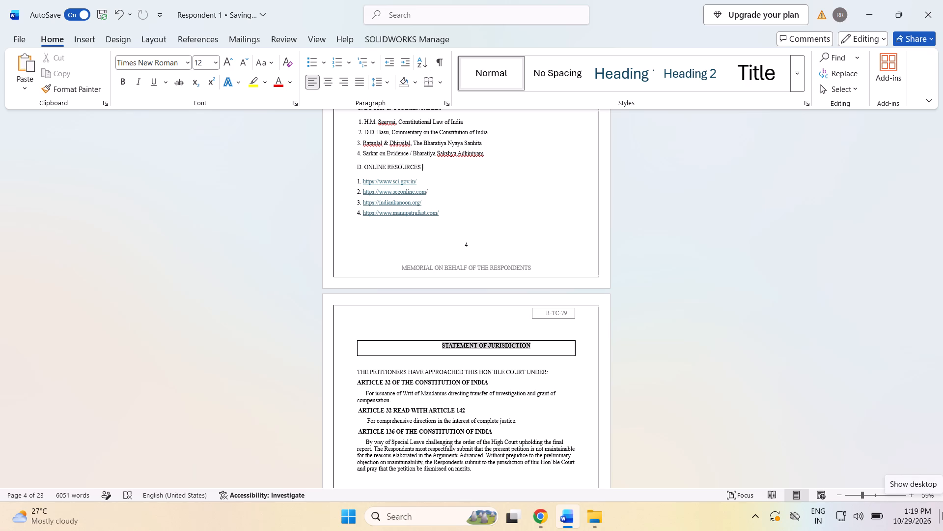
# Review the memorial's cover page and skim the opening pages up to the Statement of Jurisdiction.
pyautogui.scroll(7, 888, 499)
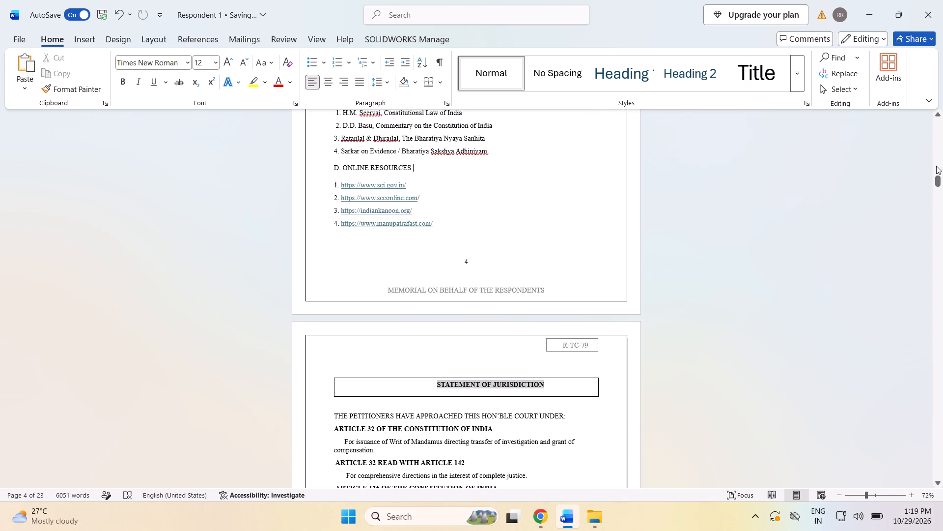
pyautogui.moveTo(935, 177); pyautogui.dragTo(926, 84)
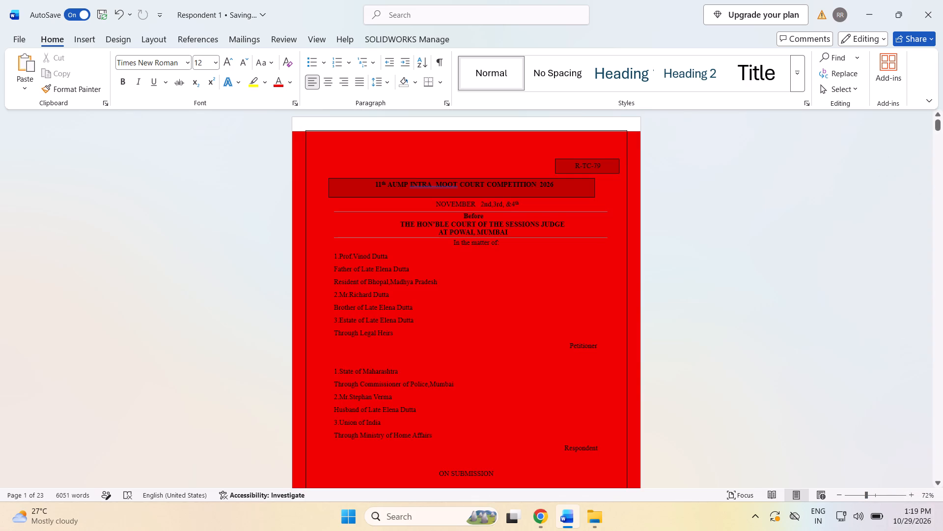
pyautogui.scroll(-4, 773, 234)
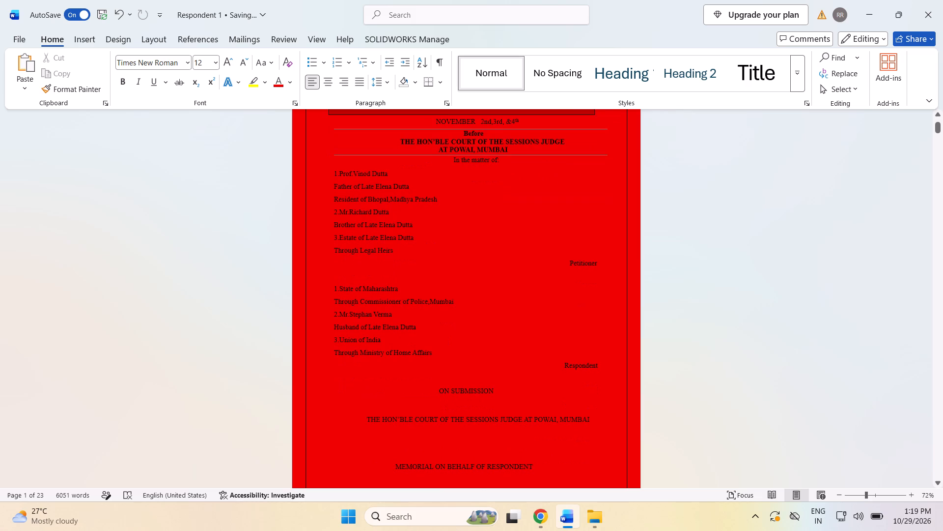
pyautogui.scroll(1, 773, 234)
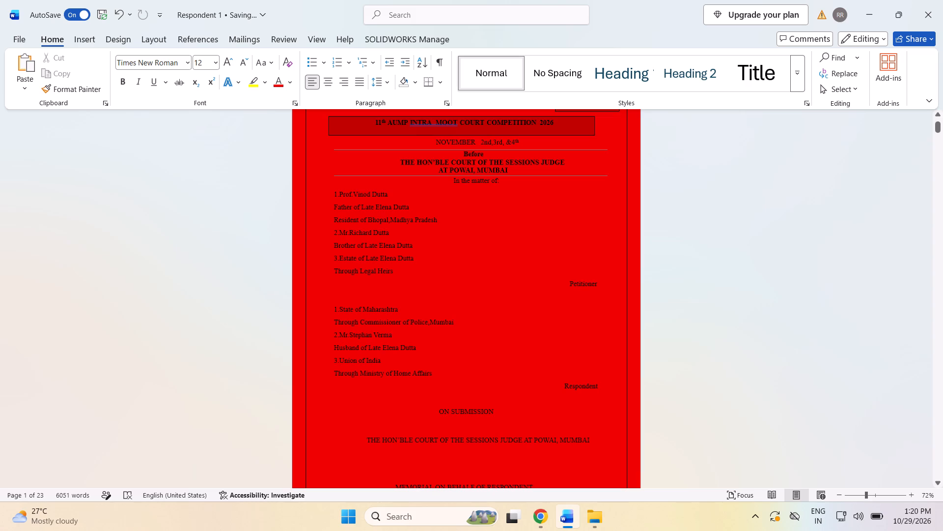
pyautogui.scroll(-20, 866, 387)
pyautogui.scroll(-20, 866, 387)
pyautogui.scroll(-8, 866, 387)
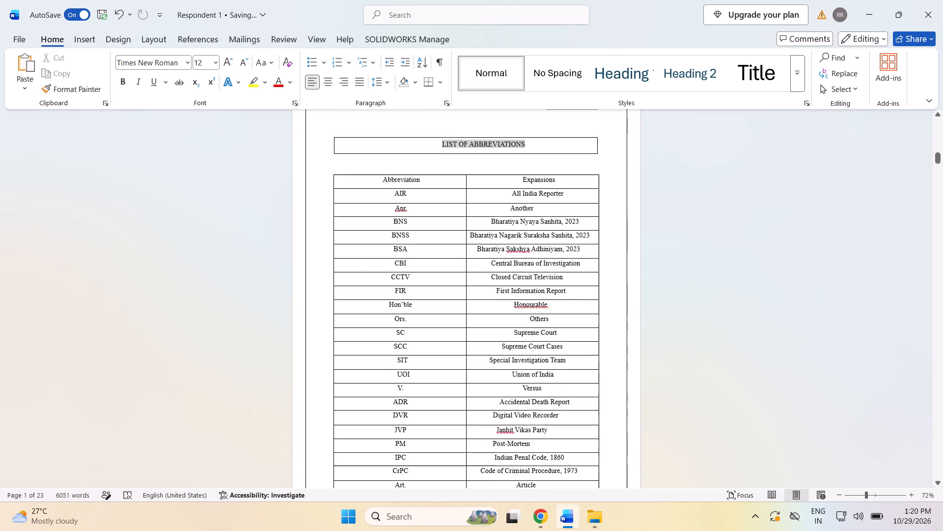
pyautogui.scroll(-20, 815, 327)
pyautogui.scroll(-20, 815, 327)
pyautogui.scroll(-4, 815, 327)
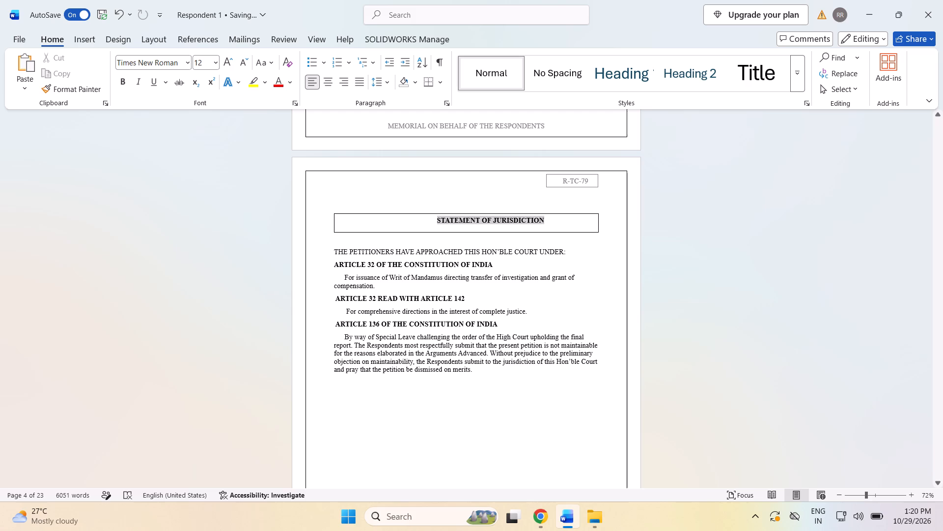
pyautogui.scroll(20, 352, 314)
pyautogui.scroll(3, 352, 314)
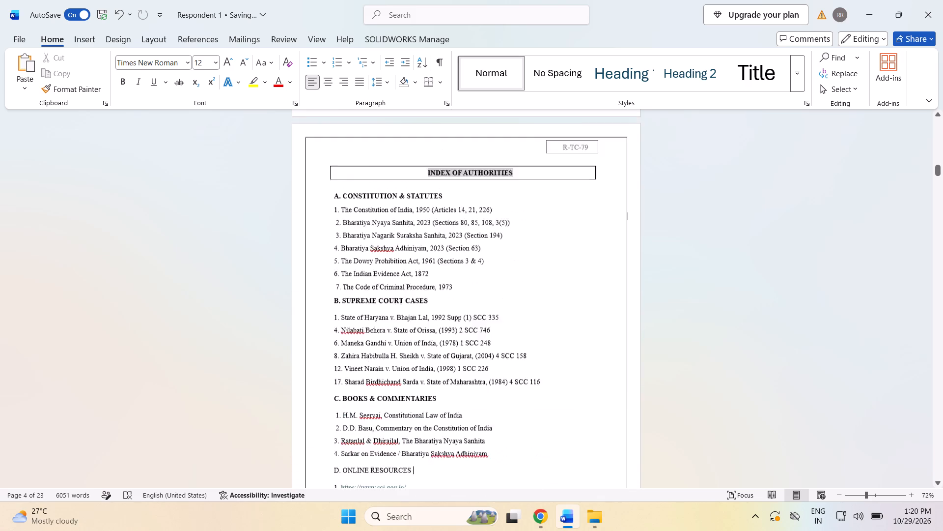
pyautogui.scroll(20, 351, 314)
pyautogui.scroll(17, 351, 314)
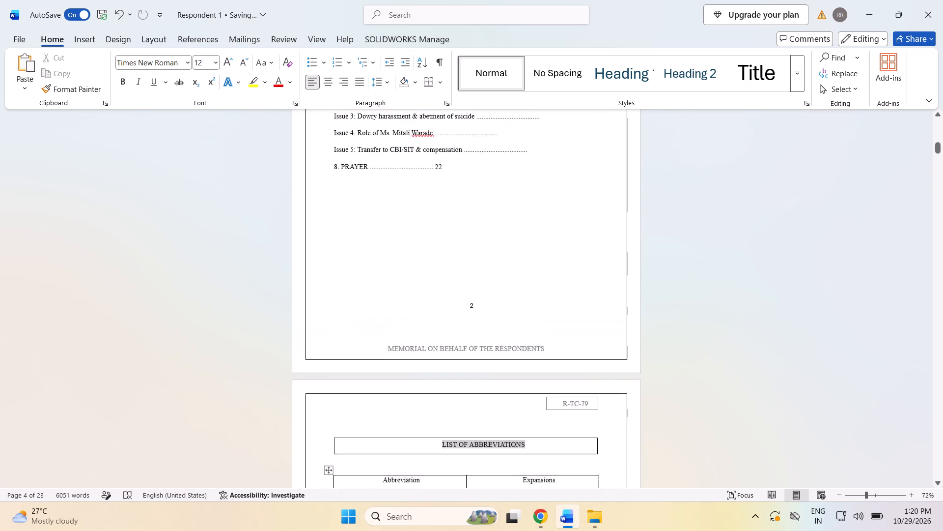
pyautogui.scroll(11, 351, 314)
pyautogui.scroll(14, 351, 314)
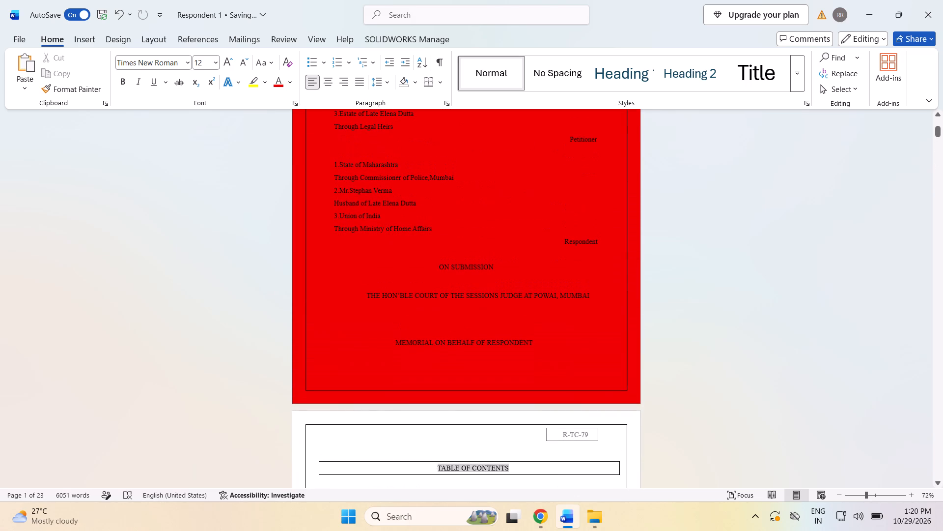
pyautogui.scroll(2, 351, 314)
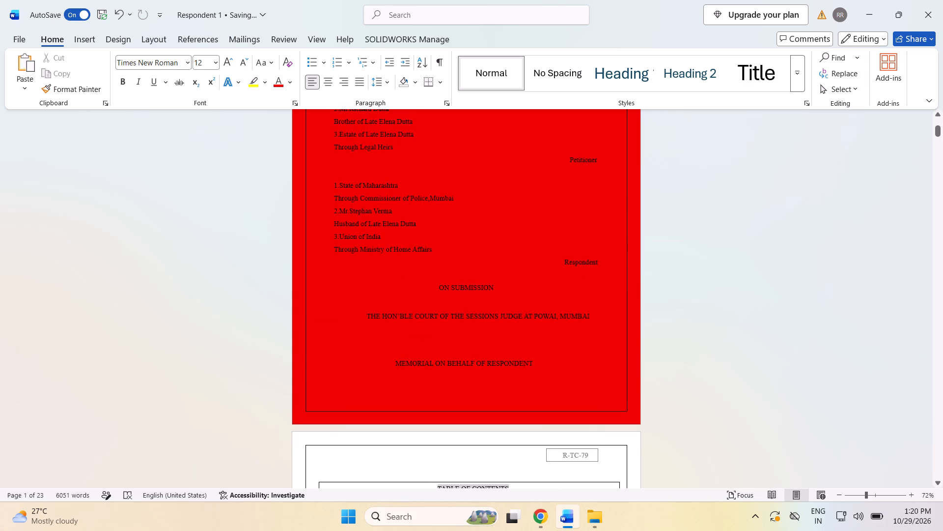
pyautogui.scroll(5, 351, 314)
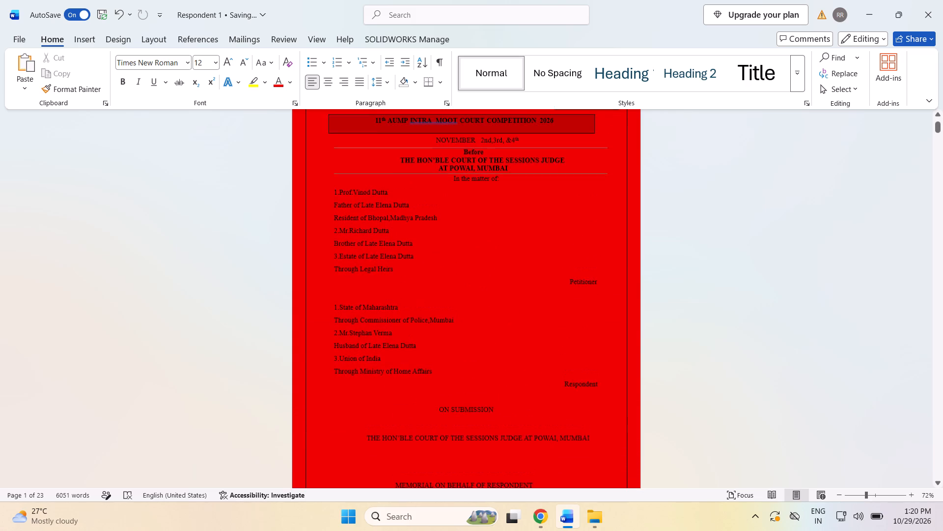
pyautogui.scroll(1, 351, 314)
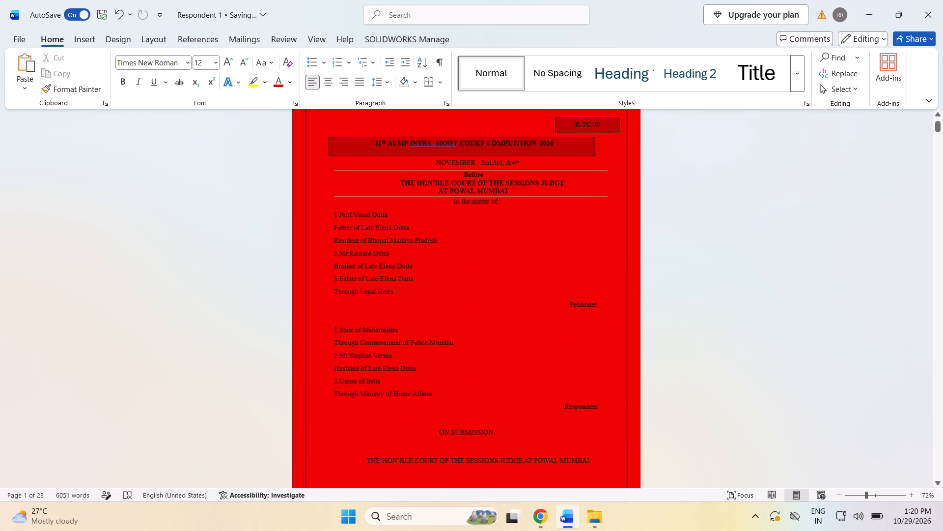
# Check the Table of Contents entries and their page numbers on page 2.
pyautogui.scroll(-18, 574, 228)
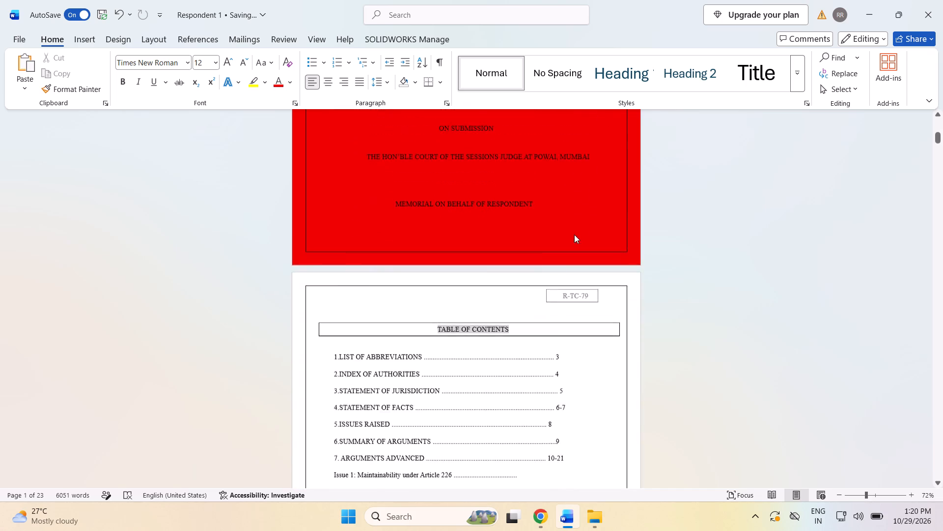
pyautogui.scroll(-3, 574, 235)
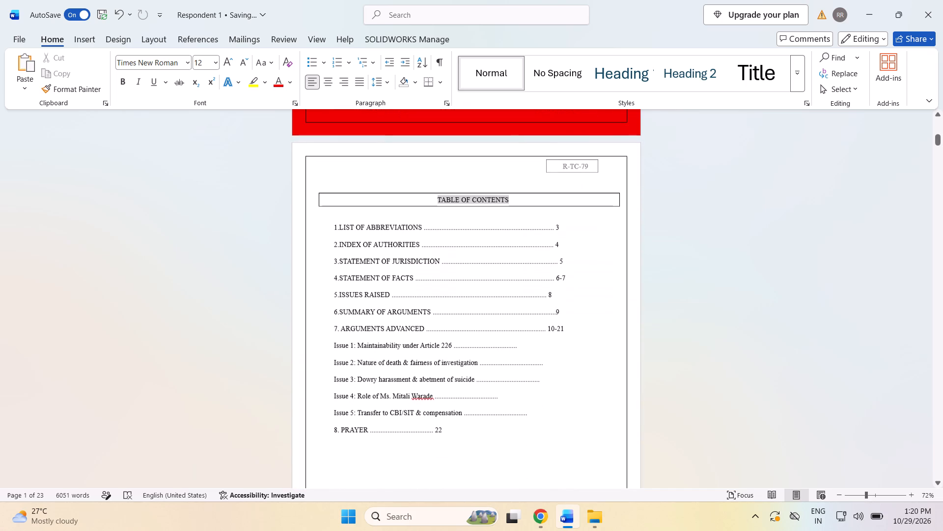
pyautogui.scroll(-1, 574, 235)
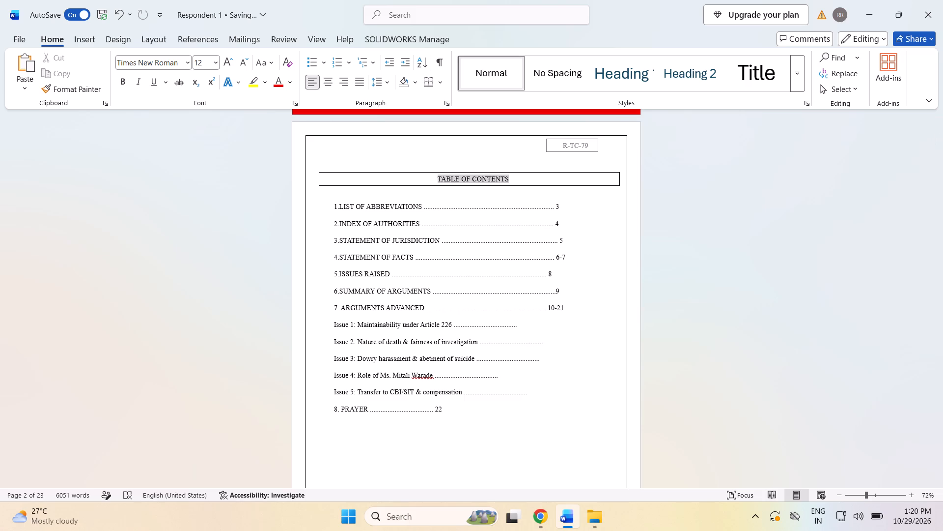
pyautogui.scroll(-3, 574, 235)
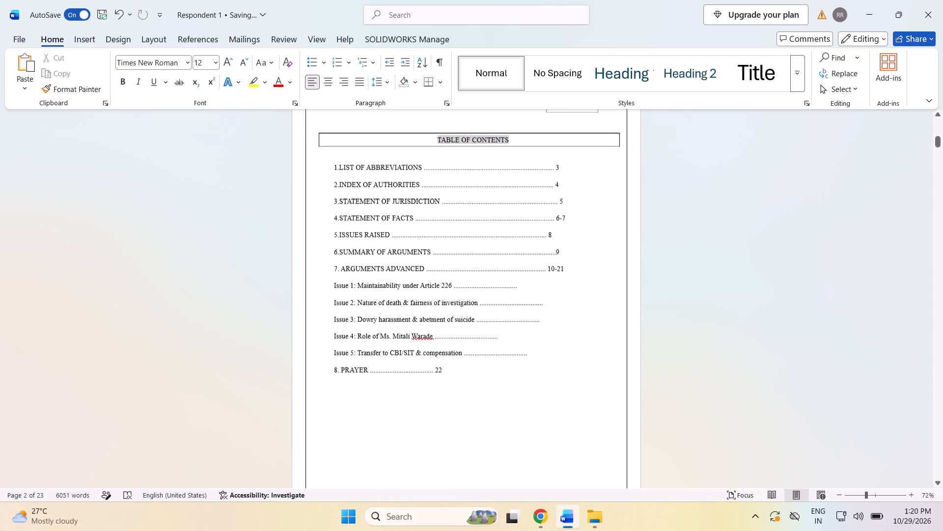
# Review the abbreviations and expansions in the List of Abbreviations table on page 3.
pyautogui.scroll(-15, 574, 235)
pyautogui.scroll(-9, 574, 235)
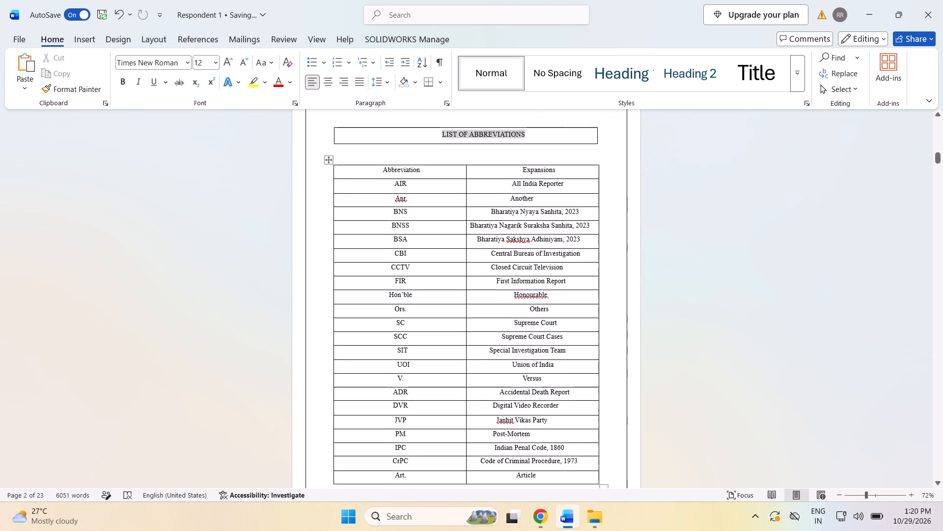
pyautogui.scroll(-3, 574, 235)
pyautogui.scroll(2, 574, 235)
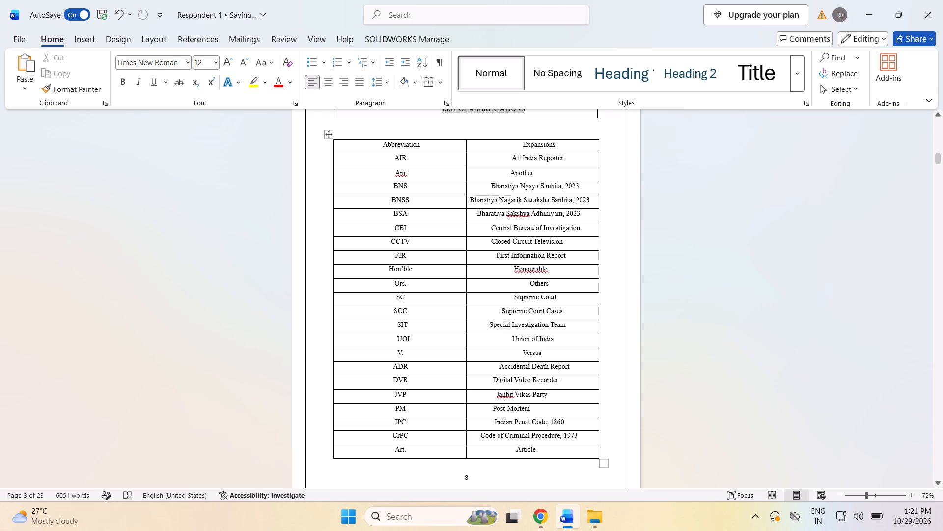
pyautogui.scroll(1, 554, 251)
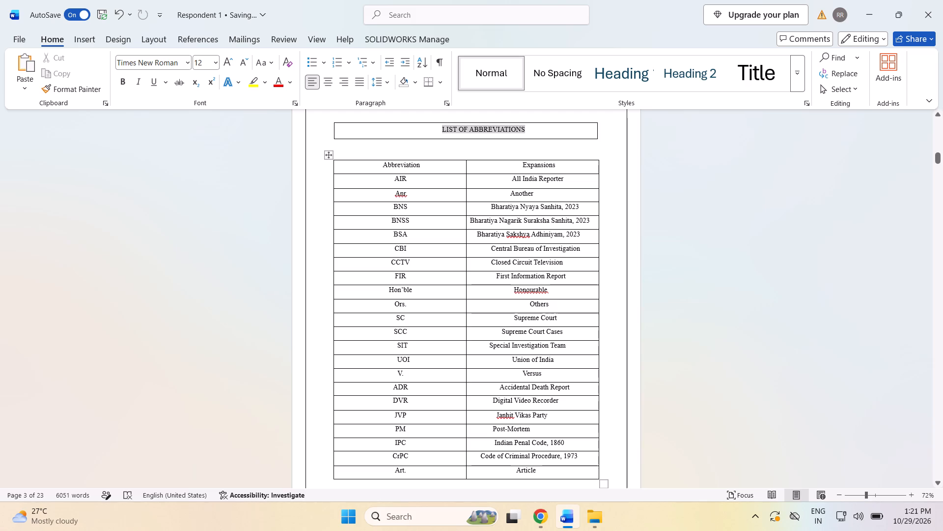
pyautogui.scroll(-6, 525, 247)
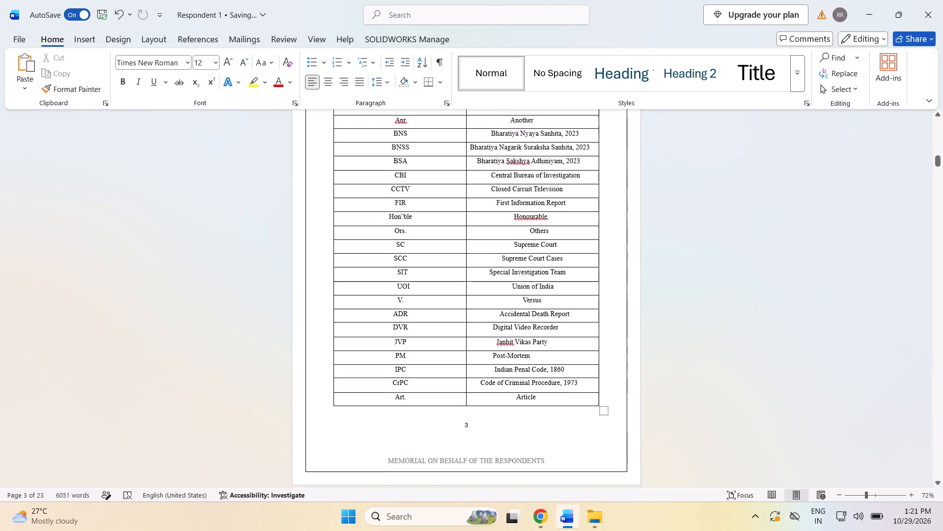
# Read through the Index of Authorities on page 4 and the Statement of Jurisdiction on page 5.
pyautogui.scroll(-10, 516, 279)
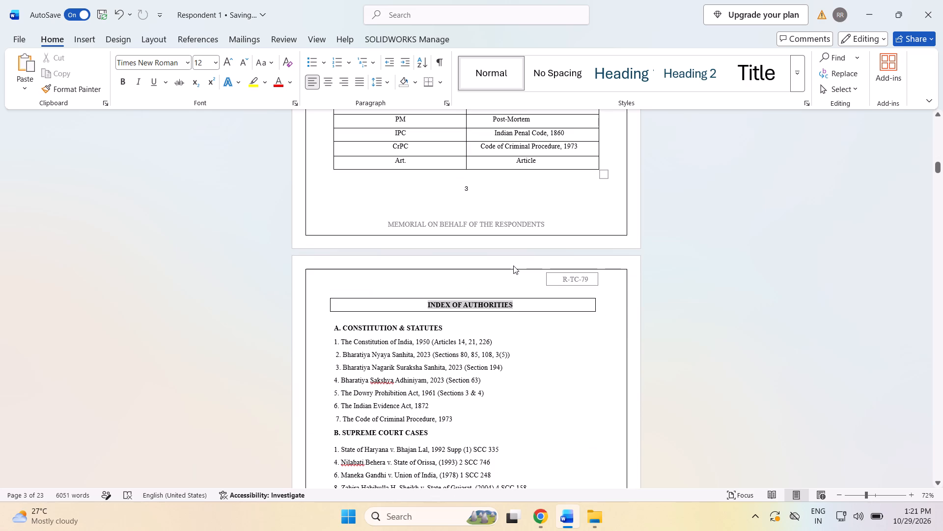
pyautogui.scroll(-9, 513, 265)
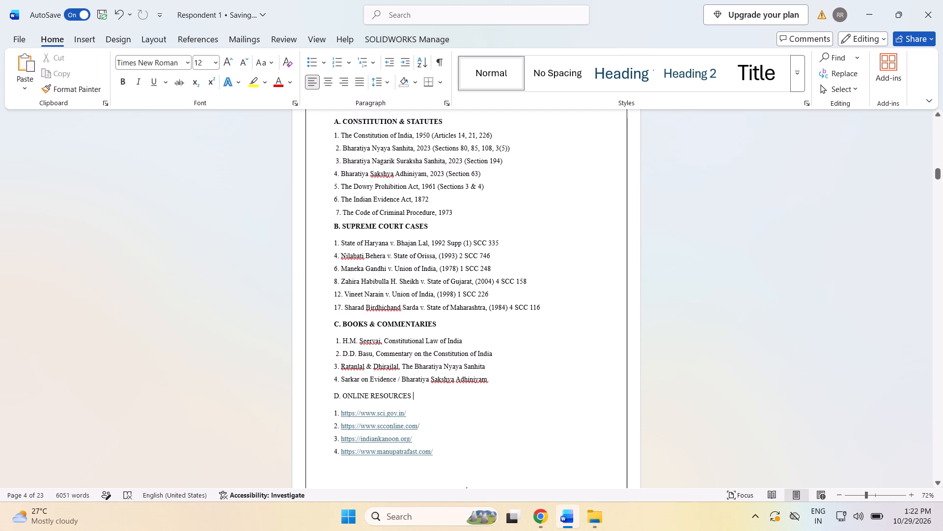
pyautogui.scroll(-2, 502, 245)
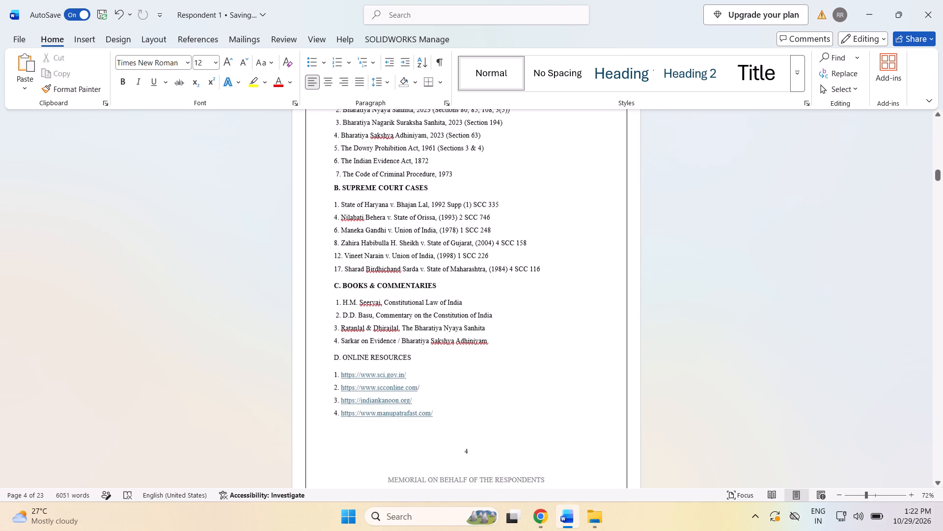
pyautogui.scroll(-1, 502, 245)
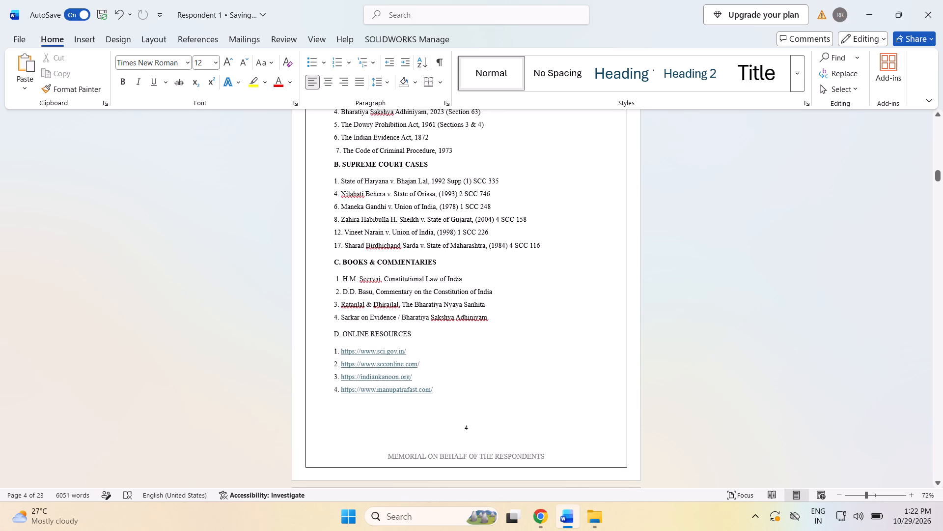
pyautogui.scroll(-7, 530, 248)
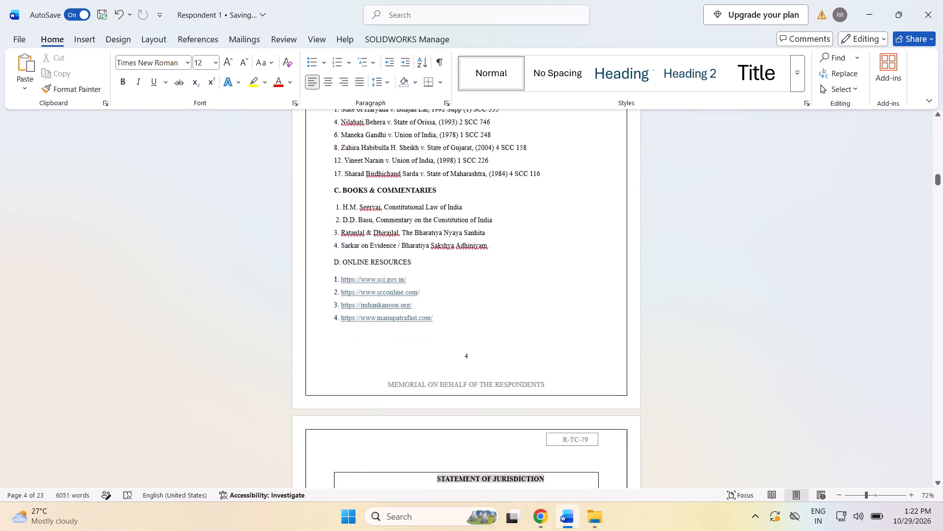
pyautogui.scroll(-9, 531, 250)
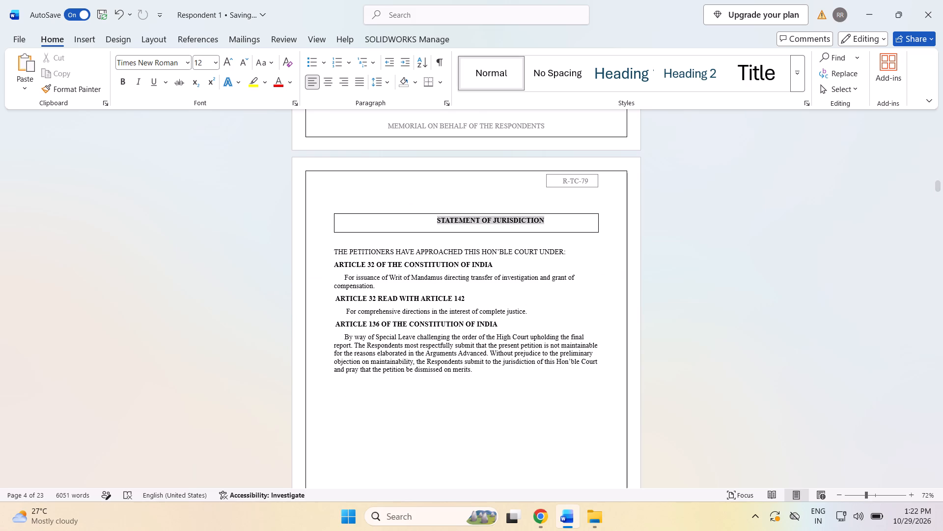
pyautogui.scroll(-2, 533, 247)
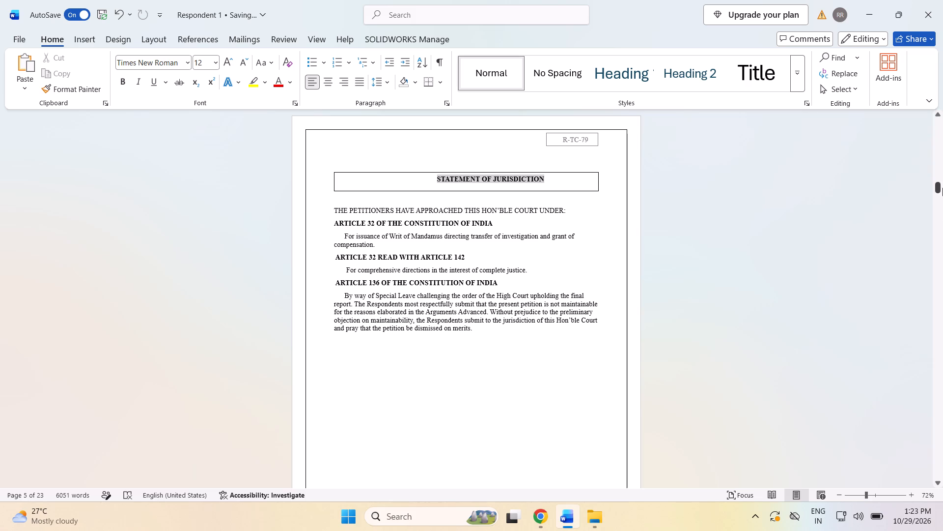
# Read the Summary of Arguments for Issues 1 to 5 on page 9.
pyautogui.moveTo(939, 188); pyautogui.dragTo(933, 264)
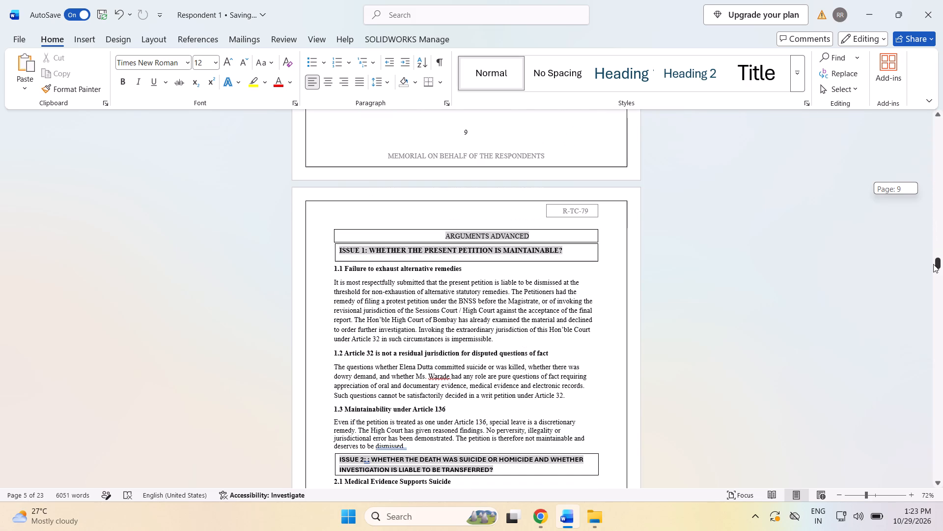
pyautogui.moveTo(933, 264); pyautogui.dragTo(935, 251)
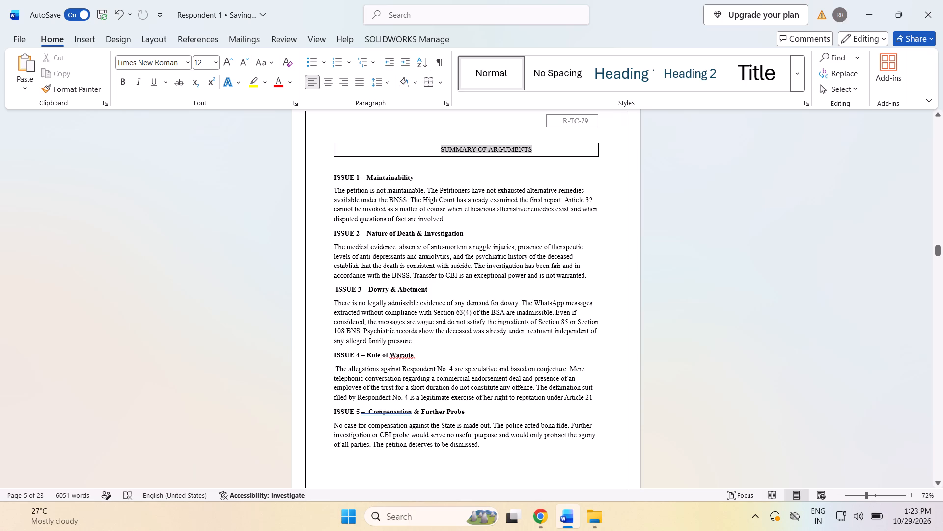
pyautogui.scroll(-4, 513, 242)
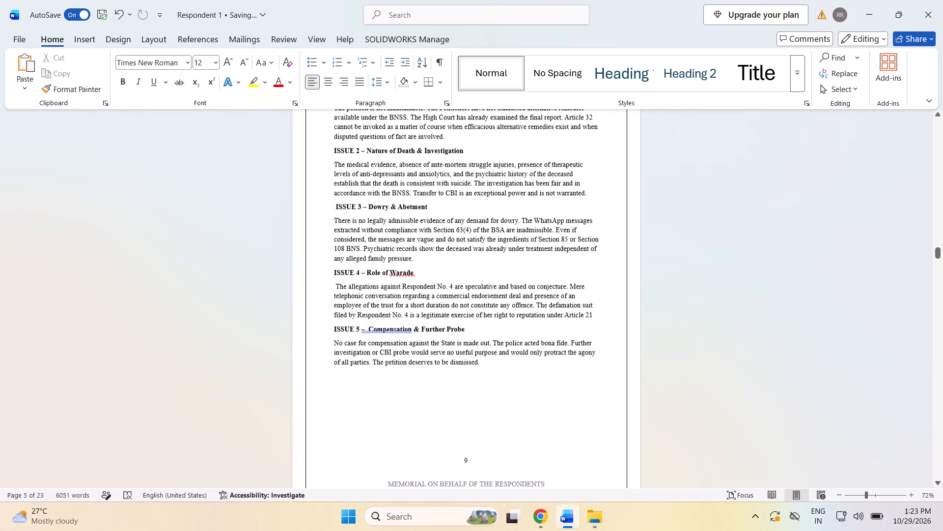
pyautogui.scroll(2, 513, 242)
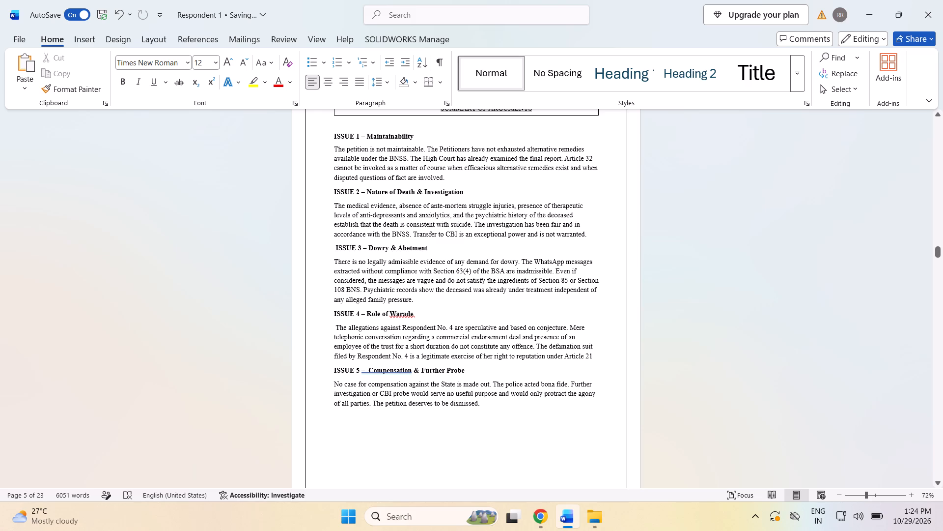
# Review the Arguments Advanced section from Issue 1 through Issue 3, including the boxed issue headings.
pyautogui.scroll(-20, 524, 310)
pyautogui.scroll(-16, 524, 310)
pyautogui.scroll(-5, 525, 339)
pyautogui.scroll(13, 525, 339)
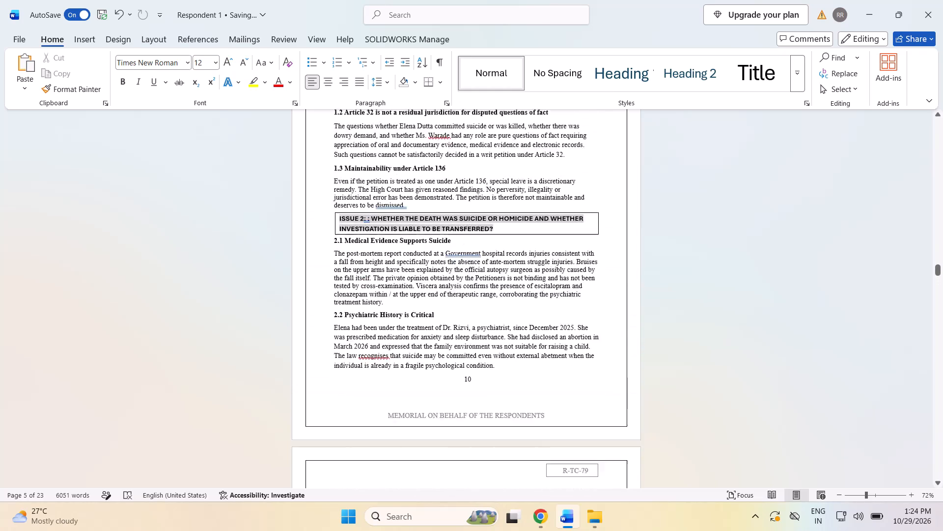
pyautogui.scroll(4, 528, 337)
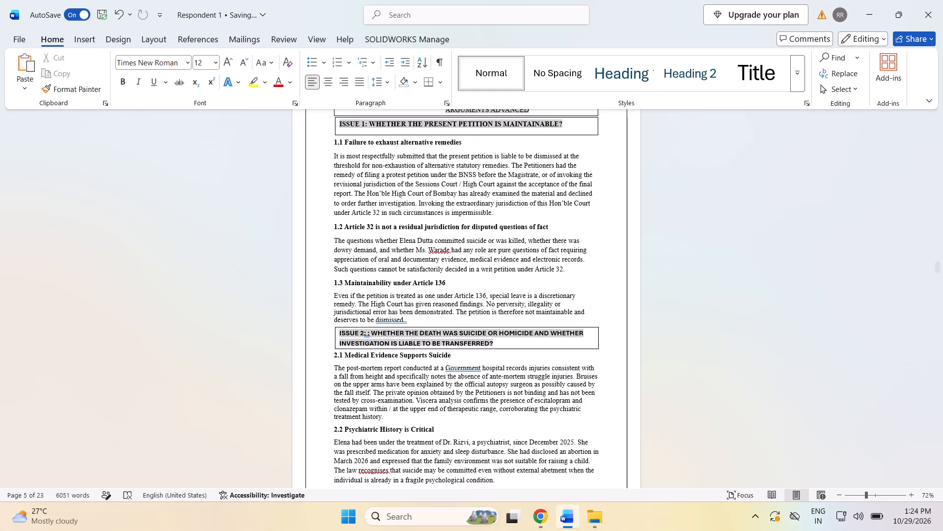
pyautogui.scroll(-20, 528, 337)
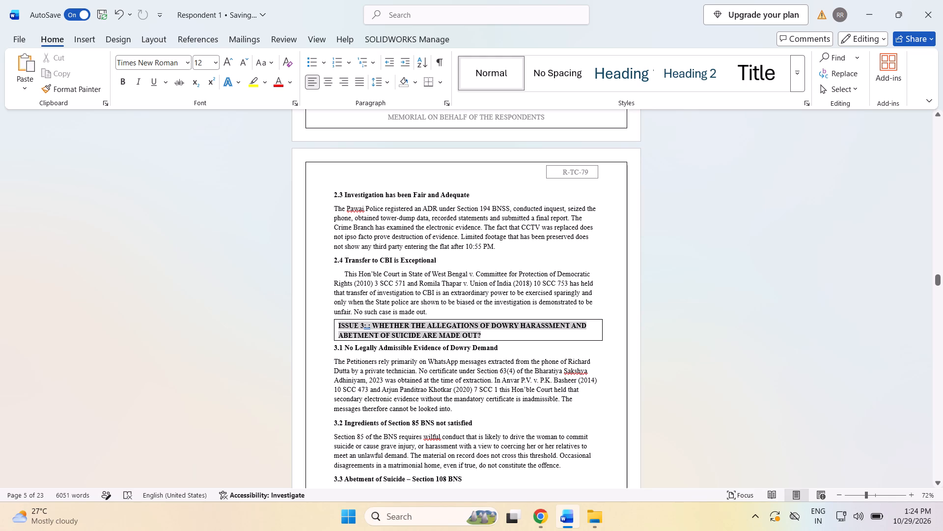
pyautogui.scroll(-2, 416, 317)
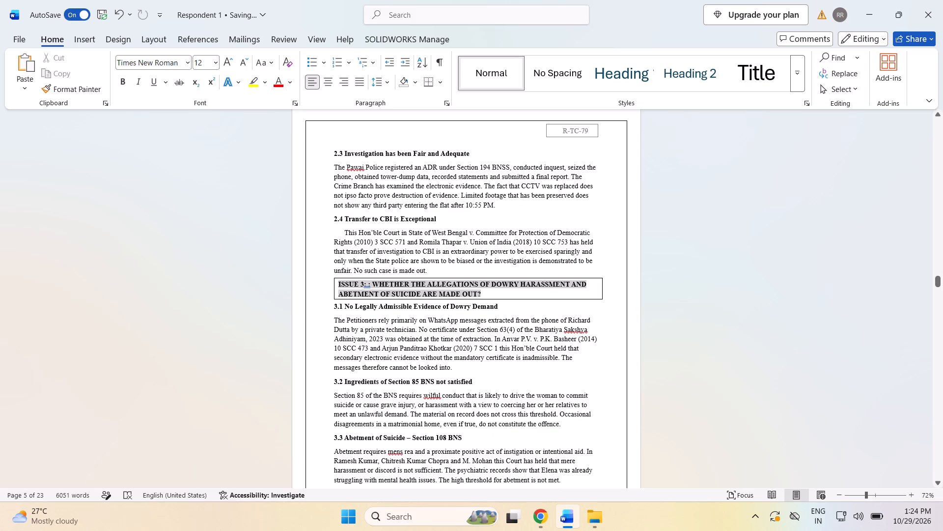
pyautogui.scroll(-1, 426, 319)
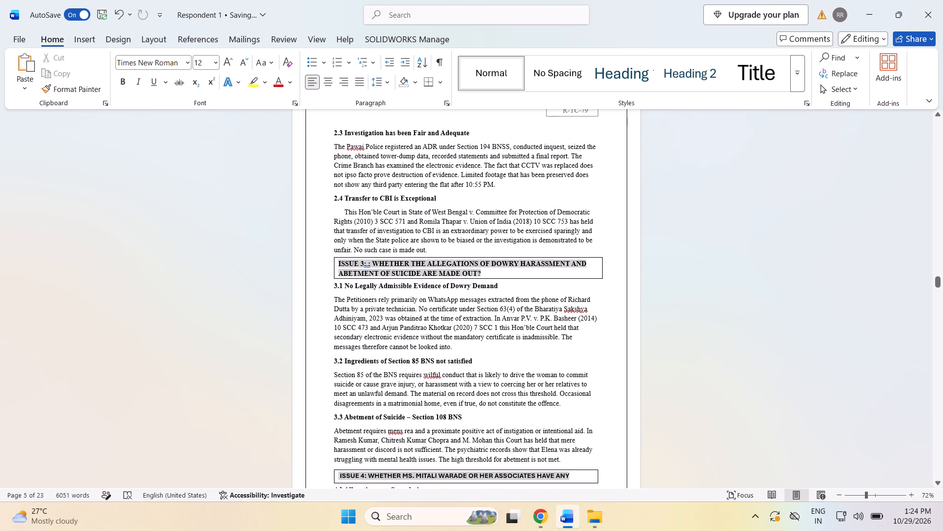
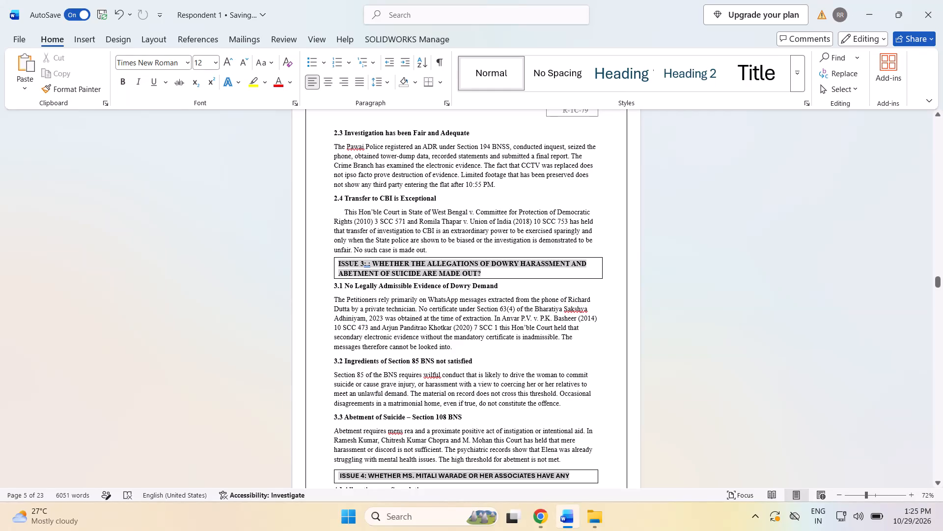
# Recheck the memorial from the Statement of Jurisdiction on page 5 through the Issue 2 and Issue 3 arguments on pages 10 and 11.
pyautogui.moveTo(937, 279); pyautogui.dragTo(931, 251)
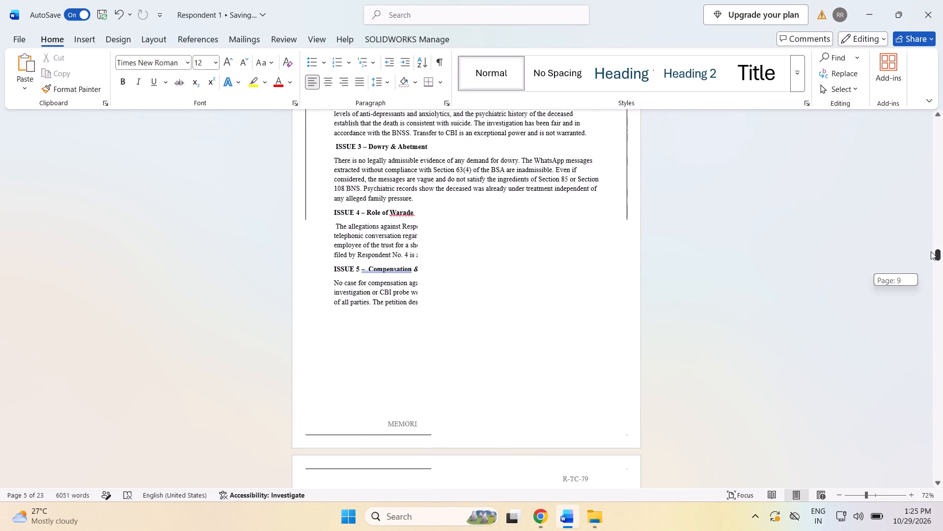
pyautogui.moveTo(931, 251); pyautogui.dragTo(923, 178)
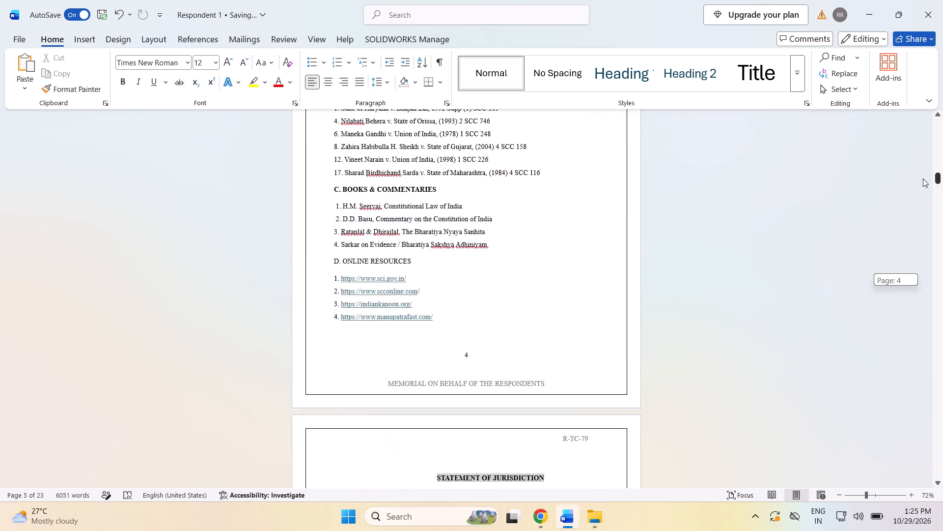
pyautogui.moveTo(923, 178); pyautogui.dragTo(922, 182)
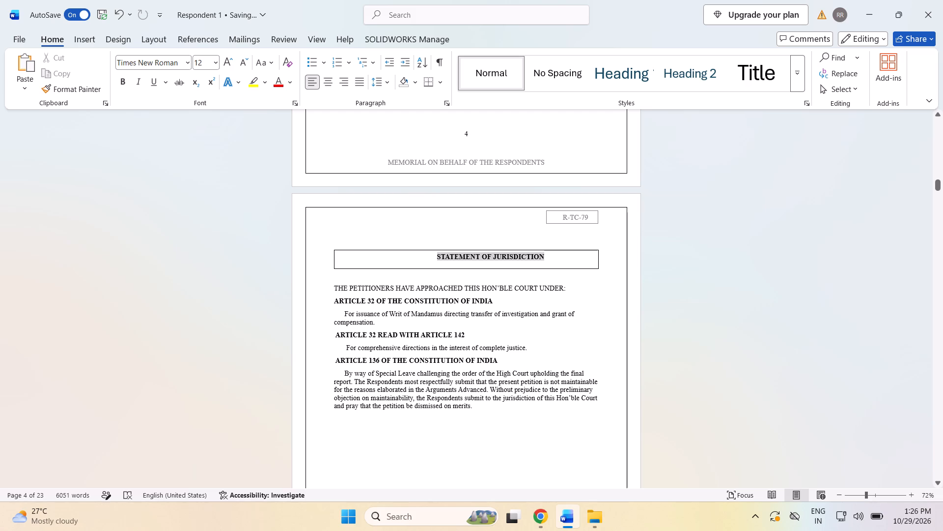
pyautogui.scroll(-20, 689, 262)
pyautogui.scroll(-20, 689, 262)
pyautogui.rightClick(679, 277)
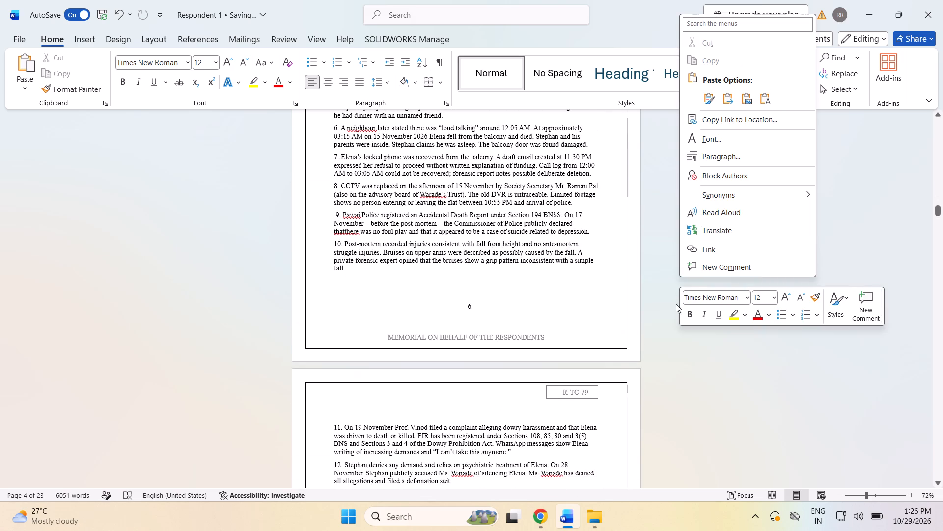
pyautogui.moveTo(937, 209); pyautogui.dragTo(935, 216)
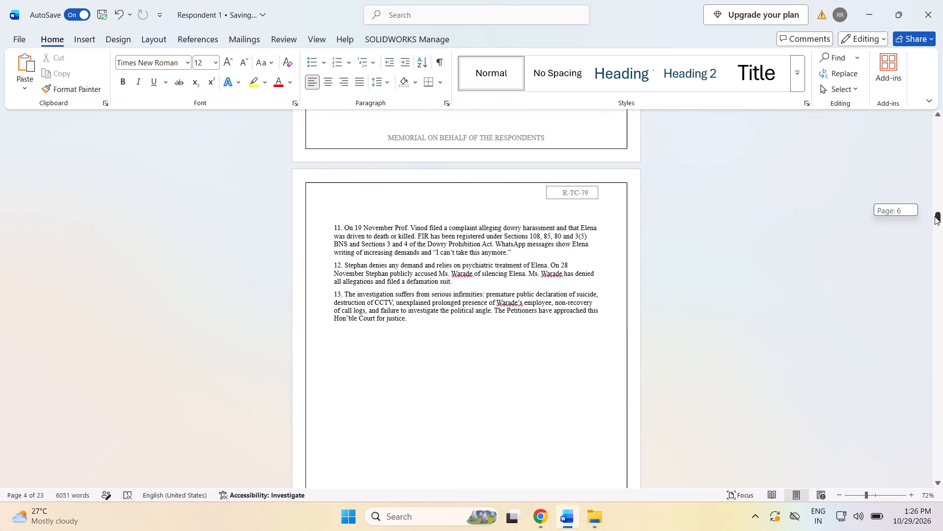
pyautogui.moveTo(935, 216); pyautogui.dragTo(925, 270)
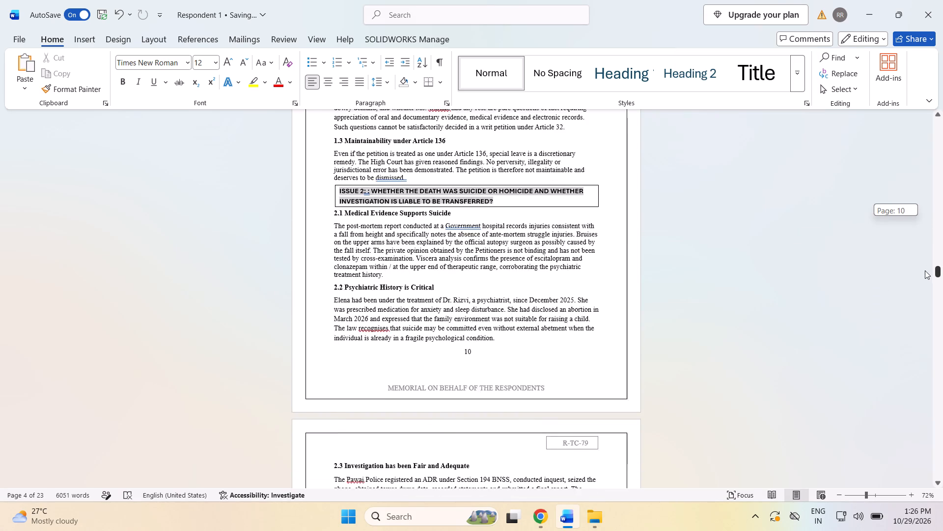
pyautogui.moveTo(925, 270); pyautogui.dragTo(920, 282)
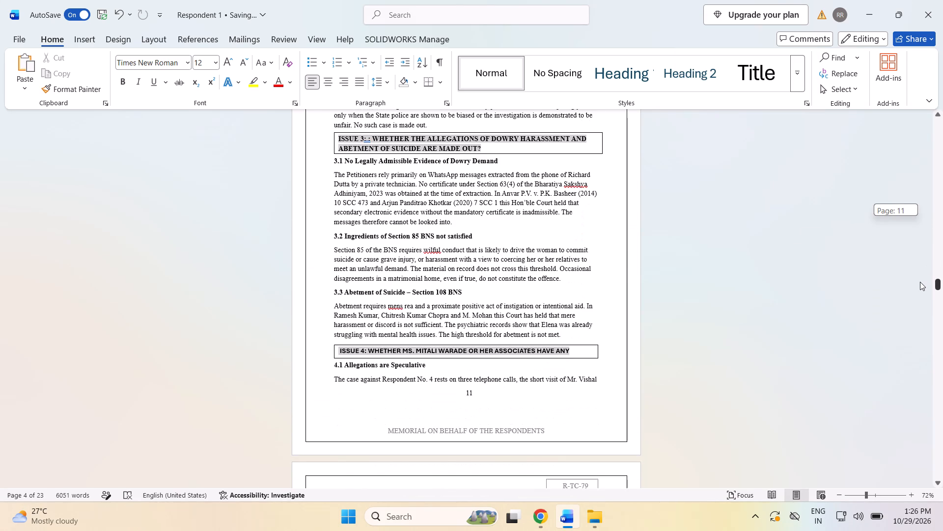
pyautogui.moveTo(920, 282); pyautogui.dragTo(919, 281)
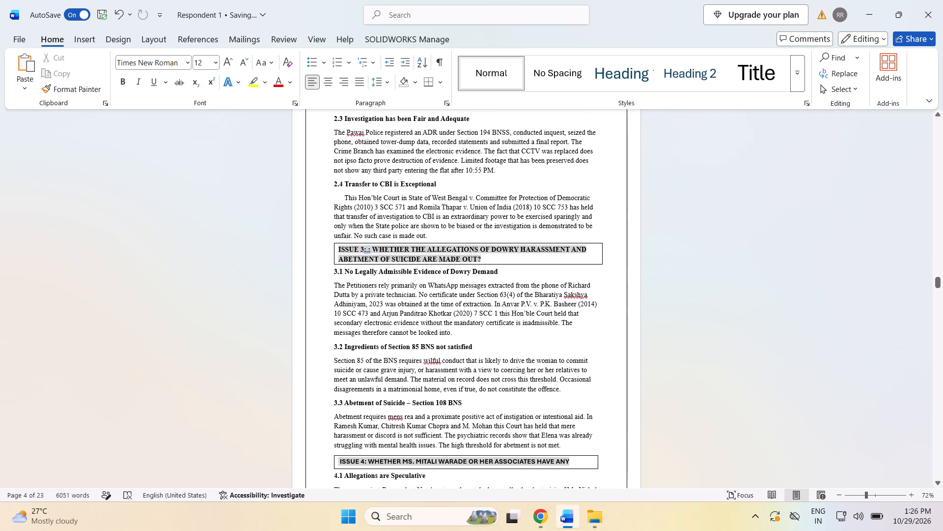
pyautogui.scroll(1, 489, 171)
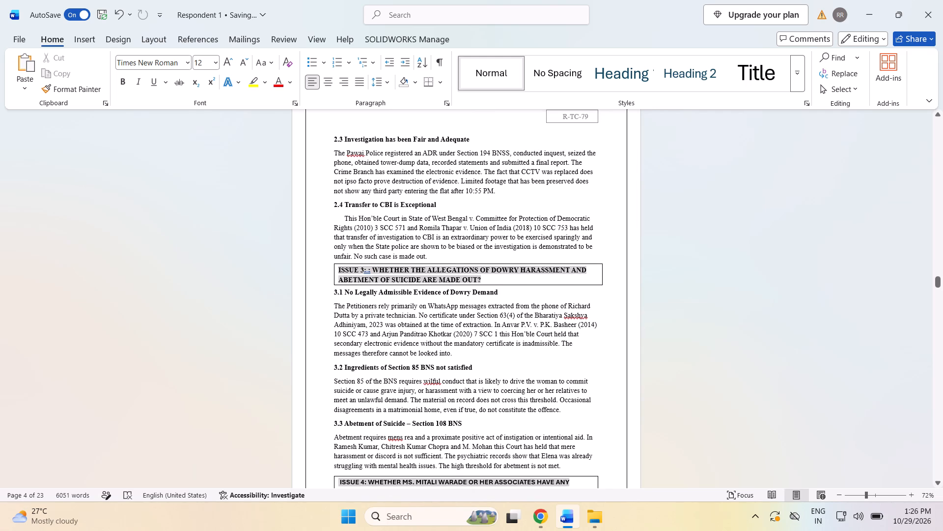
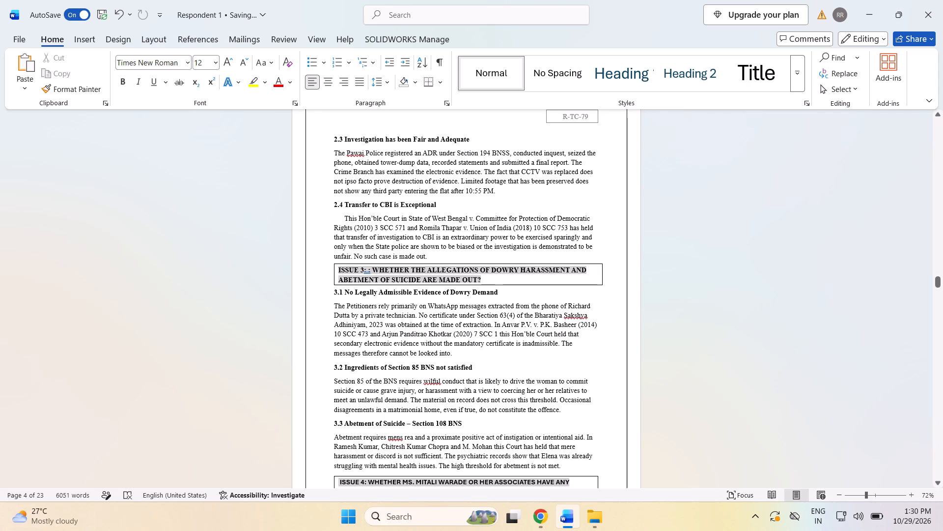
# Move the red background shape on the cover page up to the page's top edge.
pyautogui.scroll(20, 2, 275)
pyautogui.scroll(16, 2, 275)
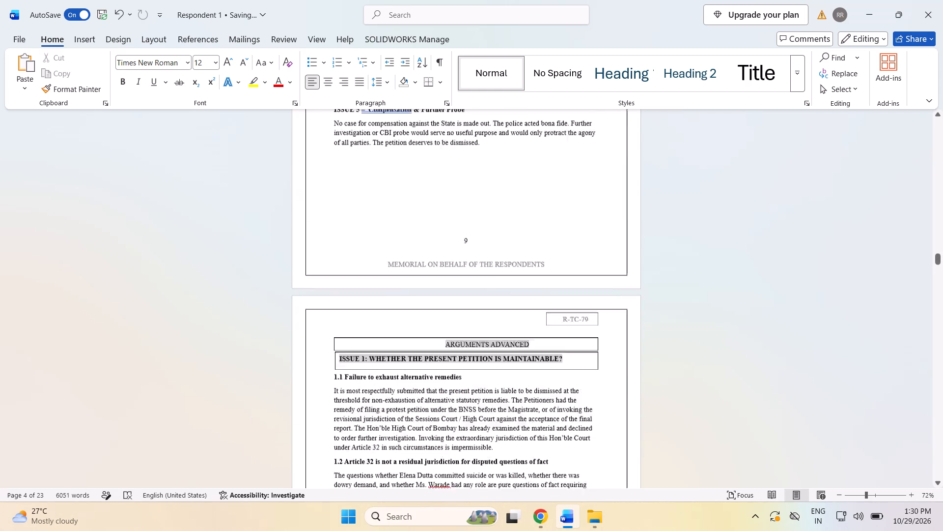
pyautogui.scroll(20, 2, 275)
pyautogui.scroll(5, 2, 275)
pyautogui.middleClick(2, 275)
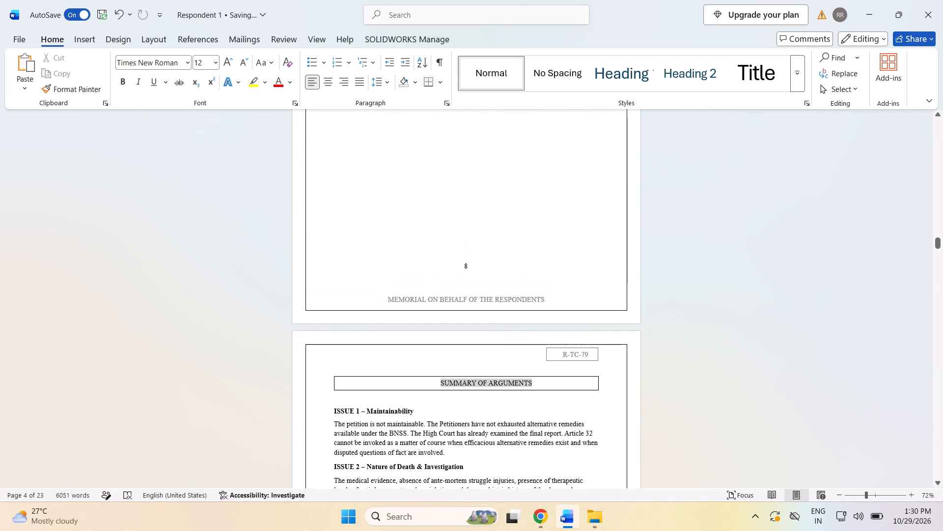
pyautogui.moveTo(937, 246); pyautogui.dragTo(929, 125)
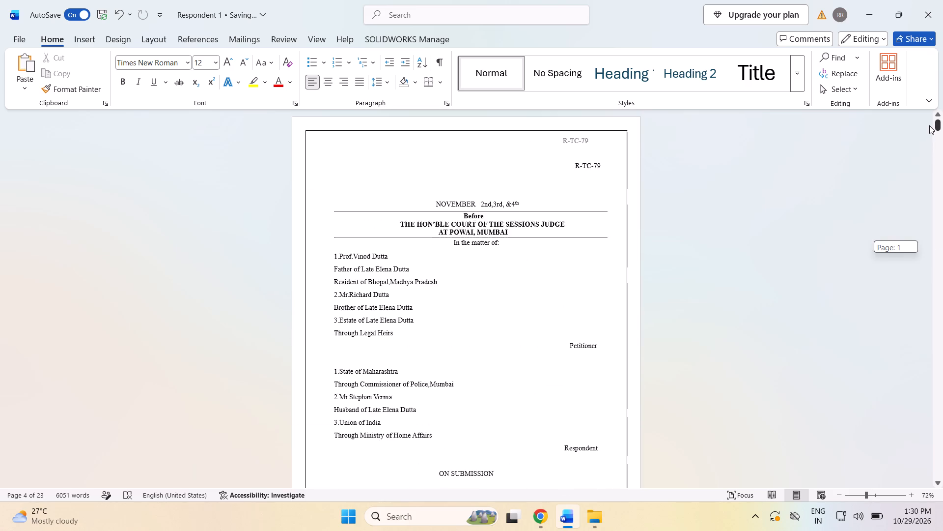
pyautogui.moveTo(929, 125); pyautogui.dragTo(929, 125)
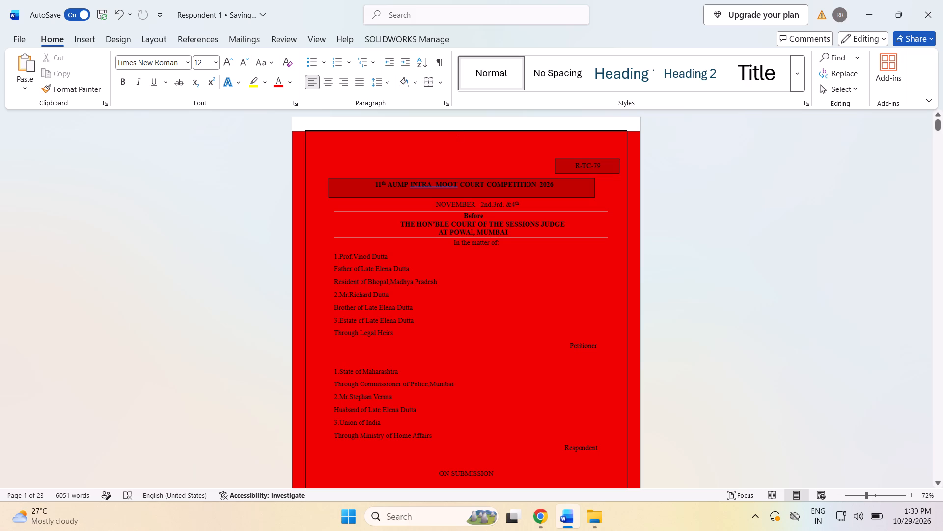
pyautogui.moveTo(450, 131); pyautogui.dragTo(455, 111)
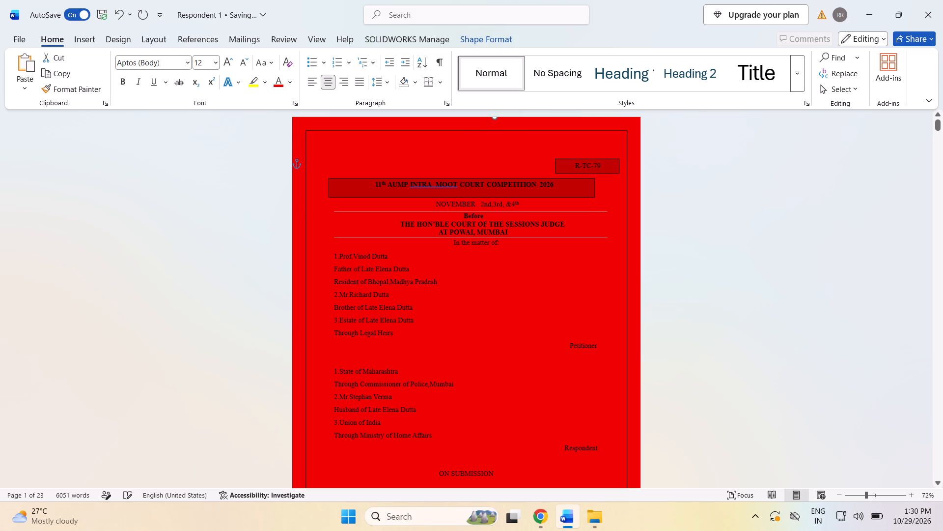
# Check the red background's coverage over the whole cover page, from the top edge to the page bottom.
pyautogui.scroll(-18, 762, 178)
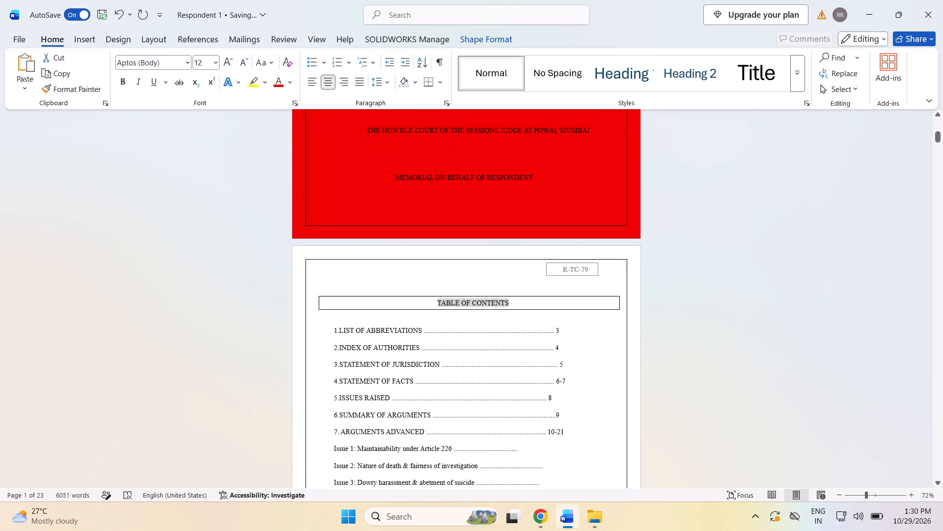
pyautogui.scroll(11, 754, 177)
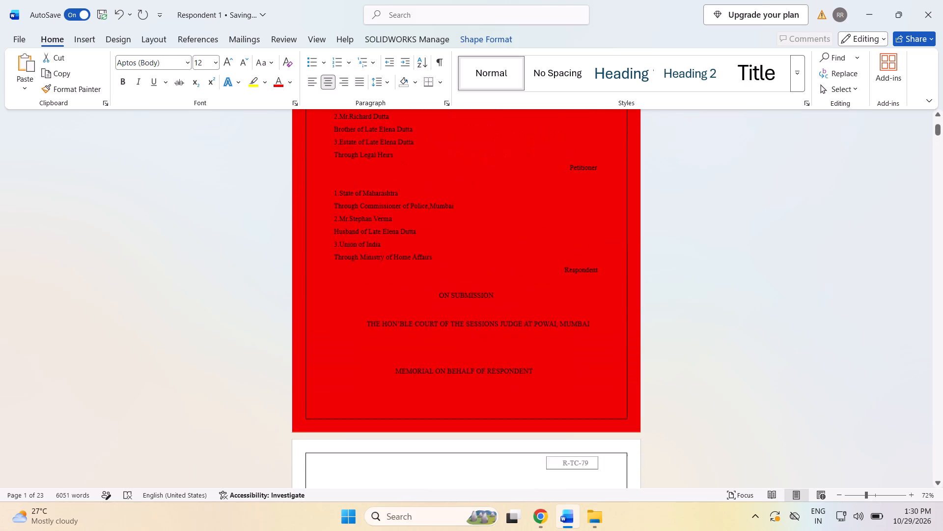
pyautogui.scroll(17, 753, 177)
pyautogui.middleClick(748, 171)
pyautogui.scroll(-8, 748, 171)
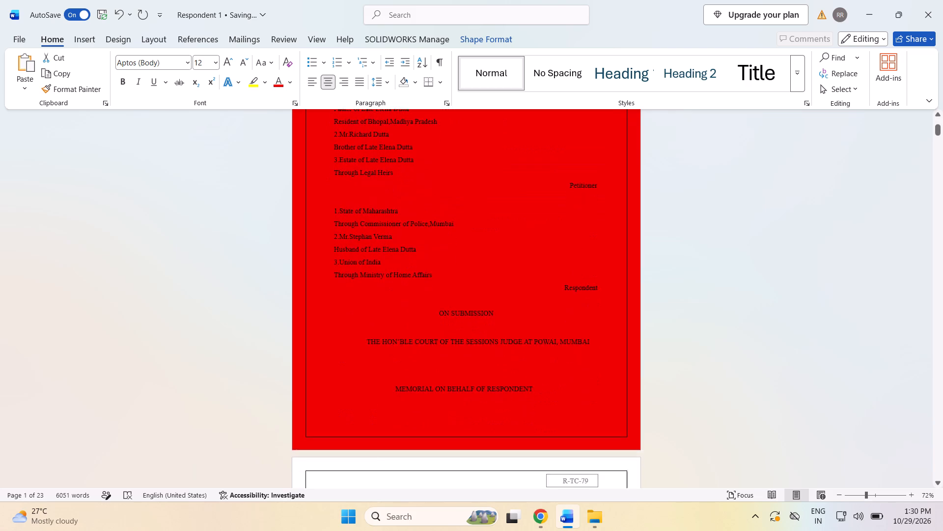
pyautogui.scroll(7, 748, 171)
pyautogui.scroll(-1, 748, 171)
pyautogui.scroll(4, 748, 171)
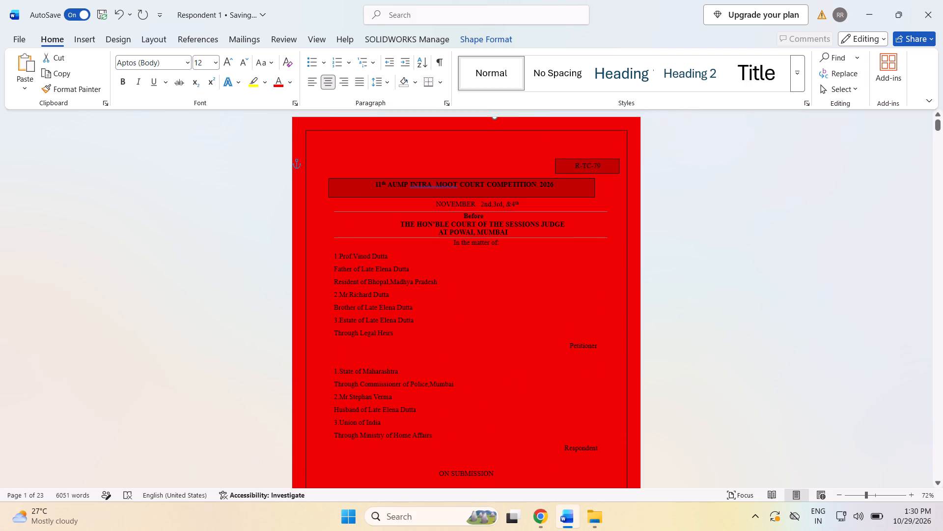
# Check the font and size of the cover page's competition title, party details and submission lines.
pyautogui.click(359, 188)
pyautogui.moveTo(364, 185); pyautogui.dragTo(592, 194)
pyautogui.click(755, 234)
pyautogui.scroll(-5, 755, 234)
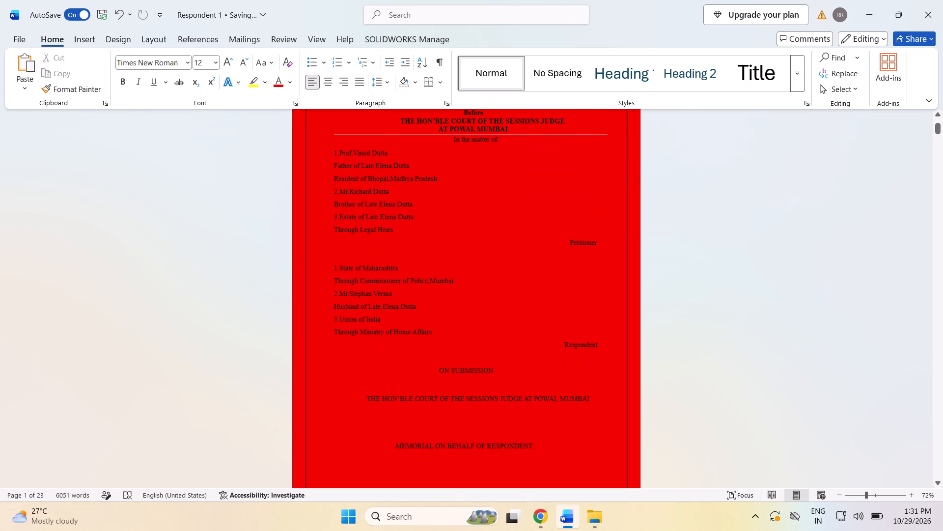
pyautogui.moveTo(320, 147); pyautogui.dragTo(401, 385)
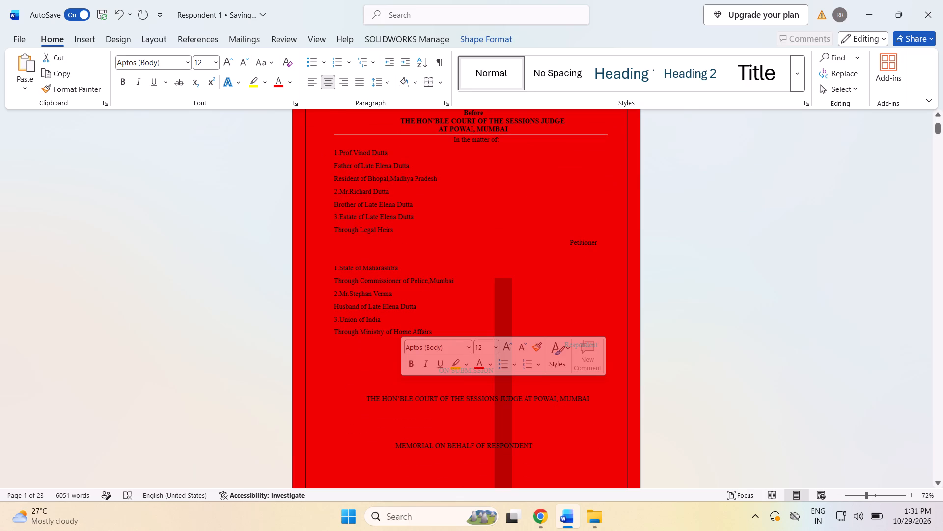
pyautogui.moveTo(328, 153); pyautogui.dragTo(359, 261)
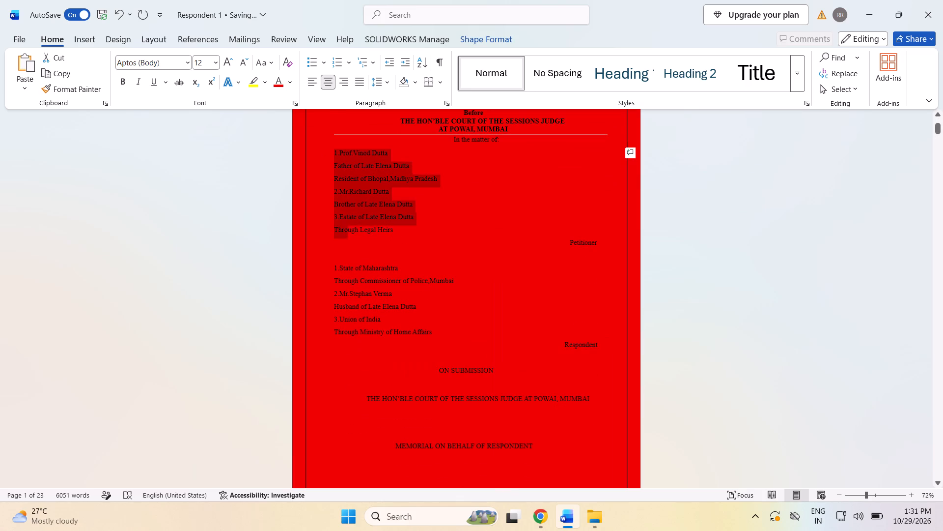
pyautogui.moveTo(359, 261); pyautogui.dragTo(435, 495)
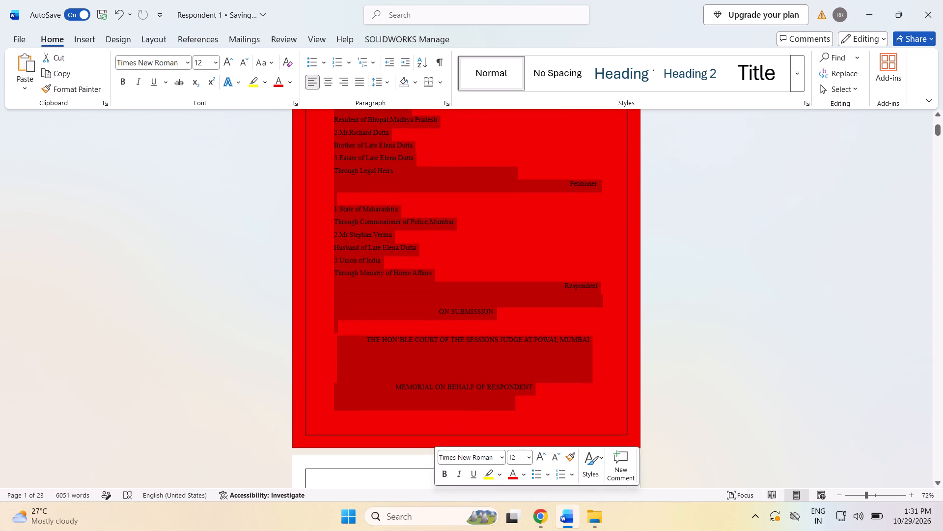
pyautogui.click(703, 307)
# Check the font and size of the table of contents entries and their boxed heading on page 2.
pyautogui.scroll(-14, 703, 307)
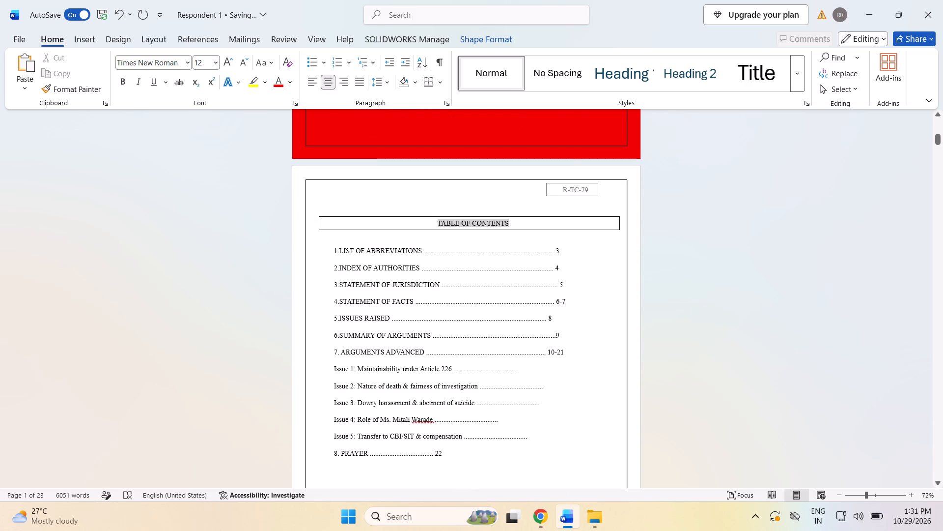
pyautogui.moveTo(329, 244); pyautogui.dragTo(403, 444)
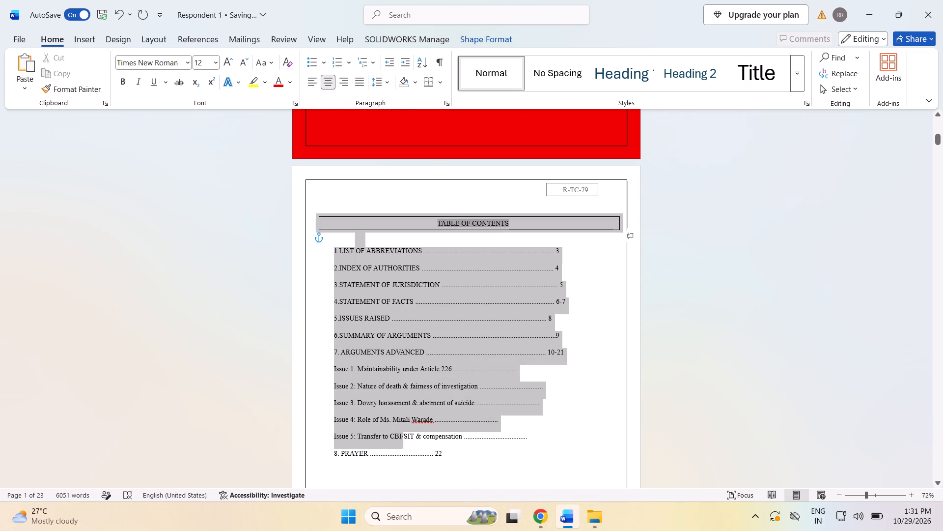
pyautogui.moveTo(403, 444); pyautogui.dragTo(407, 457)
pyautogui.click(900, 257)
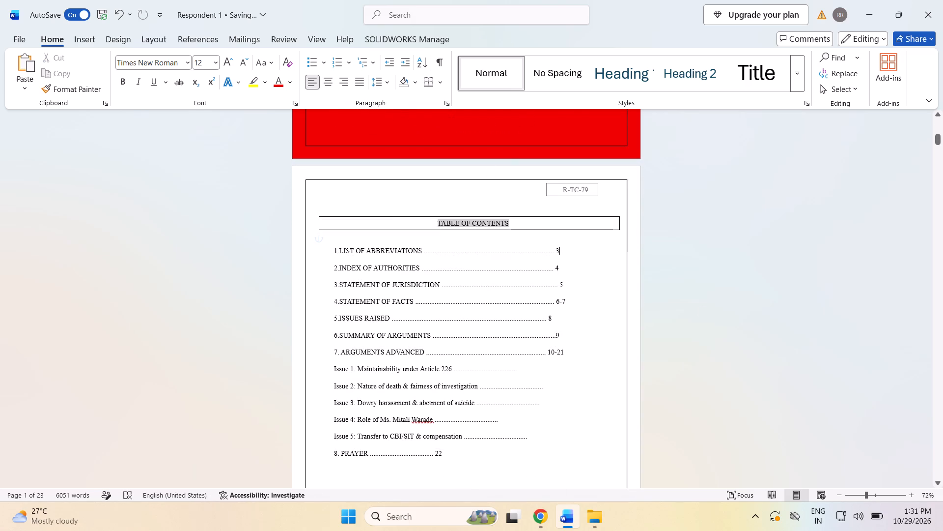
pyautogui.moveTo(419, 222); pyautogui.dragTo(540, 233)
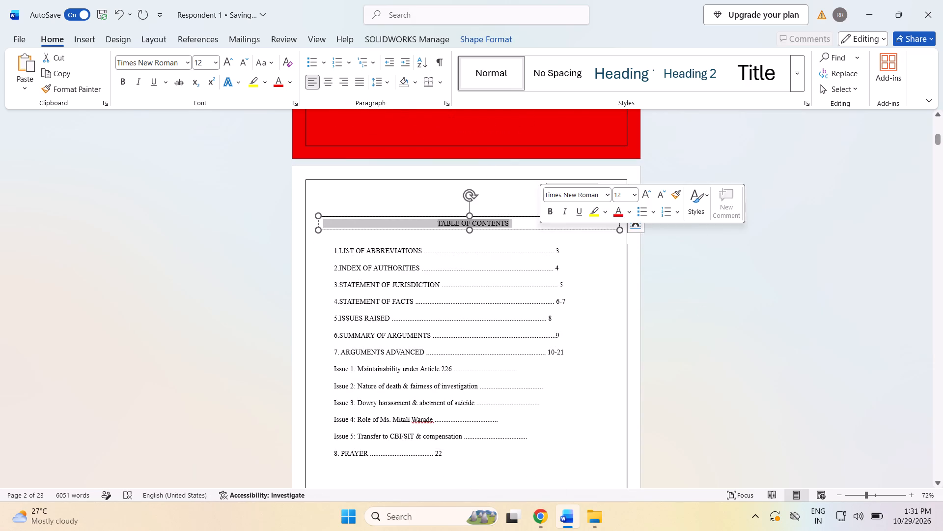
pyautogui.click(760, 290)
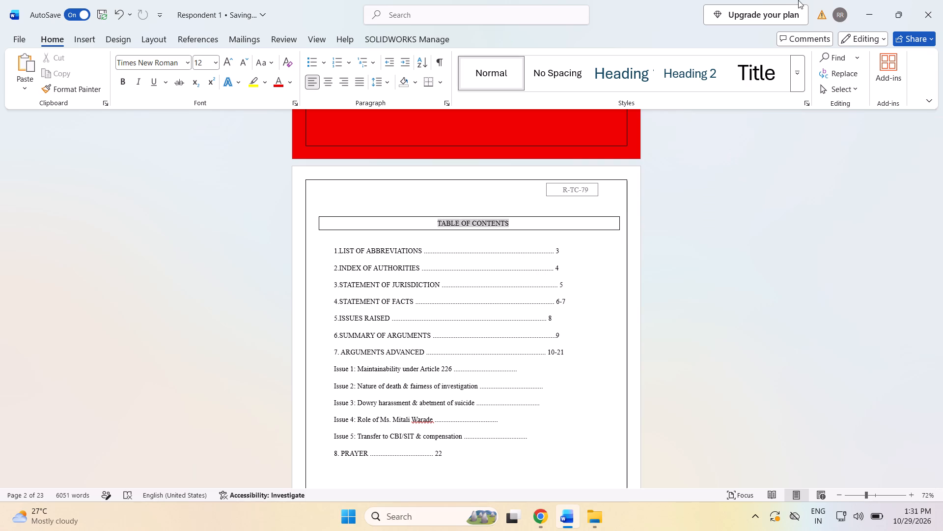
# Examine the boxed List of Abbreviations heading on page 3 for its formatting.
pyautogui.scroll(-9, 797, 0)
pyautogui.scroll(1, 805, 0)
pyautogui.scroll(5, 735, 90)
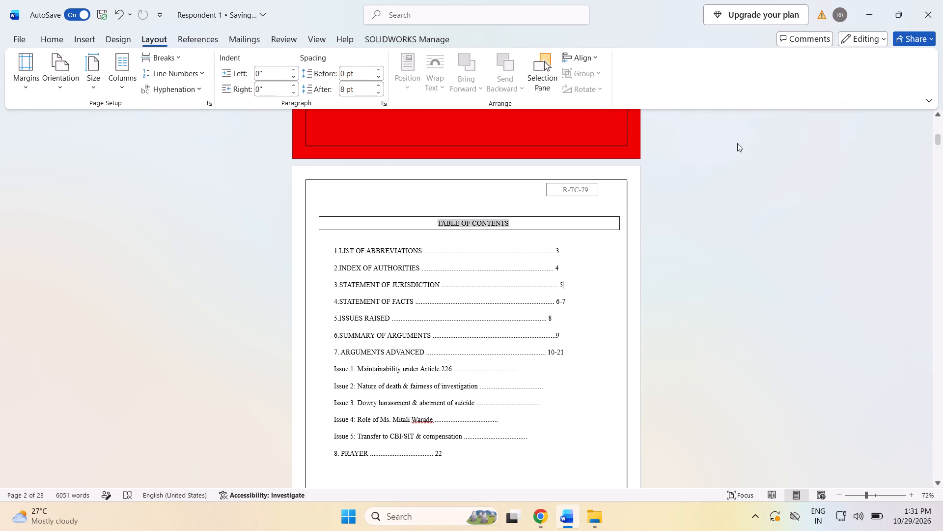
pyautogui.scroll(1, 742, 167)
pyautogui.scroll(-20, 742, 168)
pyautogui.scroll(-9, 742, 168)
pyautogui.click(421, 158)
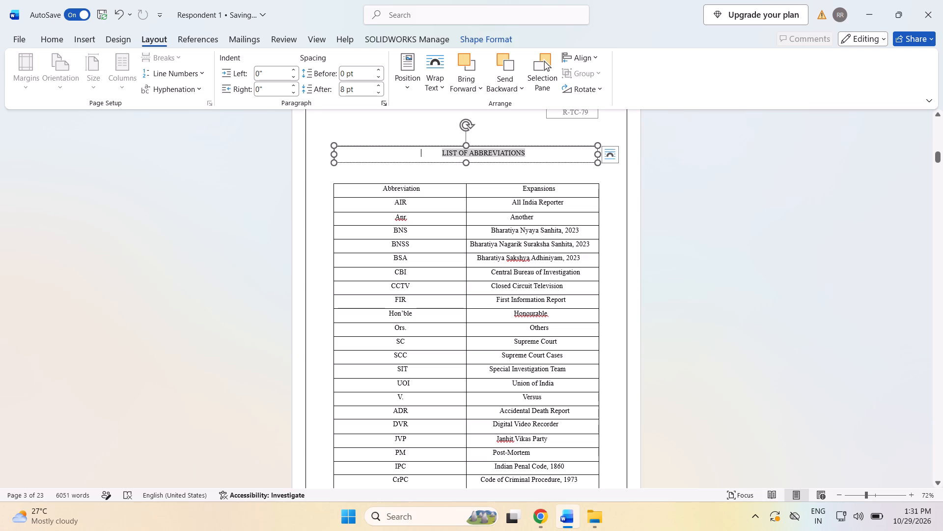
pyautogui.moveTo(436, 150); pyautogui.dragTo(544, 170)
pyautogui.click(731, 217)
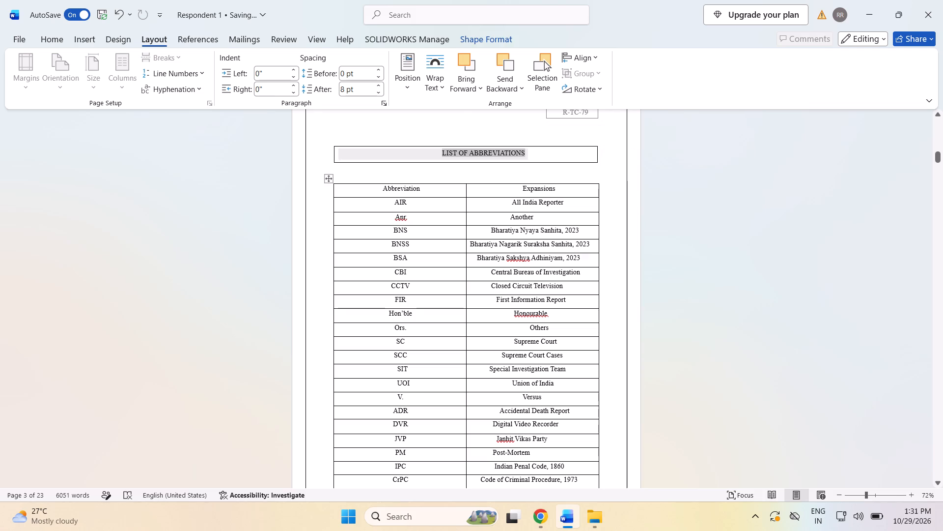
# Examine the abbreviations table on page 3 from its header row through the Art. row, including at a reduced zoom.
pyautogui.moveTo(374, 188); pyautogui.dragTo(510, 491)
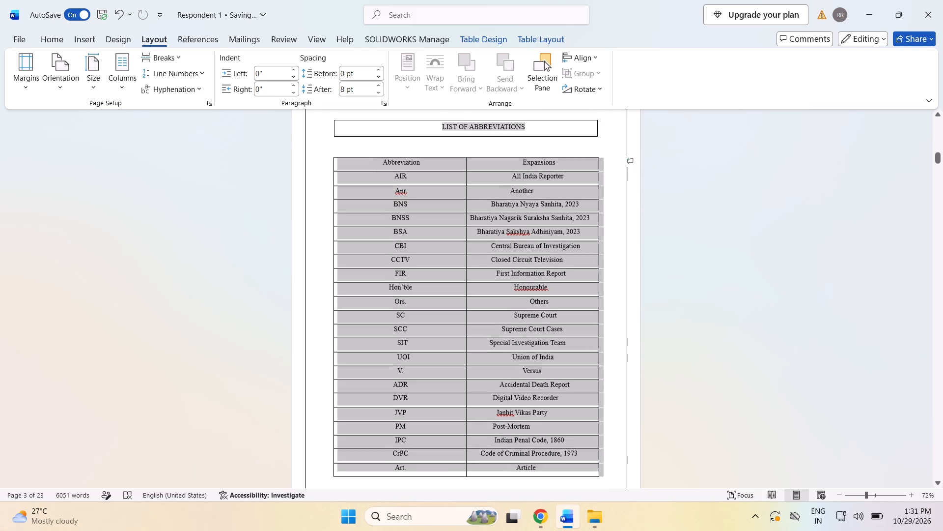
pyautogui.moveTo(510, 491); pyautogui.dragTo(500, 452)
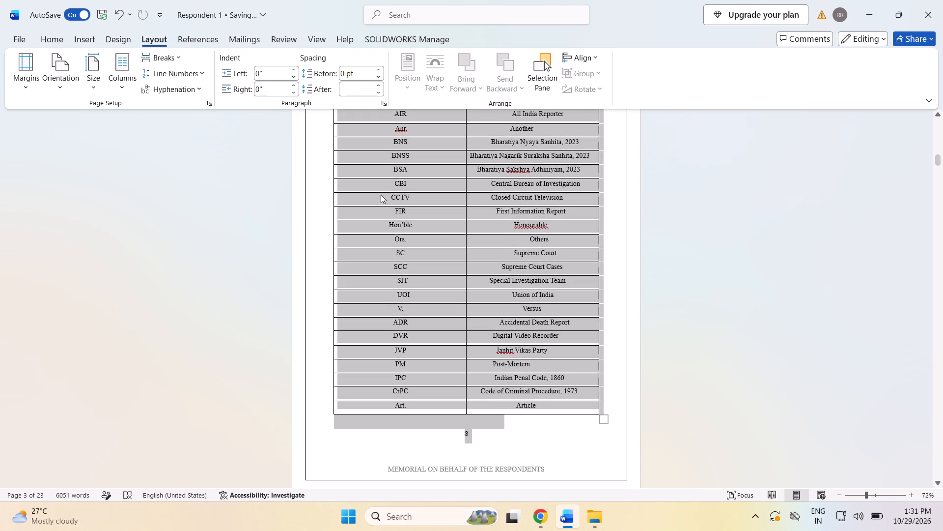
pyautogui.click(536, 427)
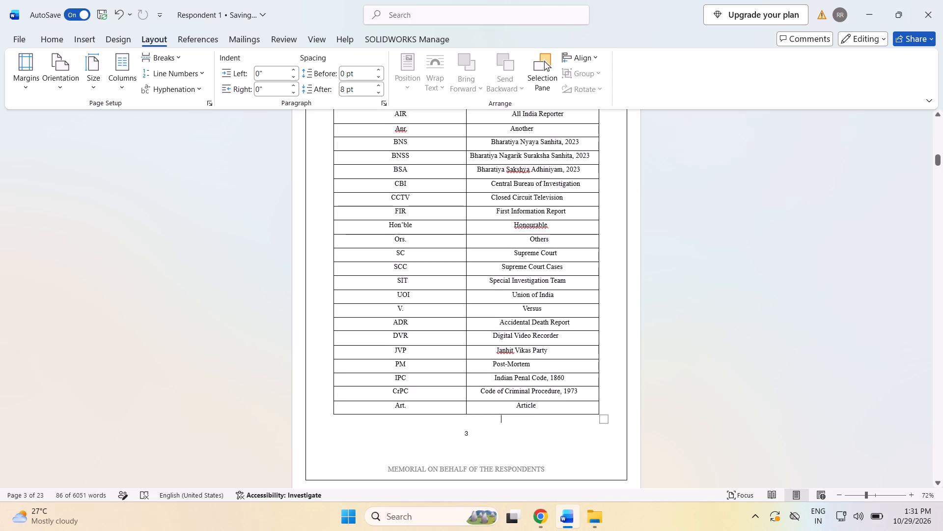
pyautogui.scroll(4, 466, 324)
pyautogui.scroll(-1, 396, 191)
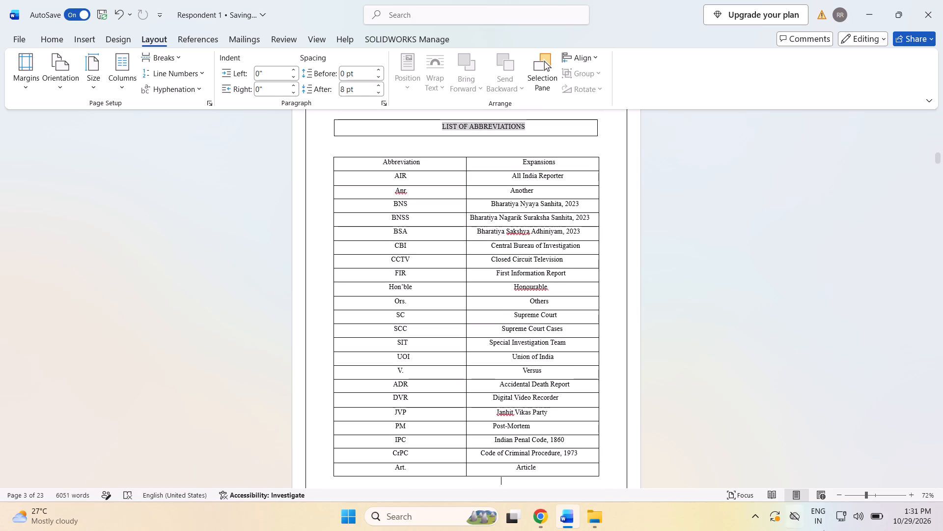
pyautogui.click(860, 491)
pyautogui.scroll(-2, 537, 277)
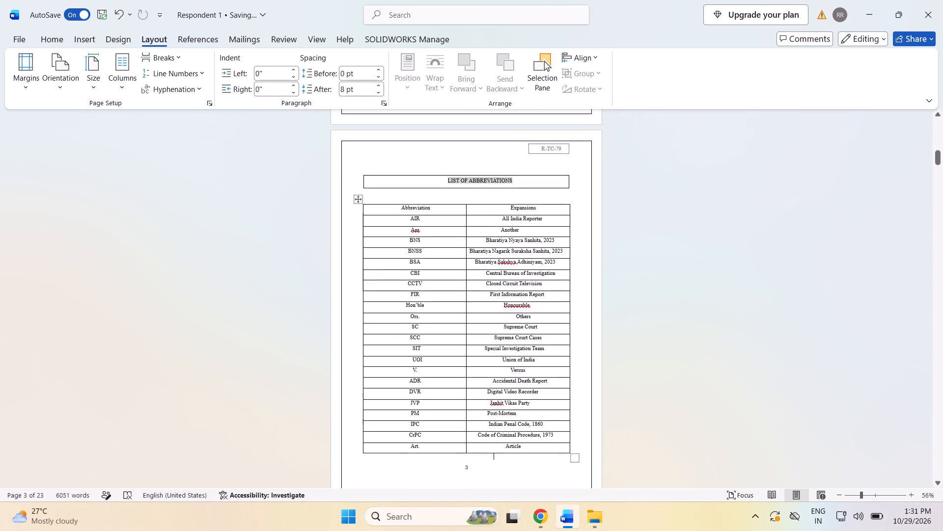
pyautogui.moveTo(391, 202); pyautogui.dragTo(432, 310)
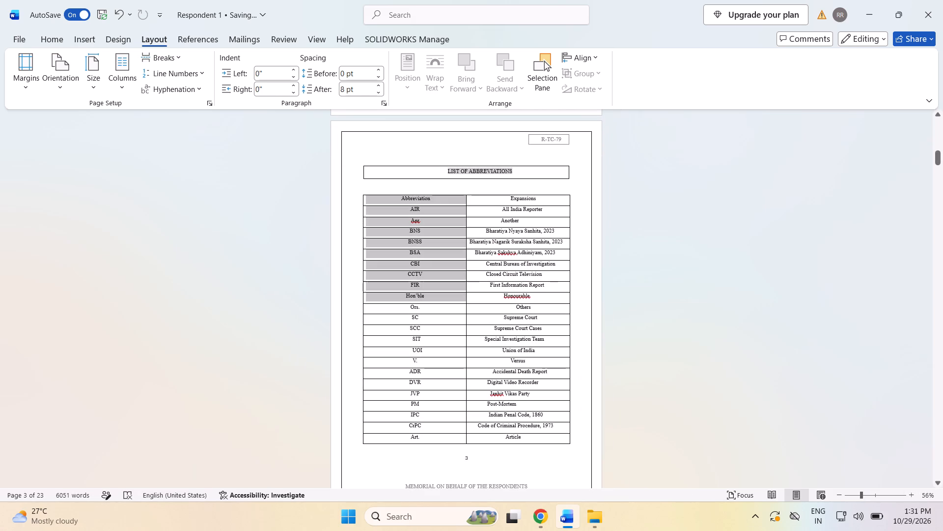
pyautogui.moveTo(432, 310); pyautogui.dragTo(507, 442)
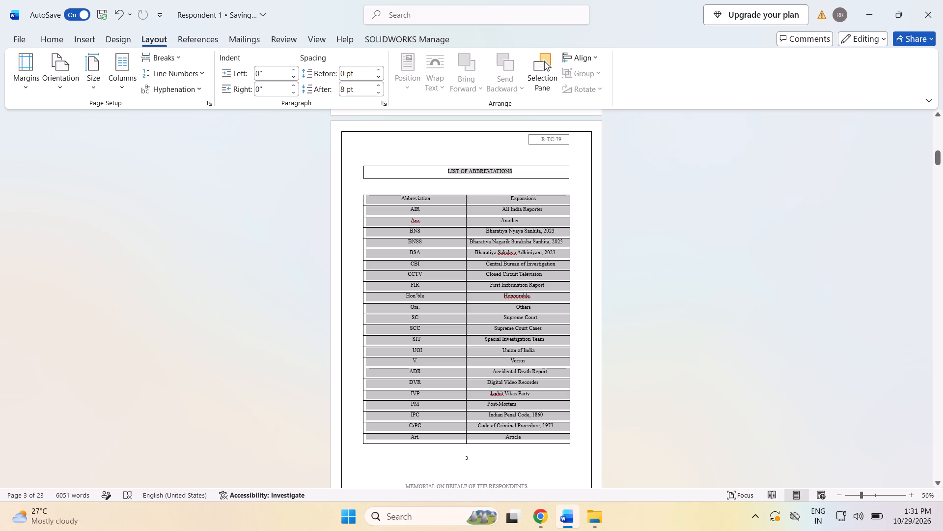
pyautogui.moveTo(507, 442); pyautogui.dragTo(508, 442)
pyautogui.click(822, 301)
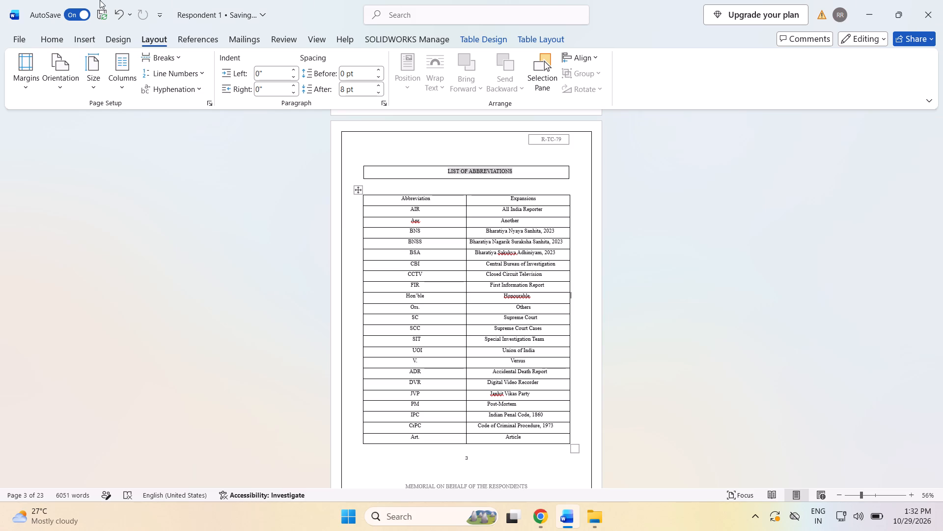
# Apply the Normal page margins, 1" on all sides.
pyautogui.rightClick(264, 98)
pyautogui.click(170, 245)
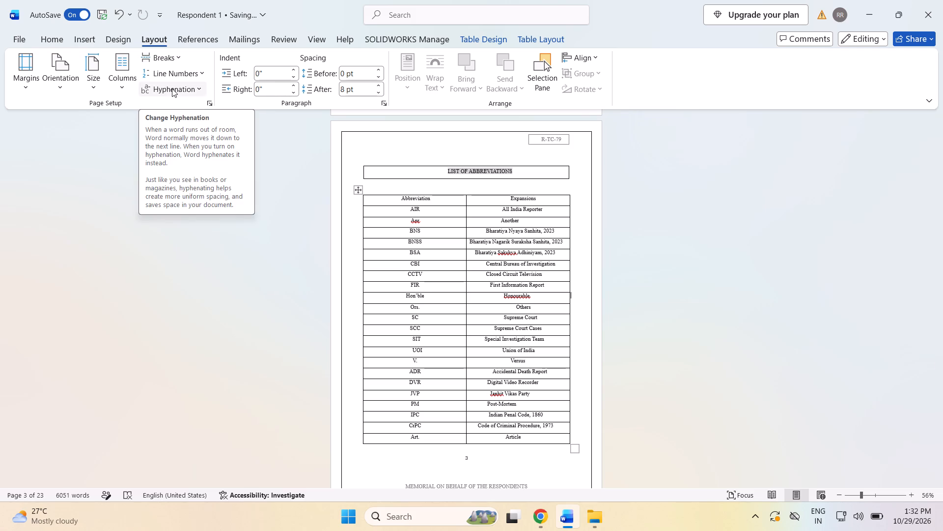
pyautogui.click(32, 74)
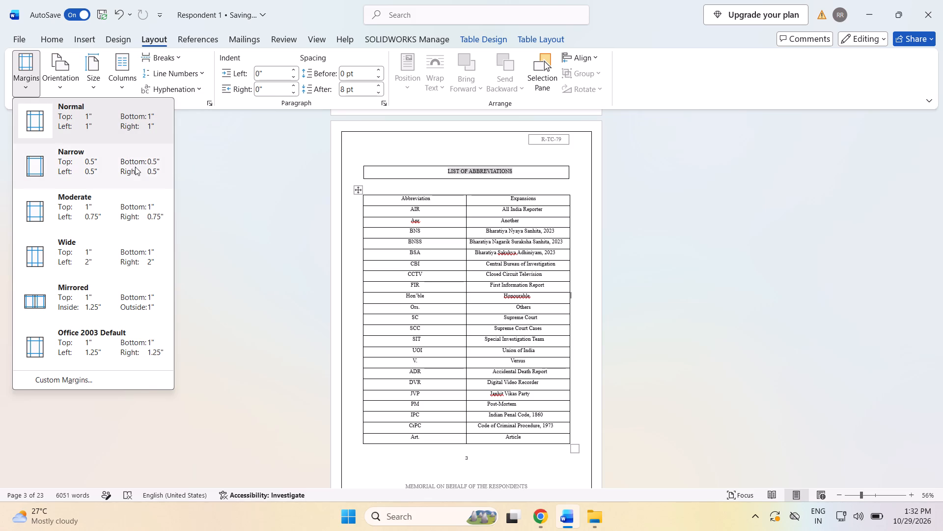
pyautogui.click(34, 113)
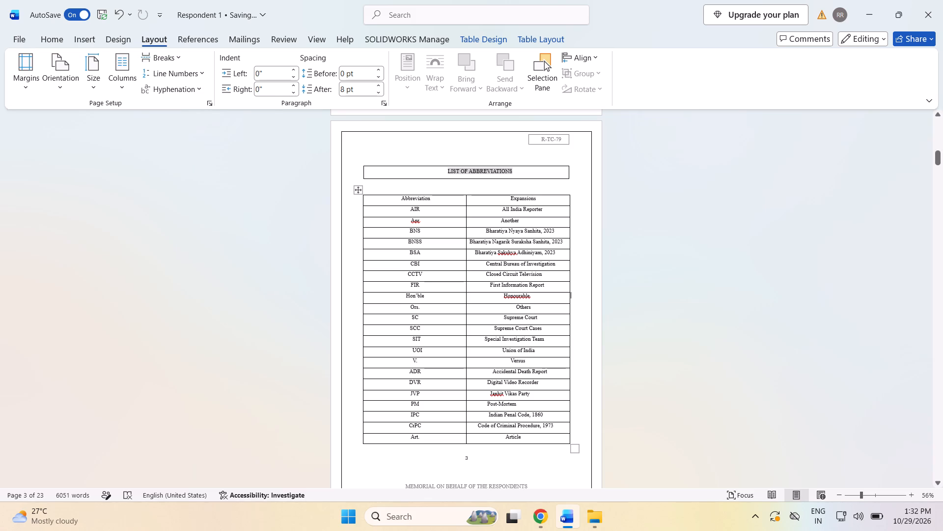
pyautogui.click(794, 325)
# Shift the boxed Index of Authorities heading on page 4 slightly so it sits just above section A, within the page border.
pyautogui.scroll(-5, 788, 320)
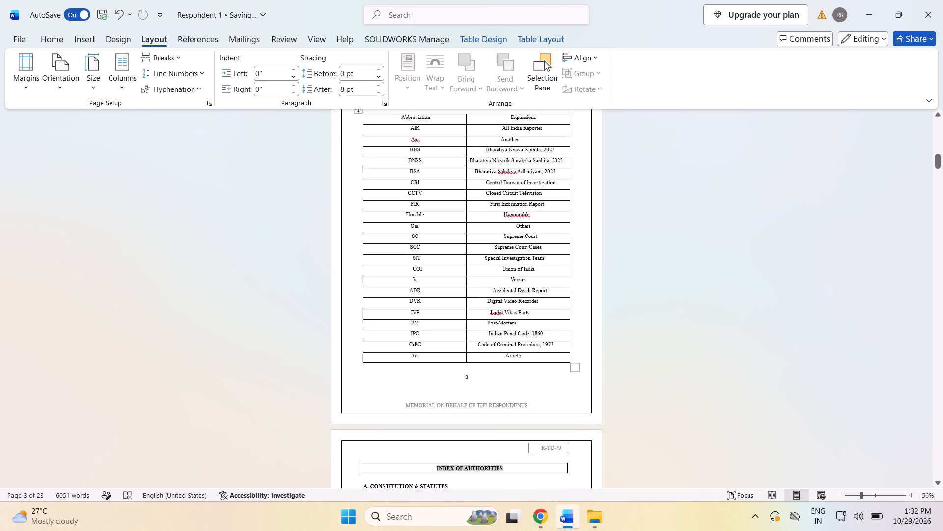
pyautogui.scroll(-19, 782, 310)
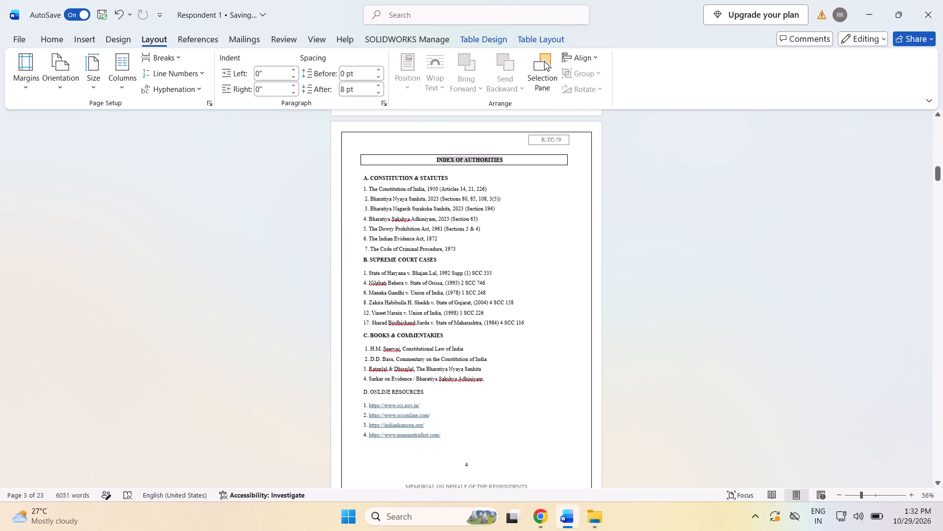
pyautogui.click(408, 158)
pyautogui.moveTo(424, 163); pyautogui.dragTo(445, 160)
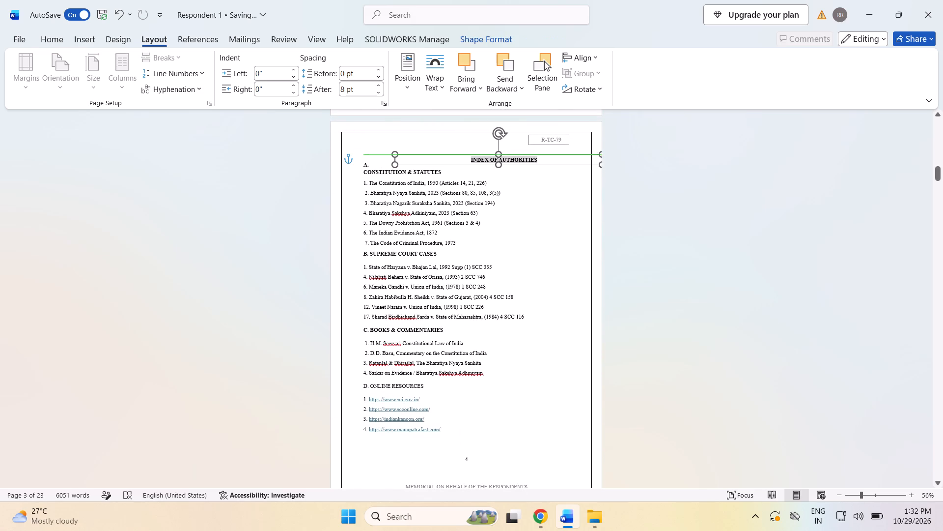
pyautogui.moveTo(445, 160); pyautogui.dragTo(429, 156)
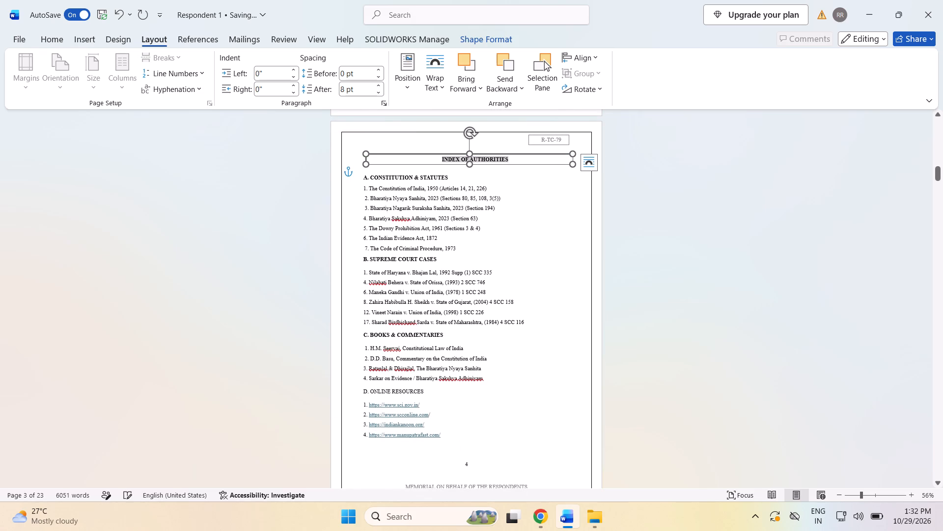
pyautogui.click(430, 156)
pyautogui.doubleClick(435, 158)
pyautogui.click(435, 158)
pyautogui.moveTo(435, 158); pyautogui.dragTo(514, 166)
pyautogui.click(821, 291)
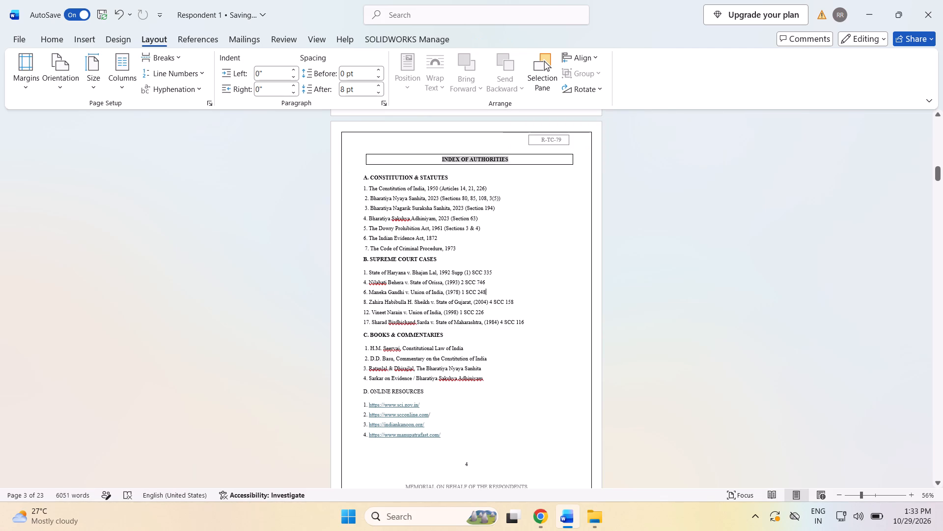
# Check the font and size of the Index of Authorities entries on page 4, from section A through the online resources.
pyautogui.scroll(-3, 733, 212)
pyautogui.moveTo(363, 124); pyautogui.dragTo(448, 382)
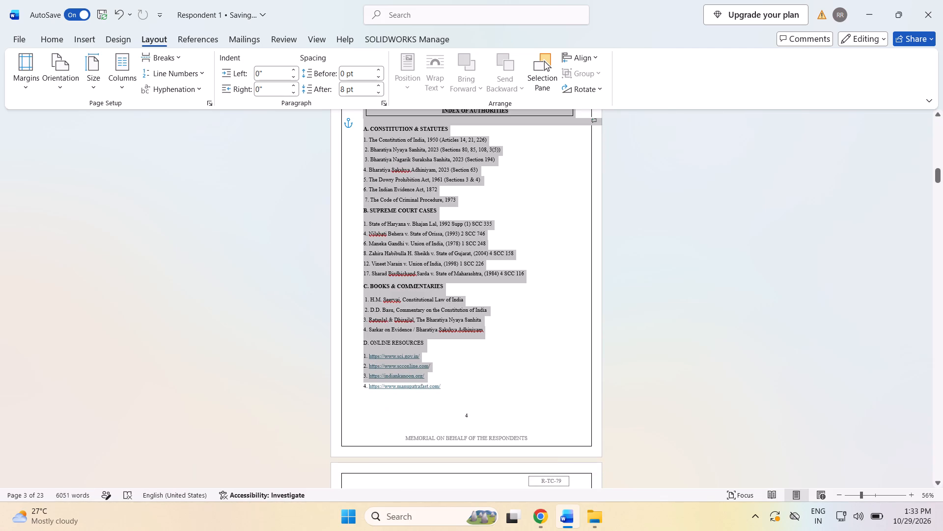
pyautogui.moveTo(448, 382); pyautogui.dragTo(458, 399)
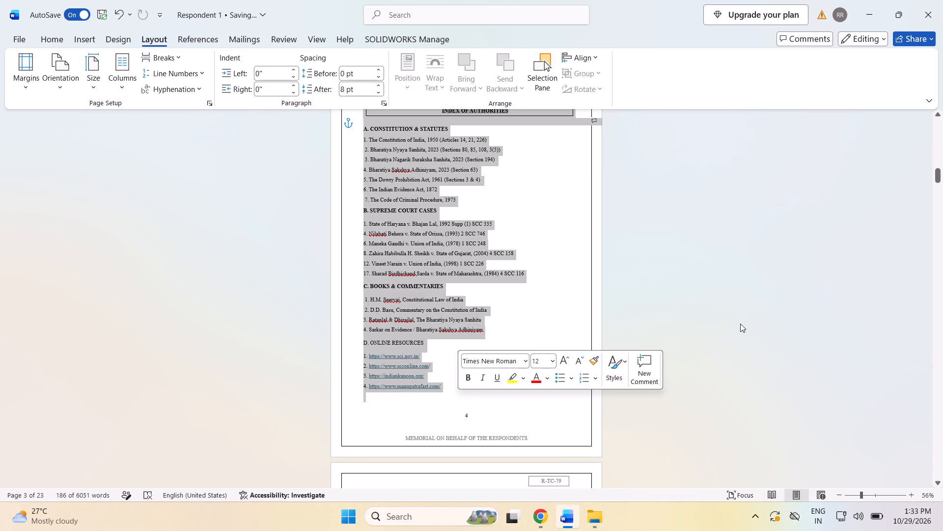
pyautogui.click(740, 324)
# Centre the Statement of Jurisdiction heading in its box on page 5 by removing the extra spaces before the text.
pyautogui.scroll(-16, 739, 319)
pyautogui.click(437, 255)
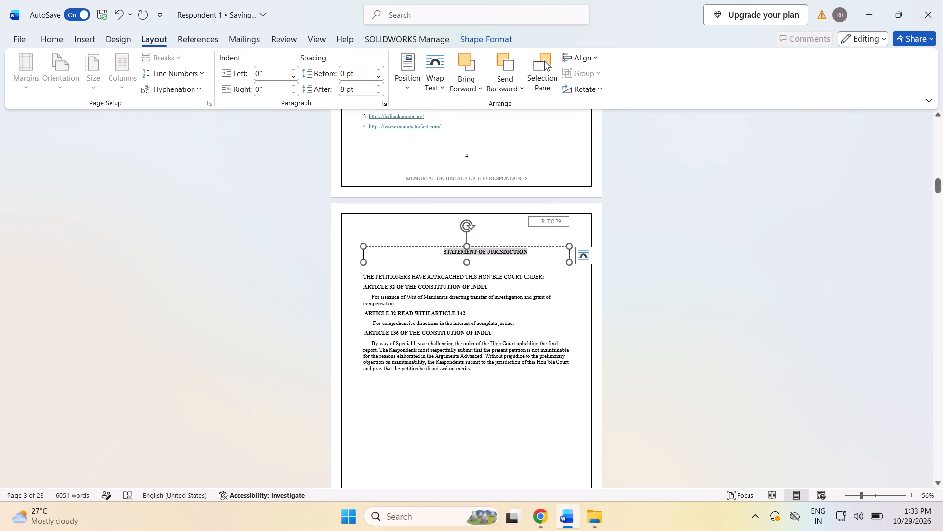
pyautogui.press('BackSpace')
pyautogui.press('BackSpace')
pyautogui.press('BackSpace')
pyautogui.press('BackSpace')
pyautogui.press('BackSpace')
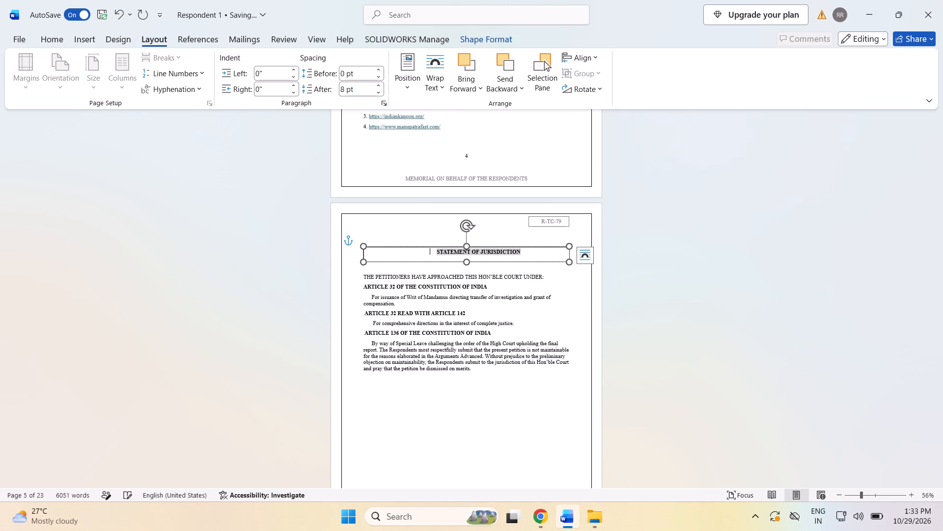
pyautogui.press('BackSpace')
pyautogui.press('BackSpace')
pyautogui.press('BackSpace')
pyautogui.press('BackSpace')
pyautogui.press('BackSpace')
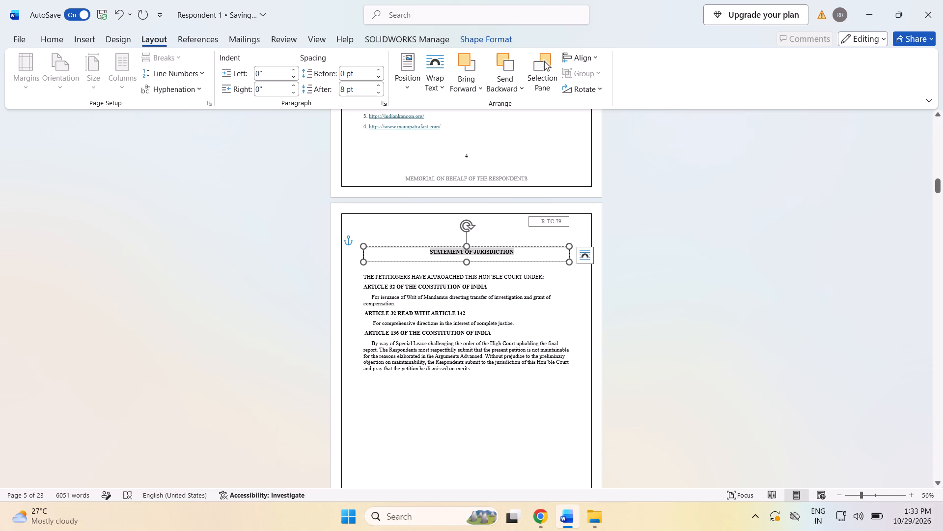
# Check the formatting of the Statement of Jurisdiction heading and the body text beneath it on page 5.
pyautogui.click(417, 258)
pyautogui.moveTo(420, 255); pyautogui.dragTo(517, 266)
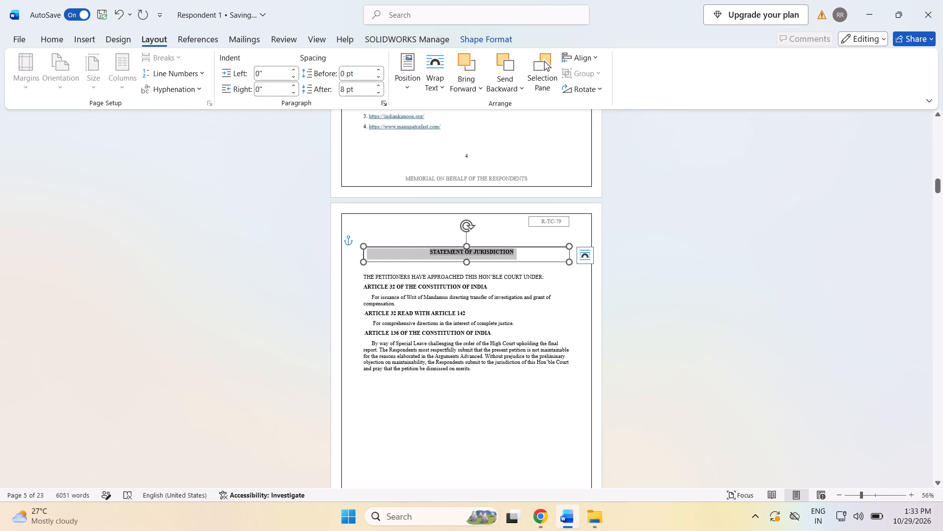
pyautogui.moveTo(517, 266); pyautogui.dragTo(523, 266)
pyautogui.click(782, 250)
pyautogui.scroll(-5, 782, 250)
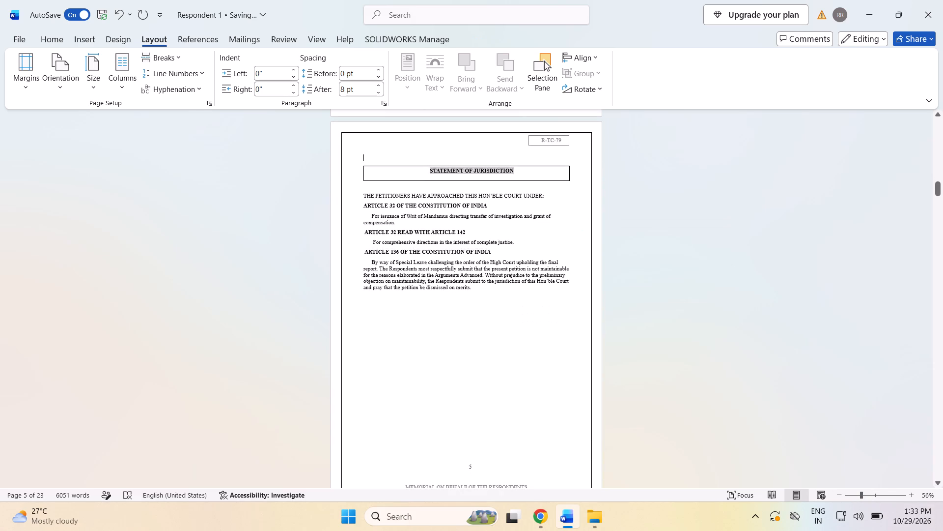
pyautogui.moveTo(357, 195); pyautogui.dragTo(458, 324)
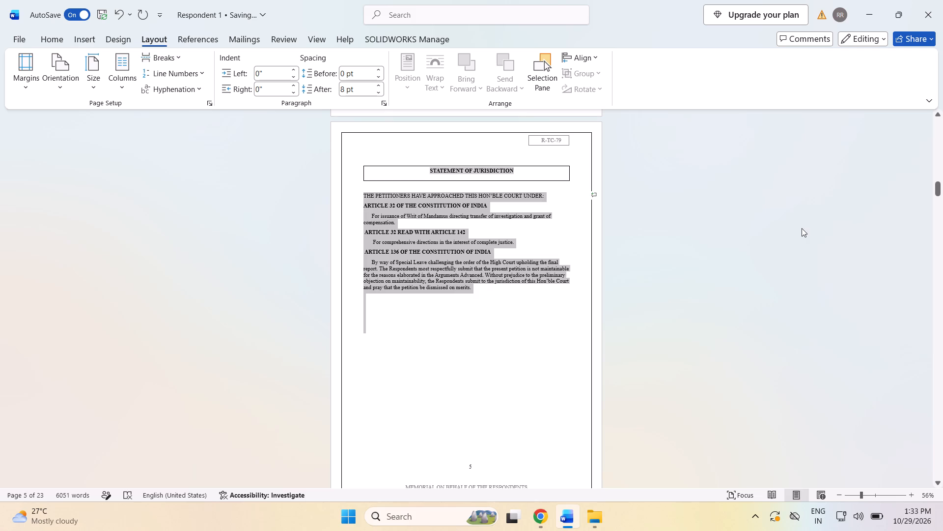
pyautogui.click(802, 228)
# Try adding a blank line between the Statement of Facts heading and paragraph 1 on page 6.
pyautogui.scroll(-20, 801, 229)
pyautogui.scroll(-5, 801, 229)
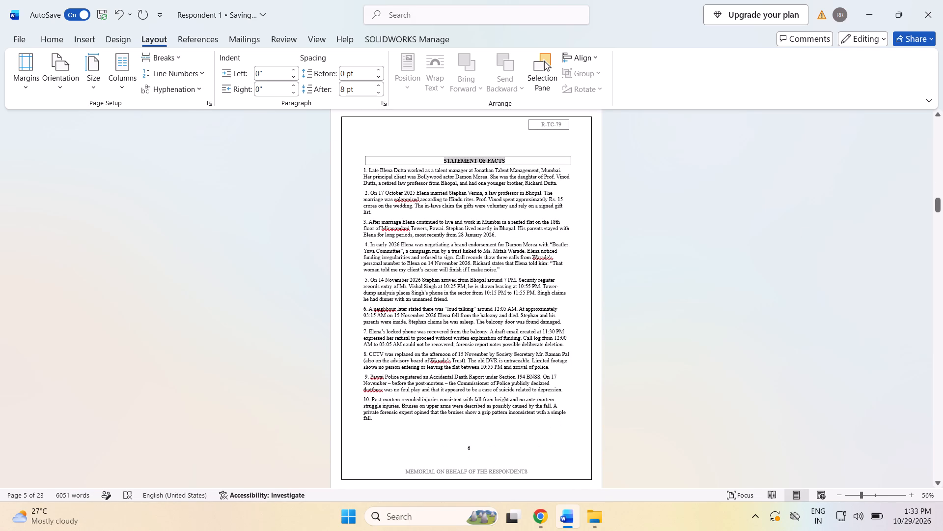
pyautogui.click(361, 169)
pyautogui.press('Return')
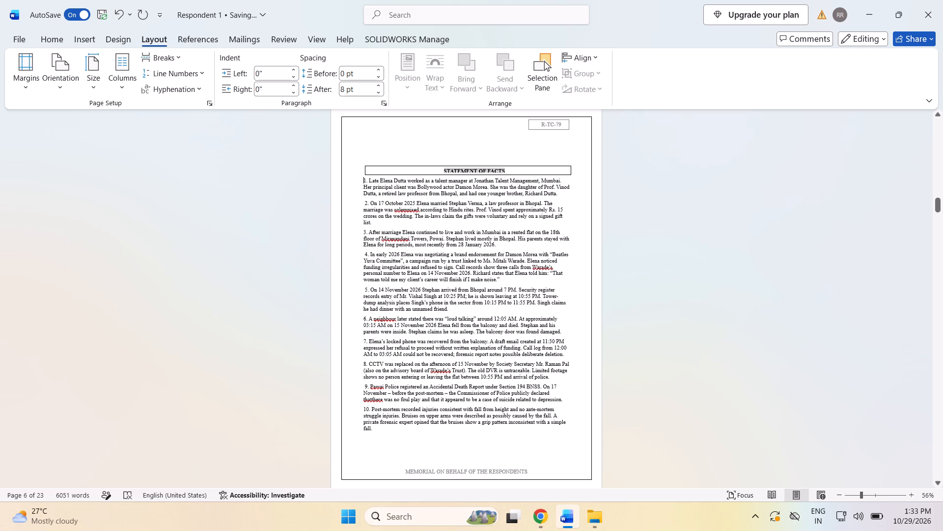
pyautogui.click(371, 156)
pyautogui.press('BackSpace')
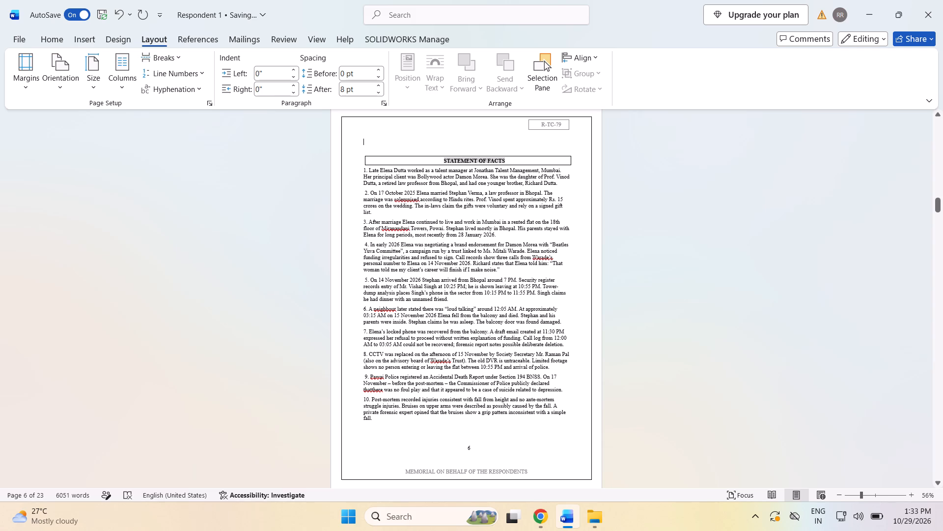
# Move the boxed Statement of Facts heading up on page 6 to leave a gap above paragraph 1.
pyautogui.click(388, 158)
pyautogui.moveTo(396, 157); pyautogui.dragTo(396, 143)
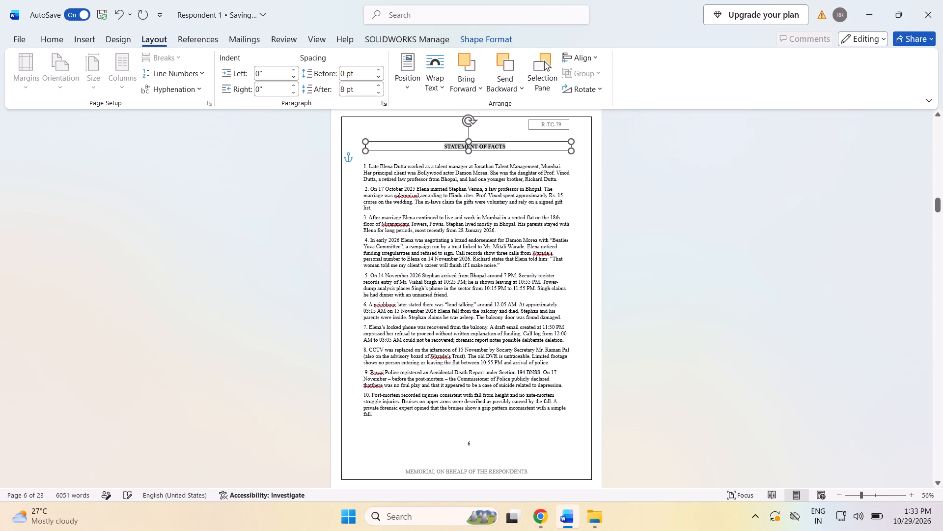
pyautogui.moveTo(396, 143); pyautogui.dragTo(396, 142)
pyautogui.click(742, 212)
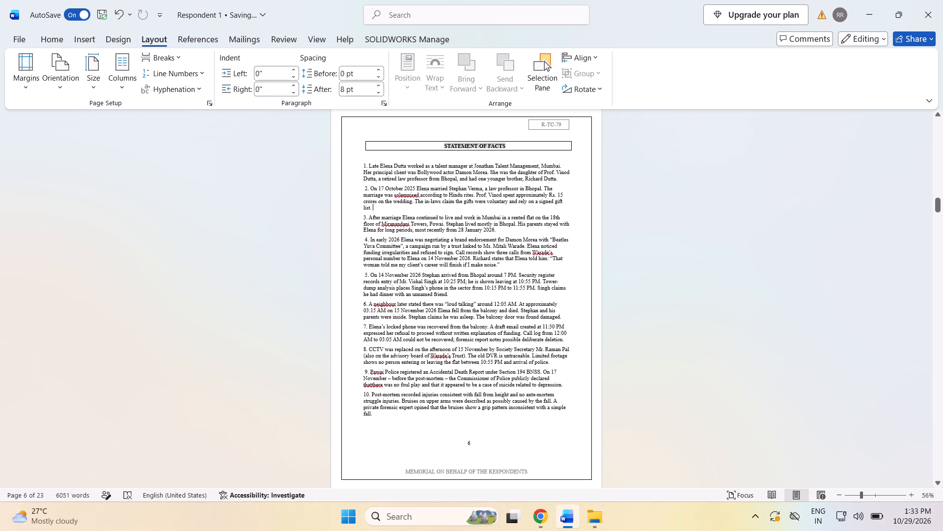
# Check the formatting of the numbered Statement of Facts paragraphs and their boxed heading on page 6.
pyautogui.scroll(3, 742, 212)
pyautogui.scroll(-2, 351, 218)
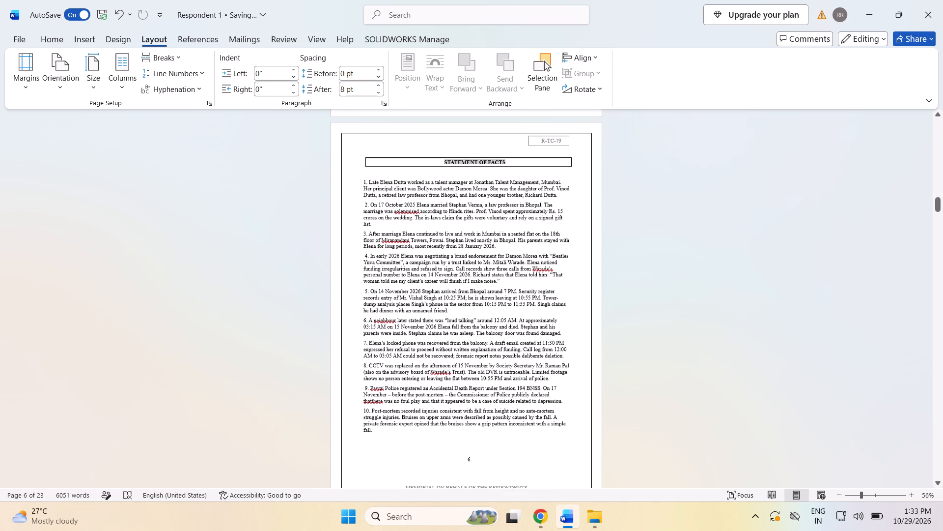
pyautogui.moveTo(357, 181); pyautogui.dragTo(417, 377)
pyautogui.click(775, 243)
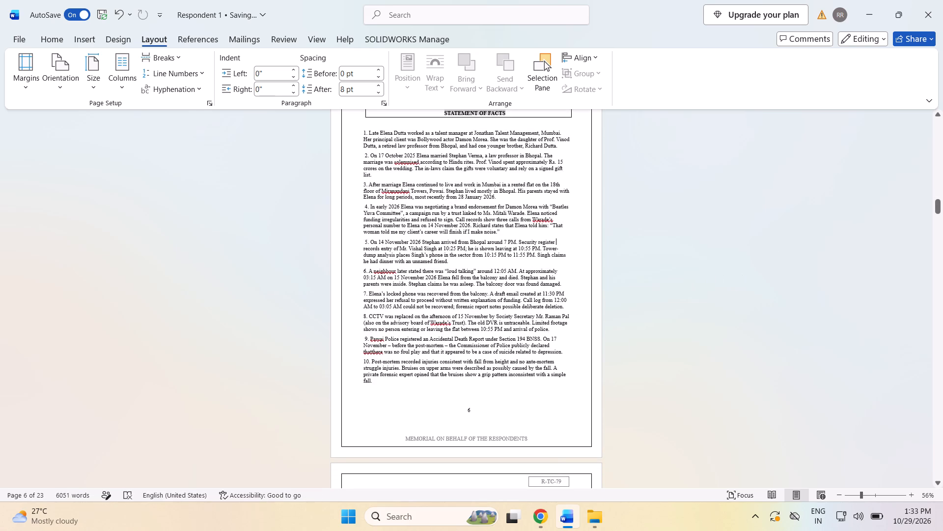
pyautogui.scroll(3, 537, 157)
pyautogui.click(512, 163)
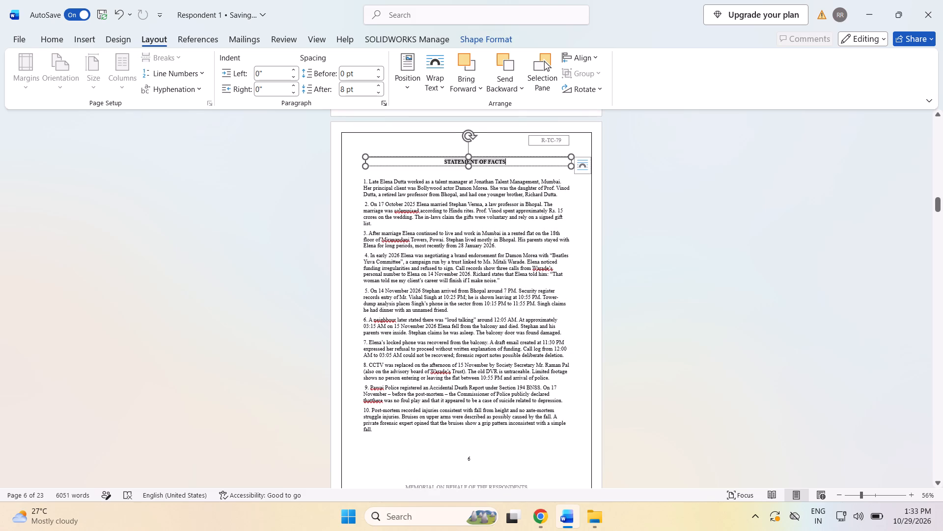
pyautogui.moveTo(509, 162); pyautogui.dragTo(434, 160)
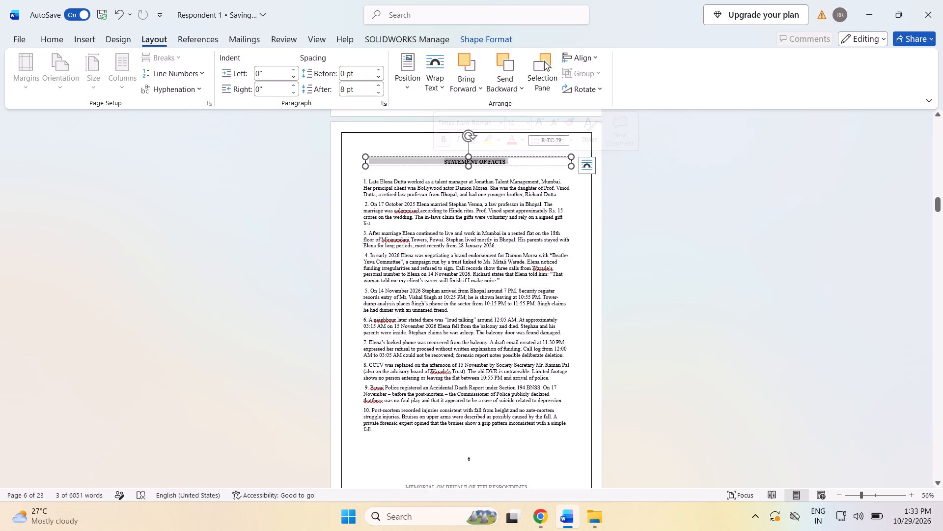
pyautogui.click(841, 214)
# Check the formatting of Statement of Facts paragraphs 11 to 13 on page 7.
pyautogui.scroll(-6, 553, 214)
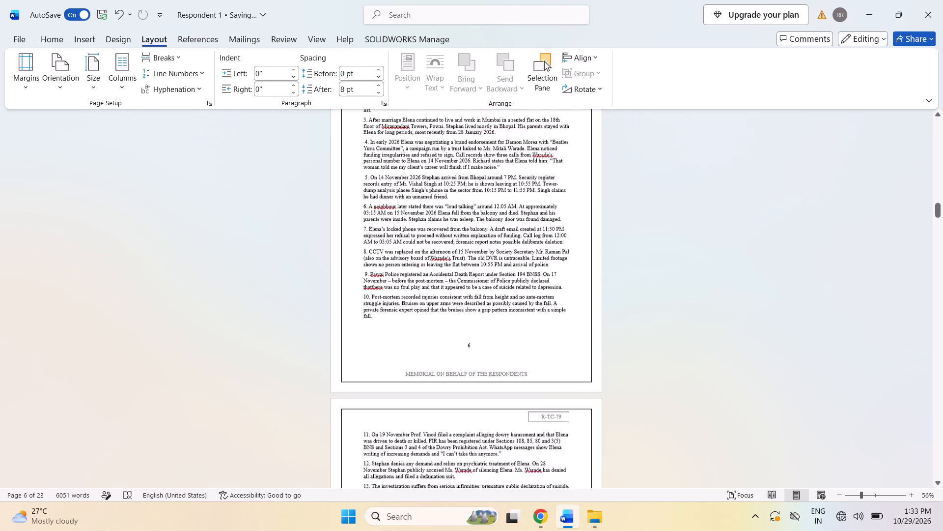
pyautogui.scroll(-18, 549, 215)
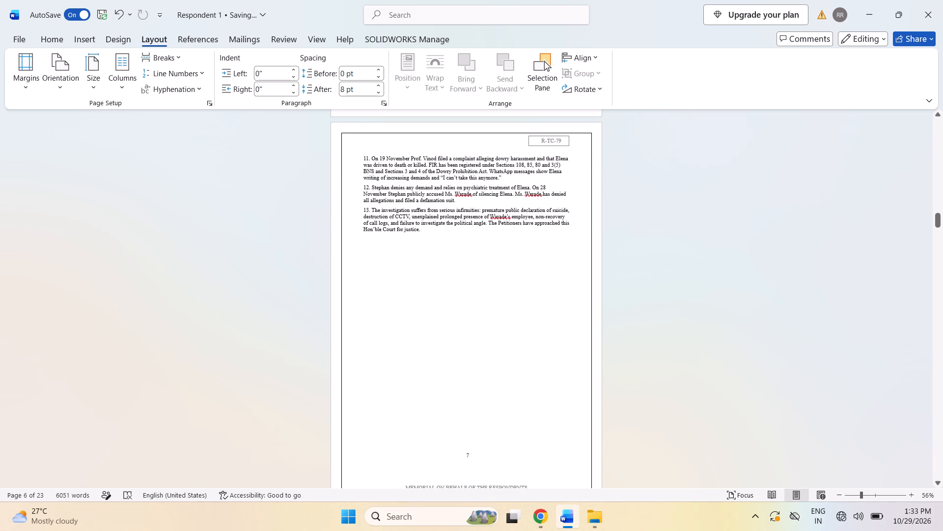
pyautogui.moveTo(360, 156); pyautogui.dragTo(386, 241)
pyautogui.click(767, 252)
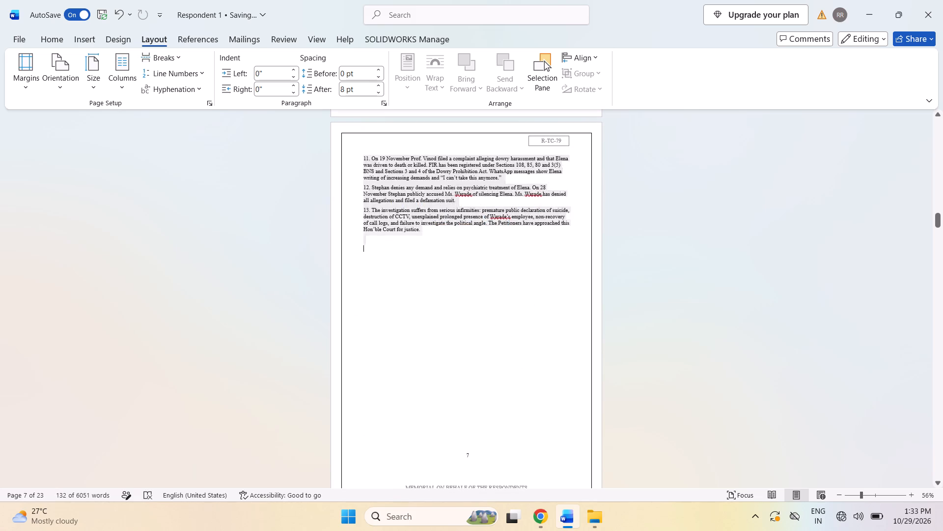
# Centre the Issues Raised heading in its box on page 8 by removing the extra spaces before the text.
pyautogui.scroll(-20, 767, 252)
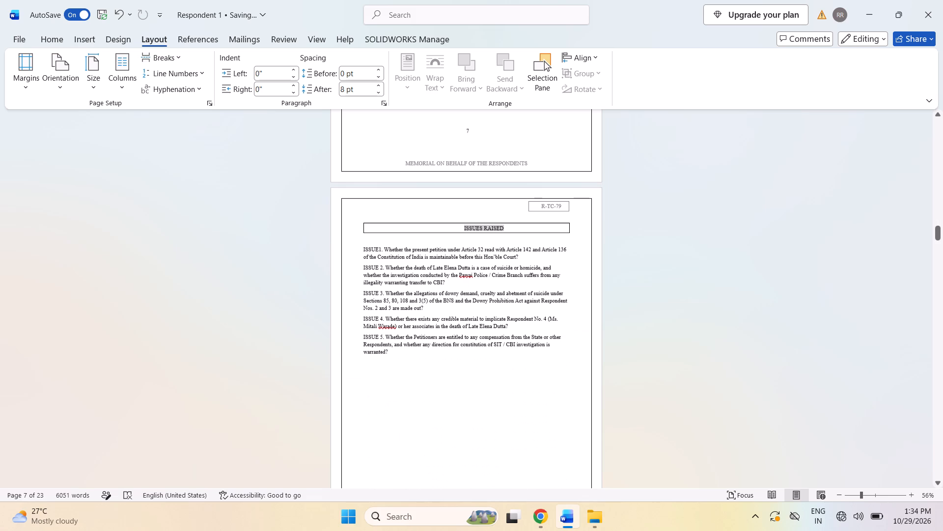
pyautogui.click(453, 225)
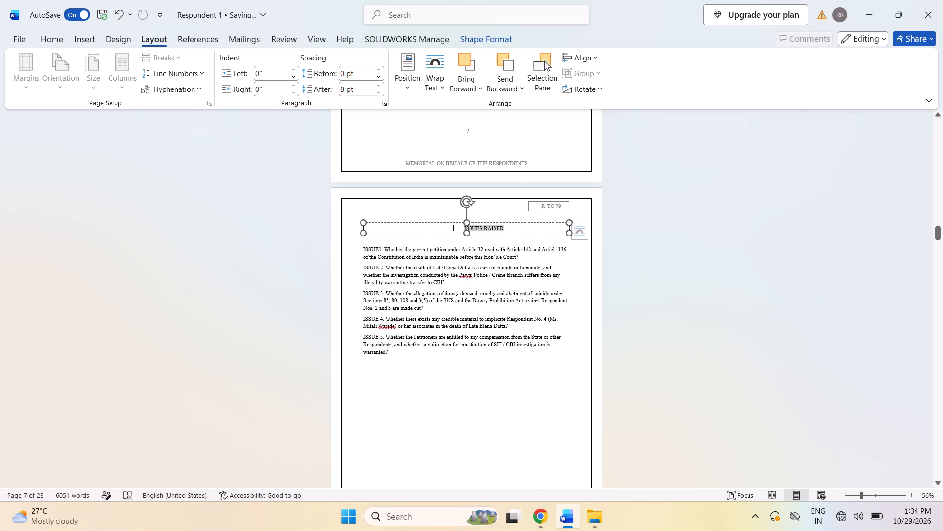
pyautogui.press('BackSpace')
pyautogui.press('BackSpace')
pyautogui.press('BackSpace')
pyautogui.press('BackSpace')
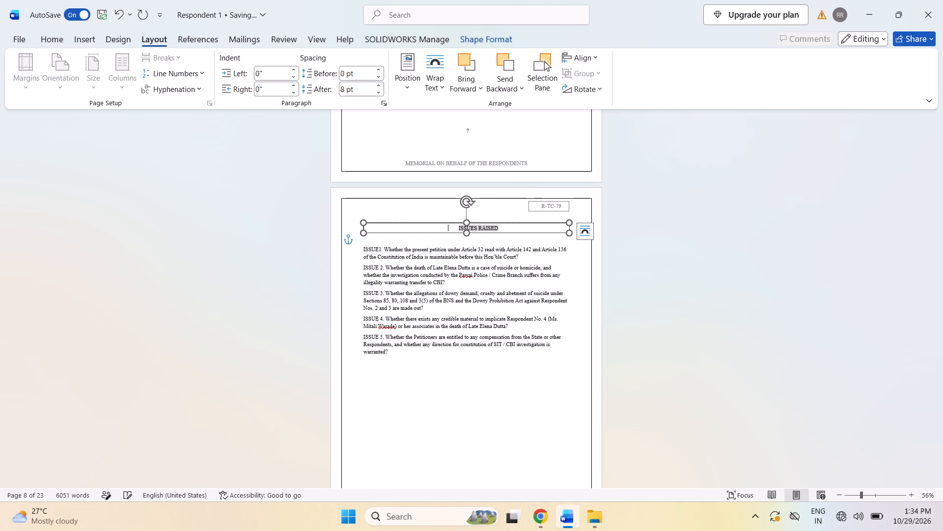
pyautogui.press('BackSpace')
pyautogui.press('BackSpace')
pyautogui.press('BackSpace')
pyautogui.press('BackSpace')
pyautogui.press('BackSpace')
pyautogui.press('BackSpace')
pyautogui.press('BackSpace')
pyautogui.press('BackSpace')
pyautogui.press('BackSpace')
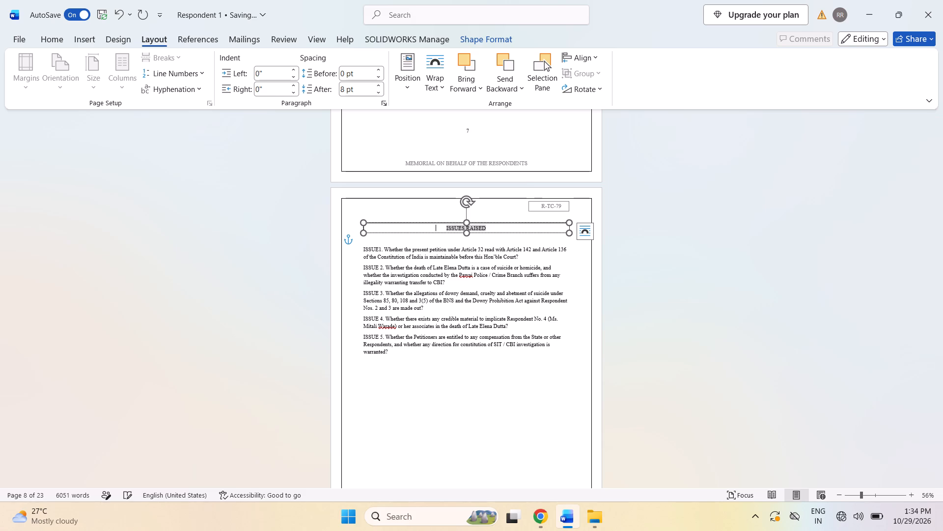
pyautogui.click(683, 239)
pyautogui.scroll(-6, 683, 239)
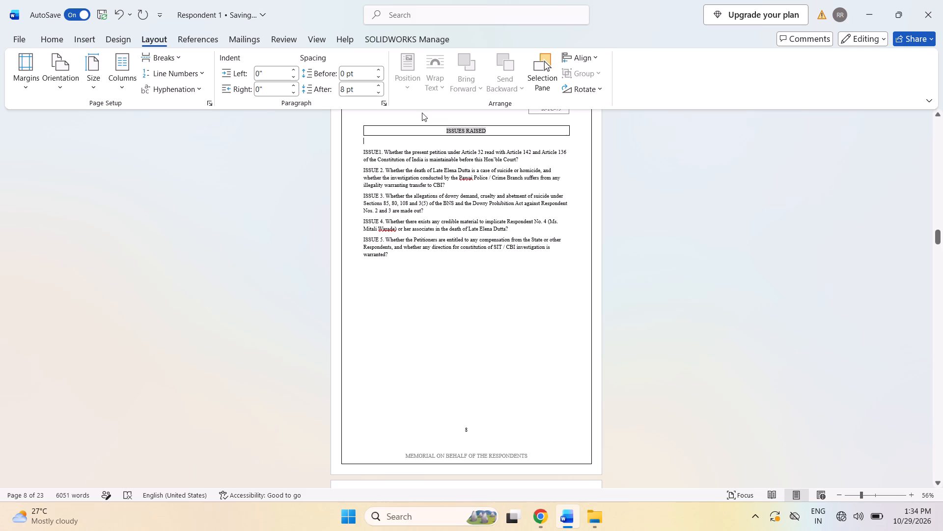
# Check the formatting of the Issues Raised heading and its five issue paragraphs on page 8.
pyautogui.click(426, 129)
pyautogui.moveTo(432, 131); pyautogui.dragTo(568, 137)
pyautogui.click(686, 239)
pyautogui.moveTo(360, 149); pyautogui.dragTo(372, 279)
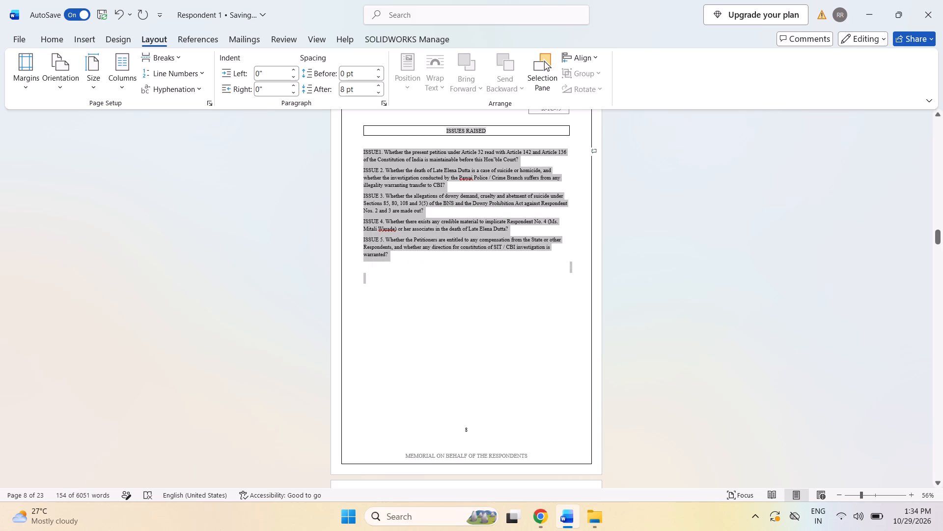
pyautogui.rightClick(499, 279)
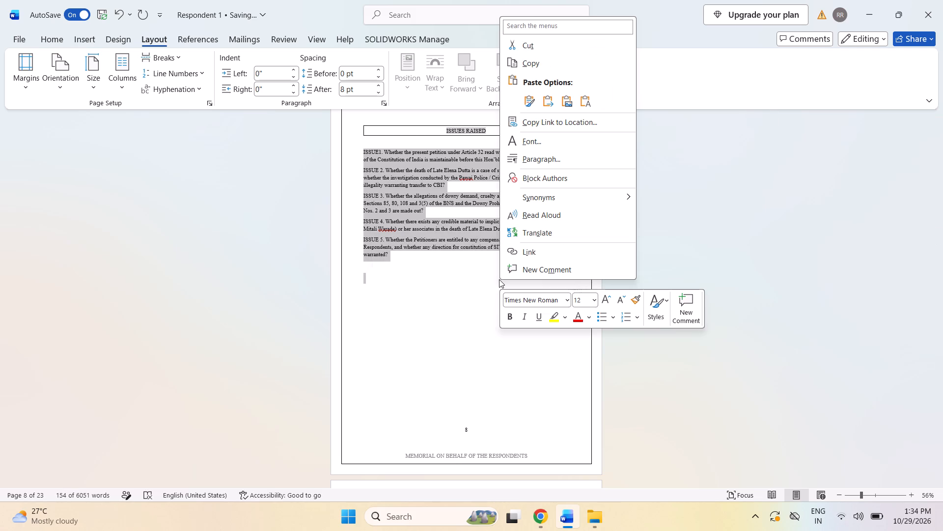
pyautogui.click(743, 230)
pyautogui.scroll(5, 694, 230)
pyautogui.click(693, 232)
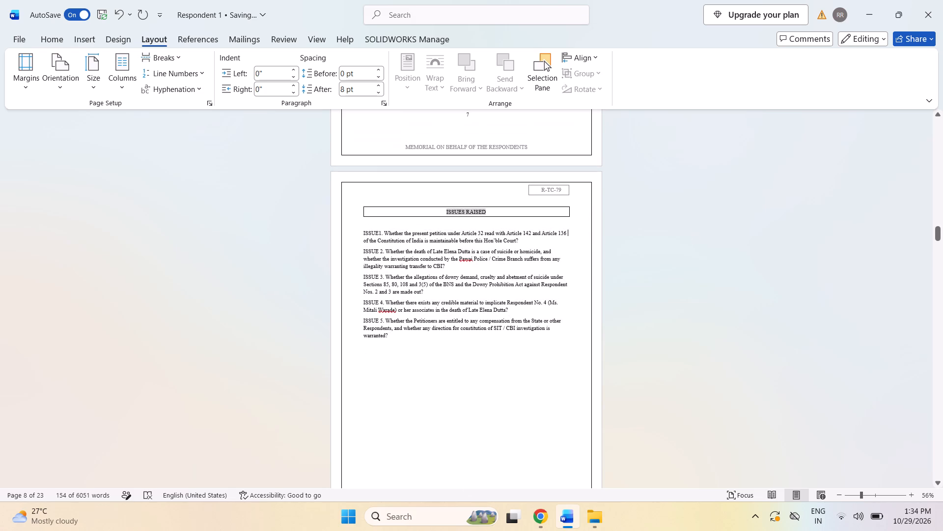
# Highlight the ISSUE 1 label on page 8 in light grey.
pyautogui.moveTo(382, 232); pyautogui.dragTo(352, 234)
pyautogui.click(415, 211)
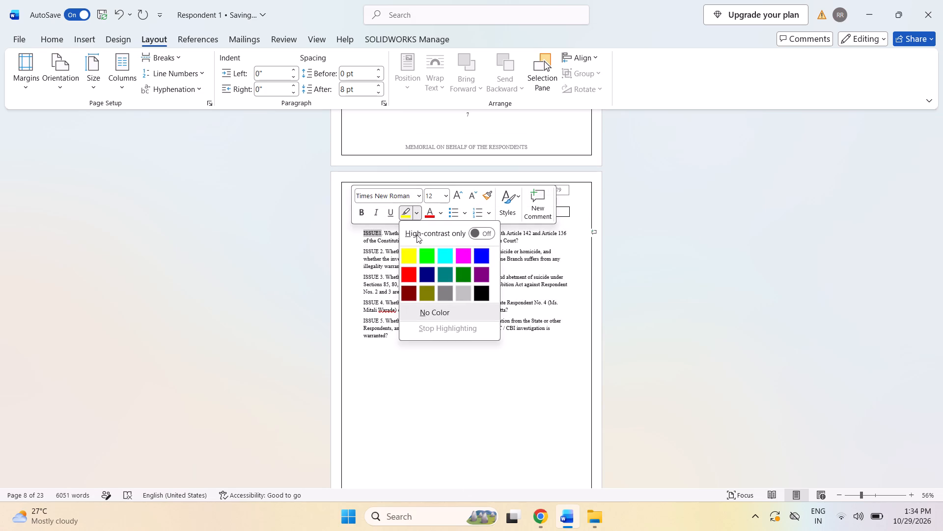
pyautogui.click(461, 284)
pyautogui.click(465, 294)
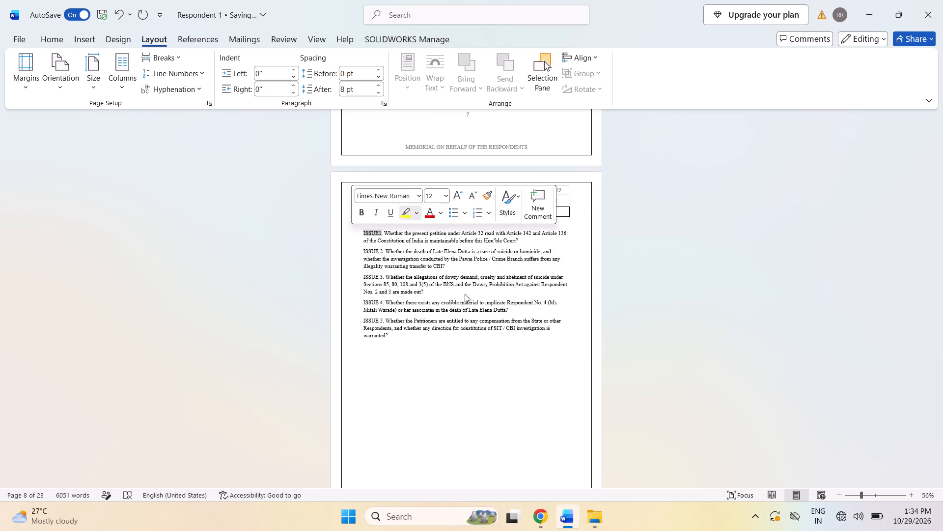
# Highlight only the ISSUE 2, ISSUE 3, ISSUE 4 and ISSUE 5 labels on page 8 in the same light grey.
pyautogui.moveTo(383, 252); pyautogui.dragTo(367, 251)
pyautogui.click(420, 233)
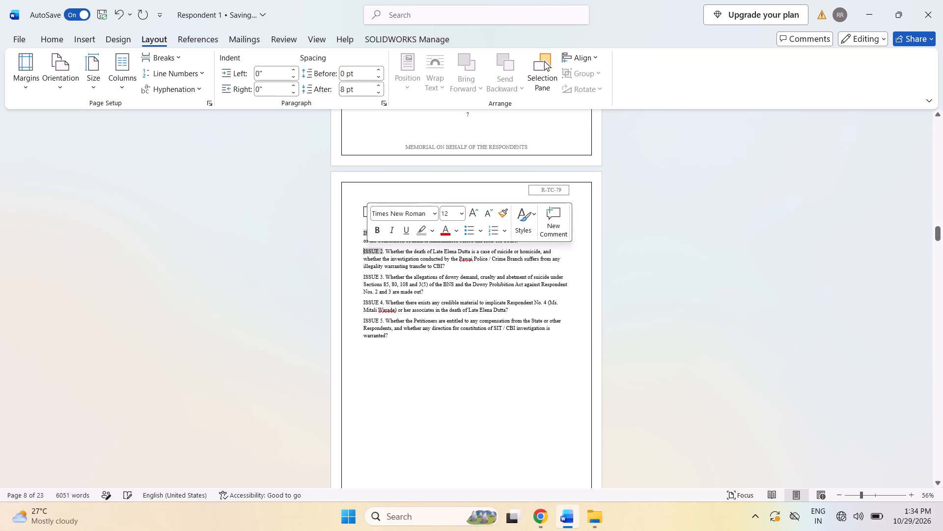
pyautogui.moveTo(382, 276); pyautogui.dragTo(369, 271)
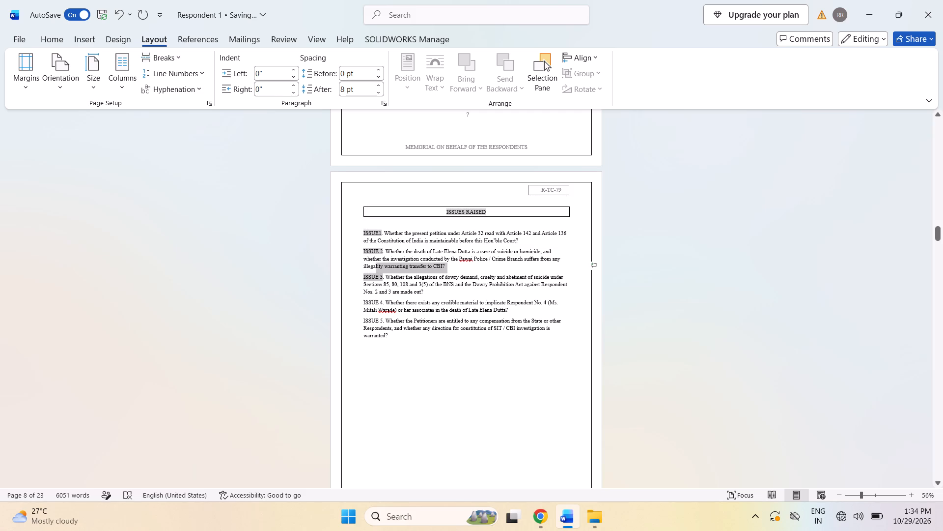
pyautogui.moveTo(369, 271); pyautogui.dragTo(366, 277)
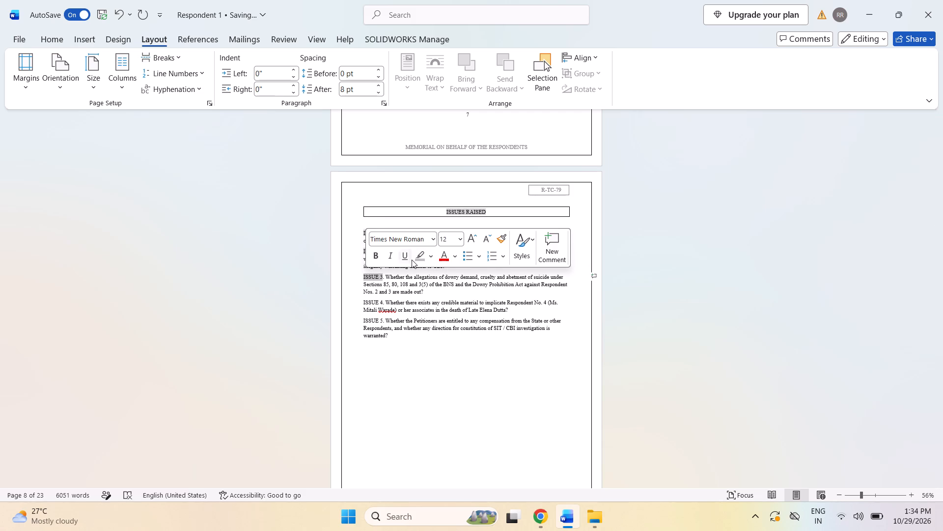
pyautogui.click(418, 257)
pyautogui.moveTo(383, 302); pyautogui.dragTo(359, 298)
pyautogui.click(414, 273)
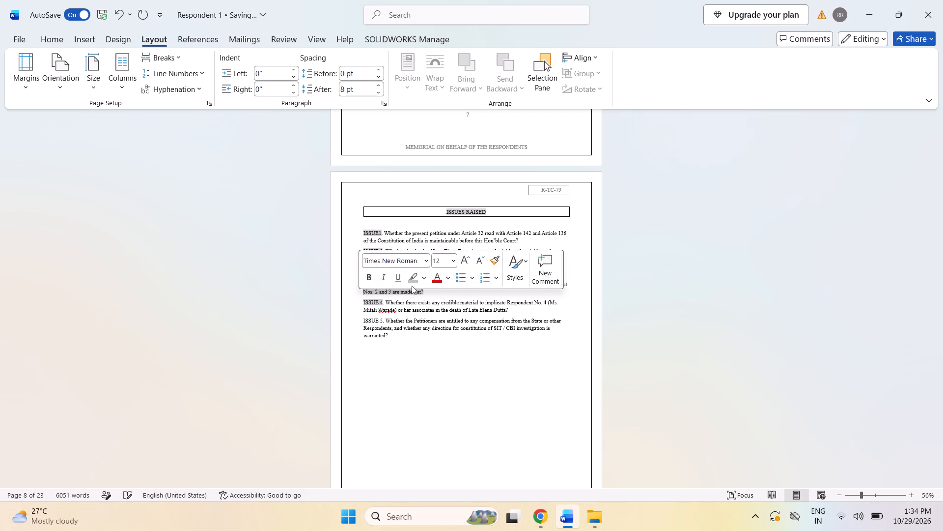
pyautogui.moveTo(424, 291); pyautogui.dragTo(365, 289)
pyautogui.click(413, 271)
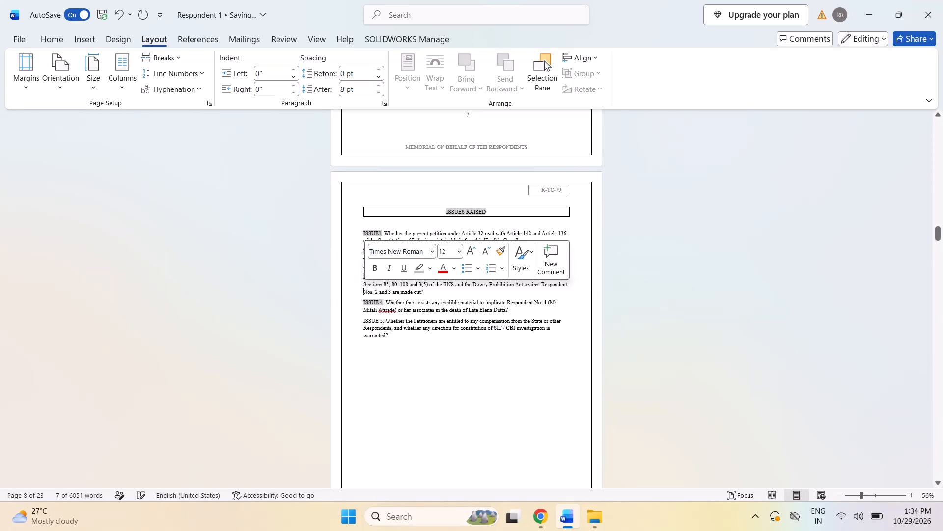
pyautogui.moveTo(383, 322); pyautogui.dragTo(351, 309)
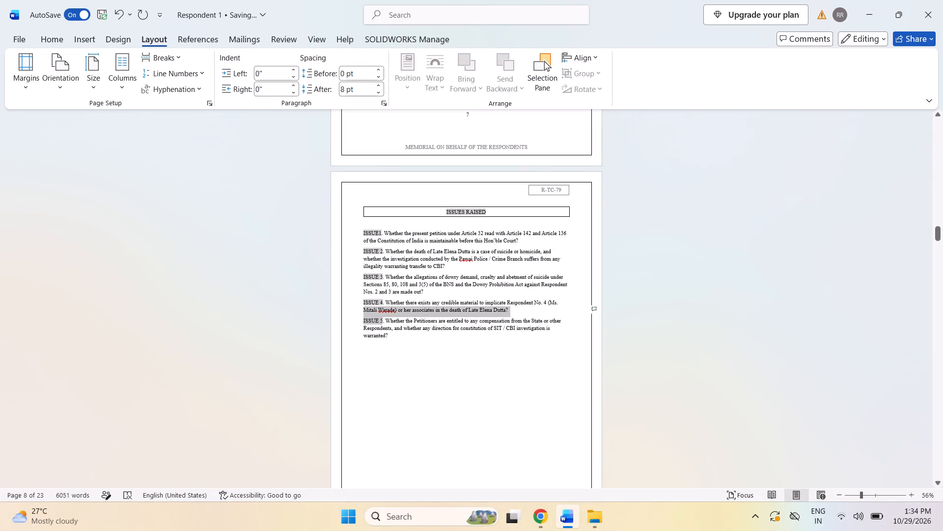
pyautogui.moveTo(351, 309); pyautogui.dragTo(347, 319)
pyautogui.click(396, 300)
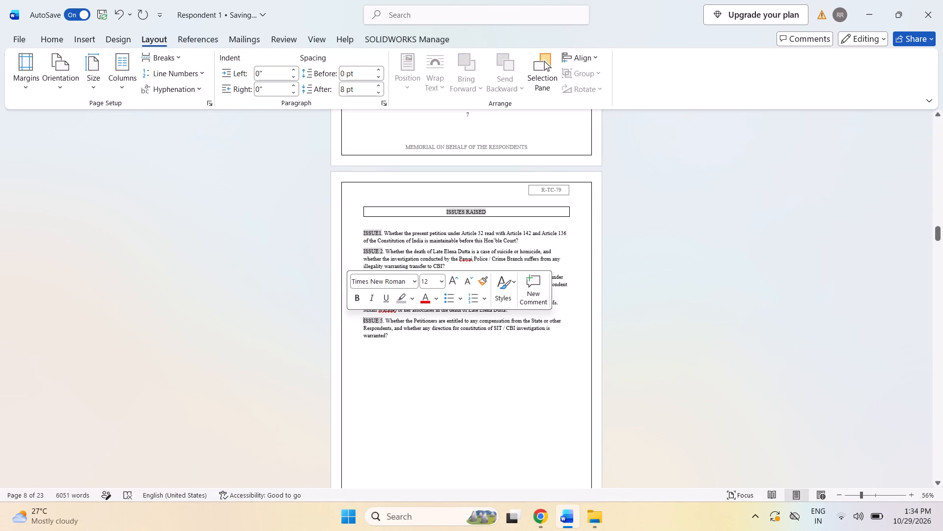
pyautogui.click(769, 295)
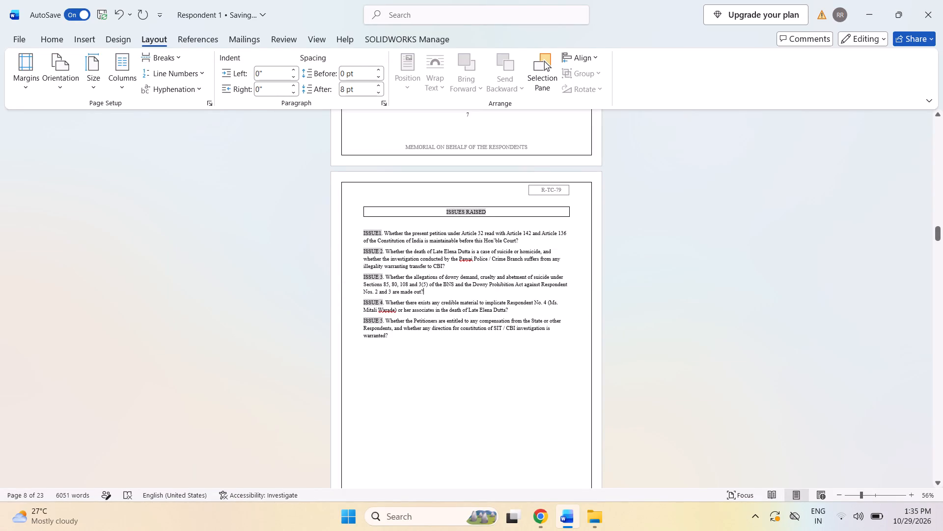
# Centre the Summary of Arguments heading in its box on page 9 by removing extra spaces before the text.
pyautogui.scroll(-6, 762, 290)
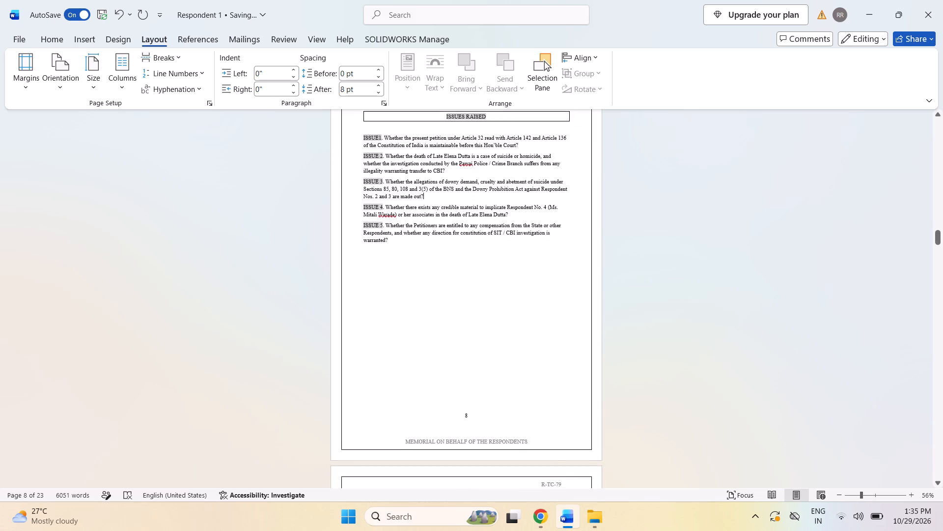
pyautogui.scroll(-16, 761, 290)
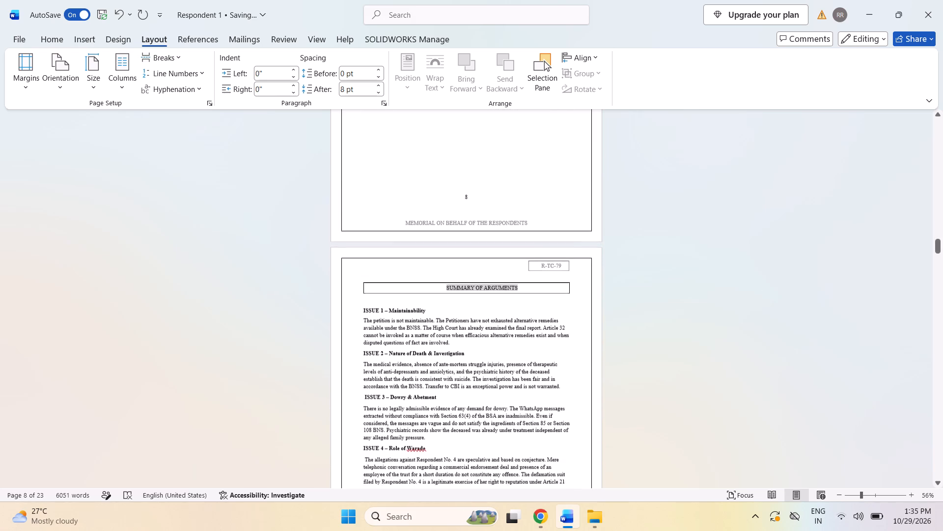
pyautogui.scroll(-3, 760, 290)
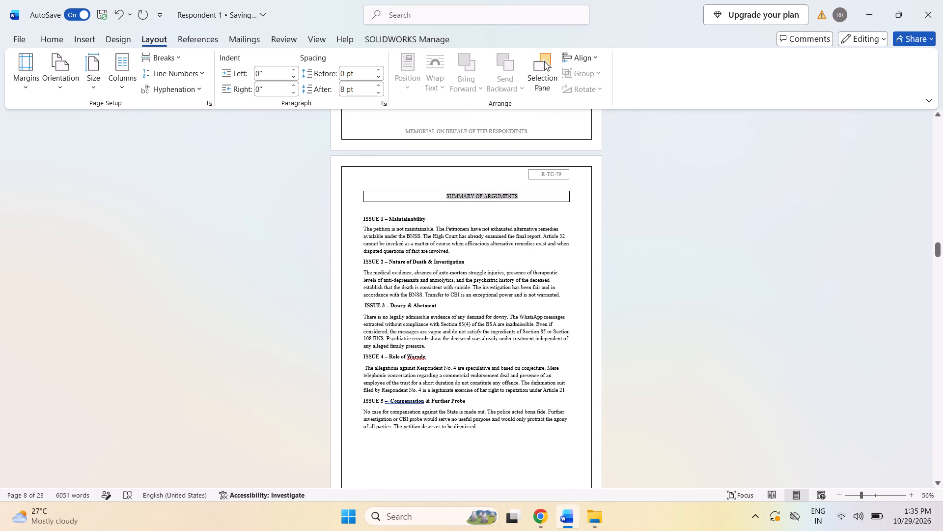
pyautogui.click(433, 199)
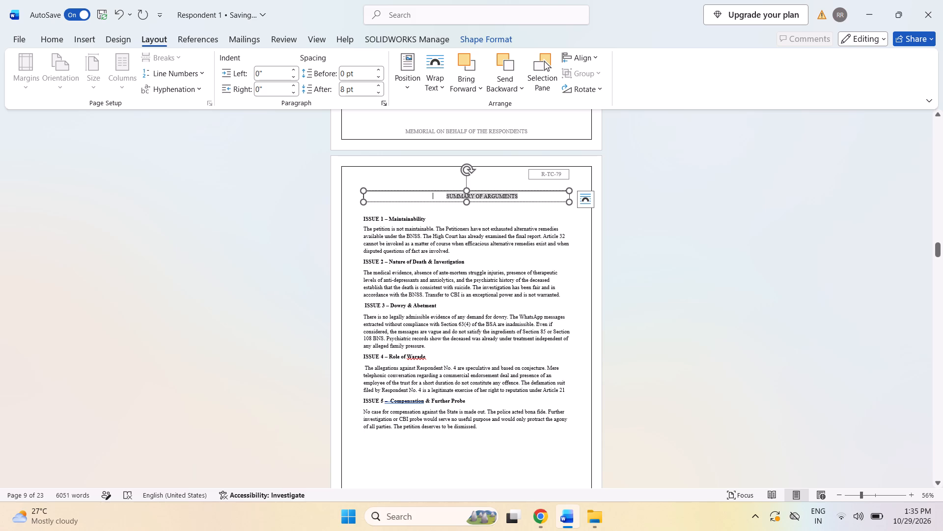
pyautogui.press('BackSpace')
pyautogui.press('BackSpace')
pyautogui.press('BackSpace')
pyautogui.press('BackSpace')
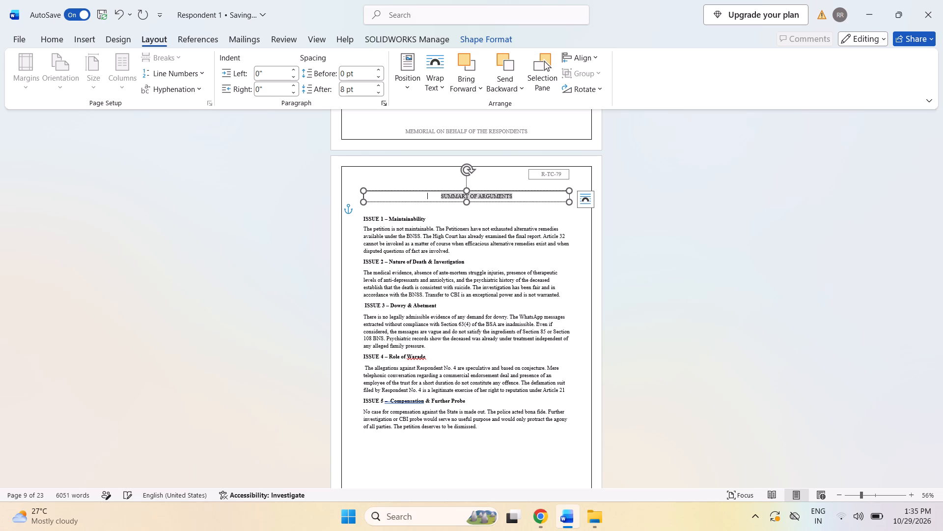
pyautogui.press('BackSpace')
pyautogui.press('BackSpace')
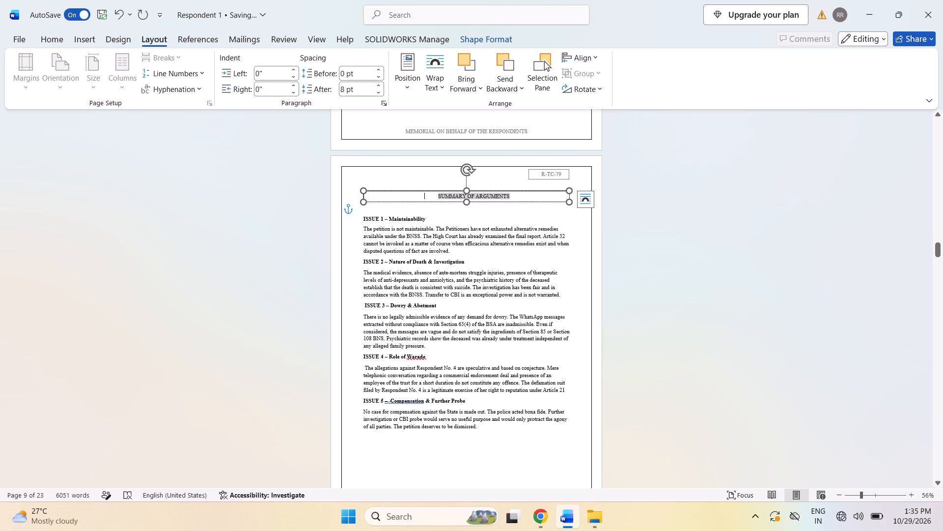
pyautogui.moveTo(437, 196); pyautogui.dragTo(511, 190)
pyautogui.click(668, 224)
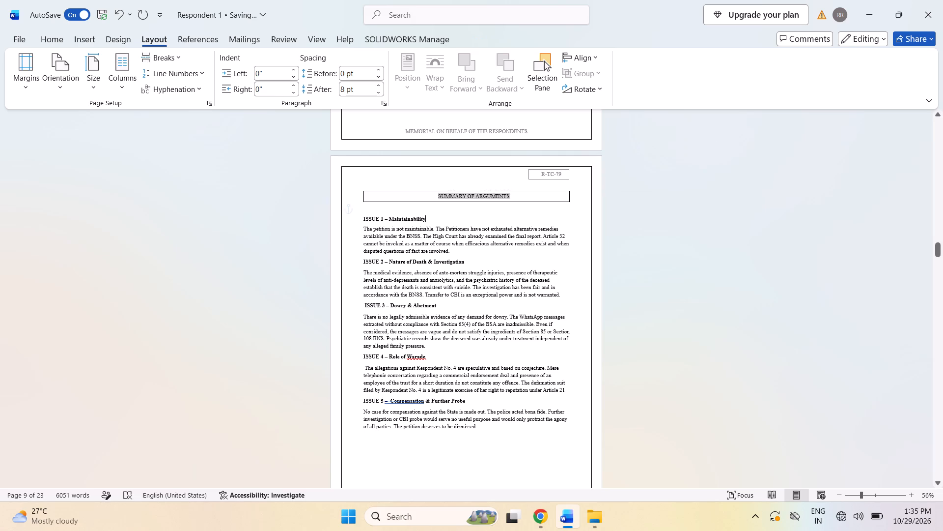
# Check the formatting of the Summary of Arguments subheadings and paragraphs on page 9.
pyautogui.scroll(-4, 667, 225)
pyautogui.moveTo(359, 147); pyautogui.dragTo(476, 381)
pyautogui.click(664, 265)
# Centre the Arguments Advanced heading in its box on page 10 by removing extra spaces before the text.
pyautogui.scroll(-6, 667, 292)
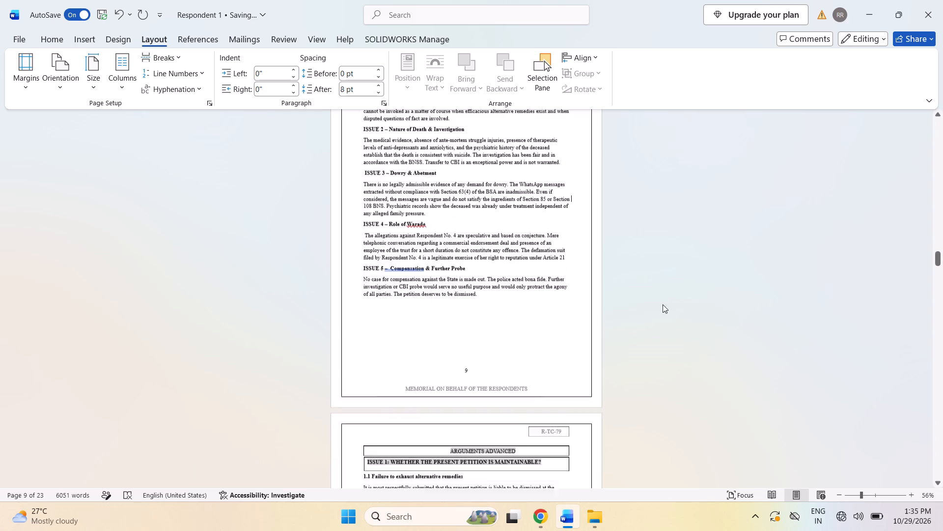
pyautogui.scroll(-12, 663, 304)
pyautogui.click(440, 227)
pyautogui.press('BackSpace')
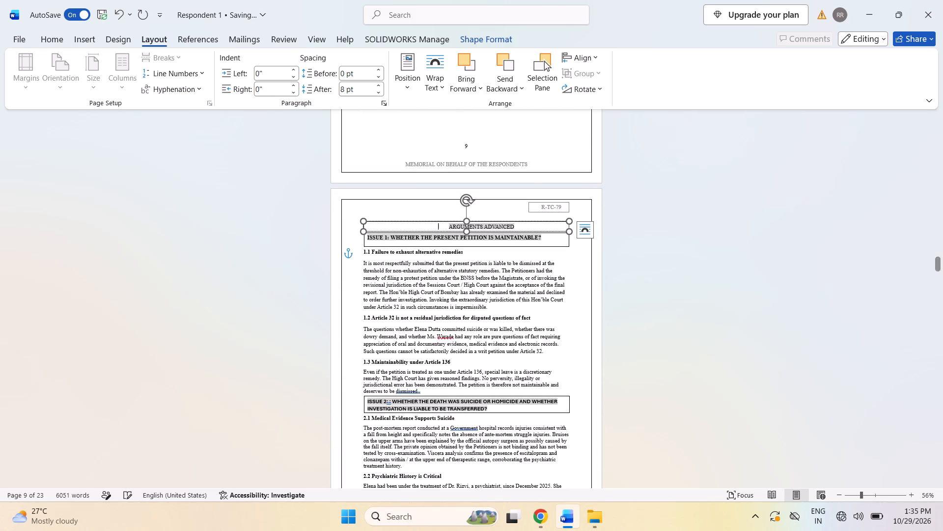
pyautogui.press('BackSpace')
pyautogui.press('BackSpace')
pyautogui.press('BackSpace')
pyautogui.press('BackSpace')
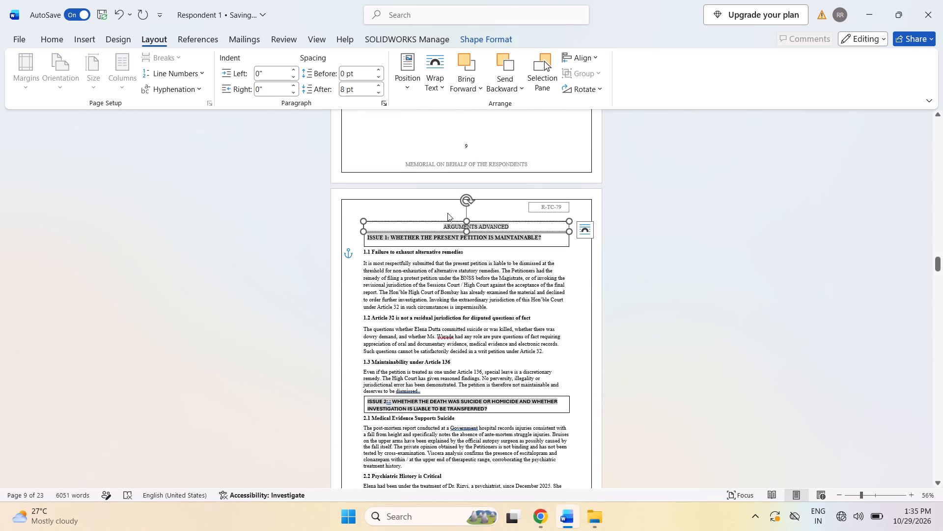
pyautogui.moveTo(438, 226); pyautogui.dragTo(505, 227)
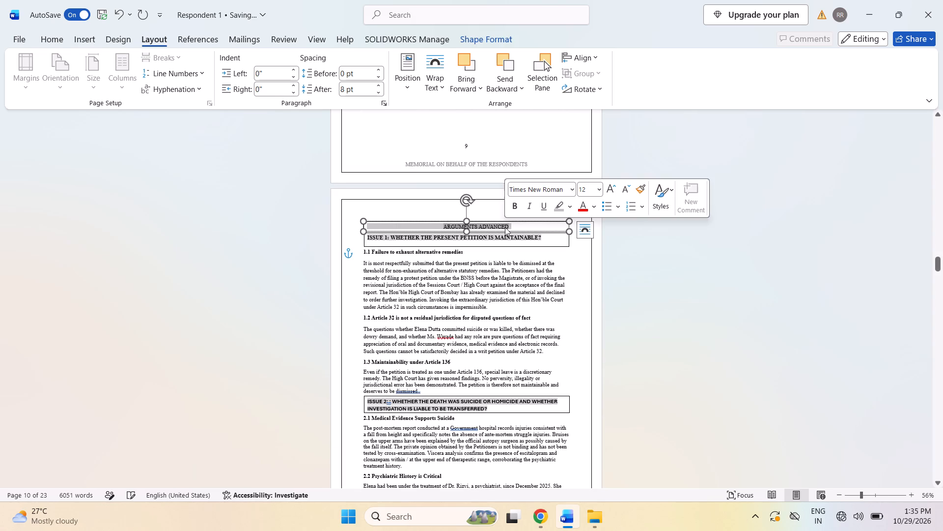
pyautogui.click(646, 269)
# Check the formatting of the boxed issue headings, subheadings and argument paragraphs on pages 10 and 11.
pyautogui.scroll(-6, 628, 267)
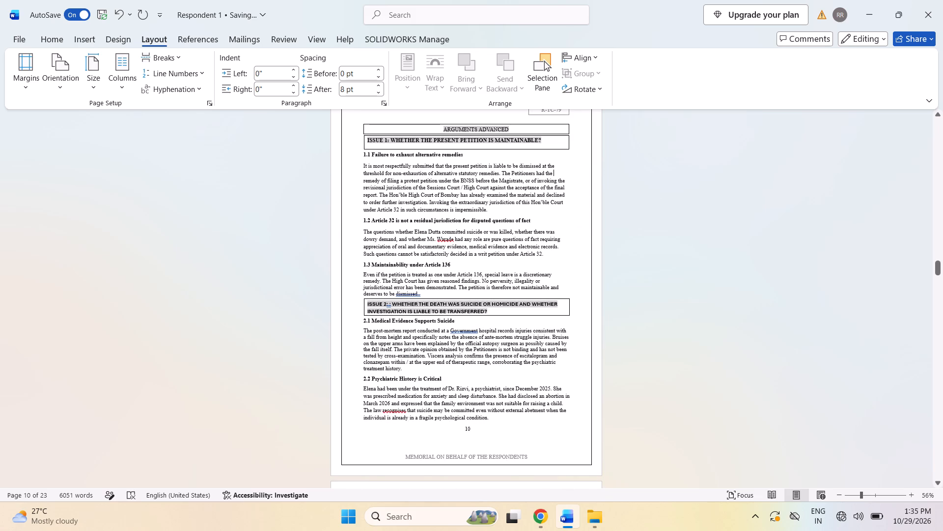
pyautogui.click(364, 142)
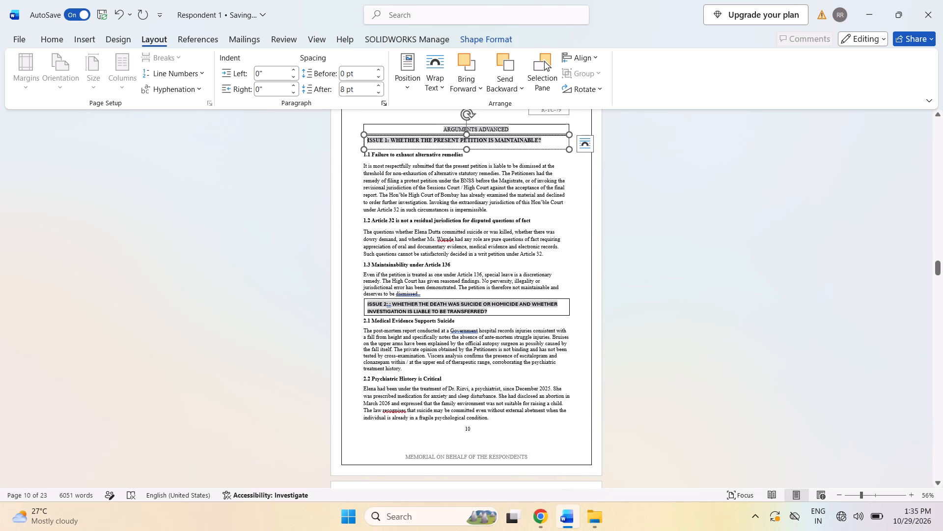
pyautogui.moveTo(368, 141); pyautogui.dragTo(520, 166)
pyautogui.click(656, 208)
pyautogui.moveTo(362, 152); pyautogui.dragTo(380, 260)
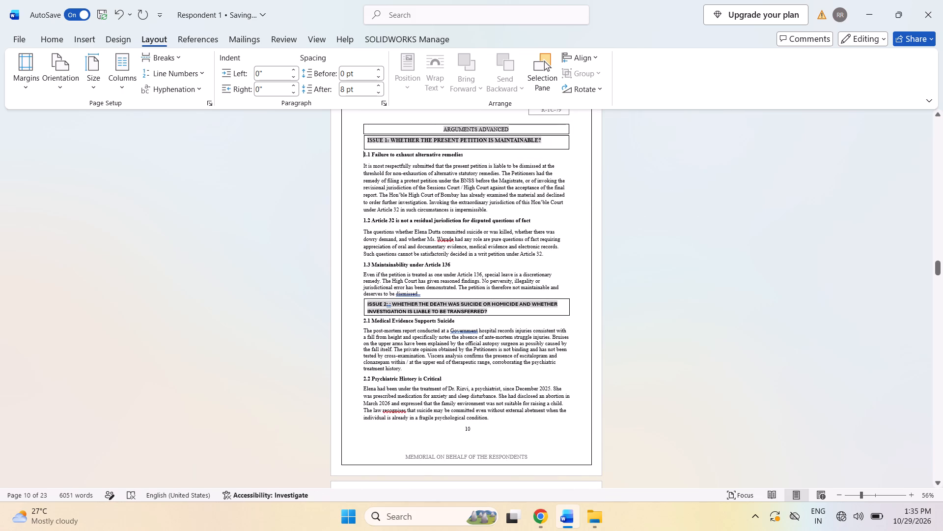
pyautogui.moveTo(380, 260); pyautogui.dragTo(486, 418)
pyautogui.click(757, 307)
pyautogui.scroll(-10, 757, 307)
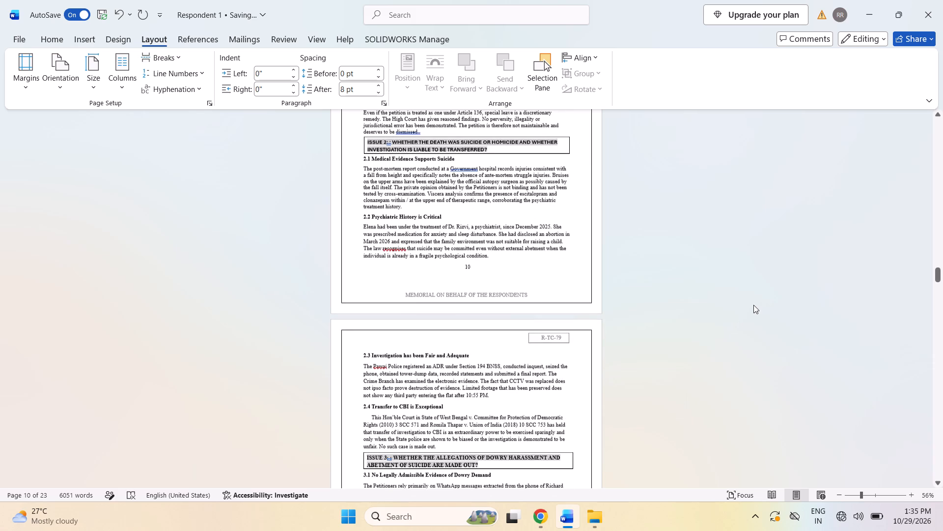
pyautogui.scroll(-12, 753, 305)
pyautogui.moveTo(357, 160); pyautogui.dragTo(477, 459)
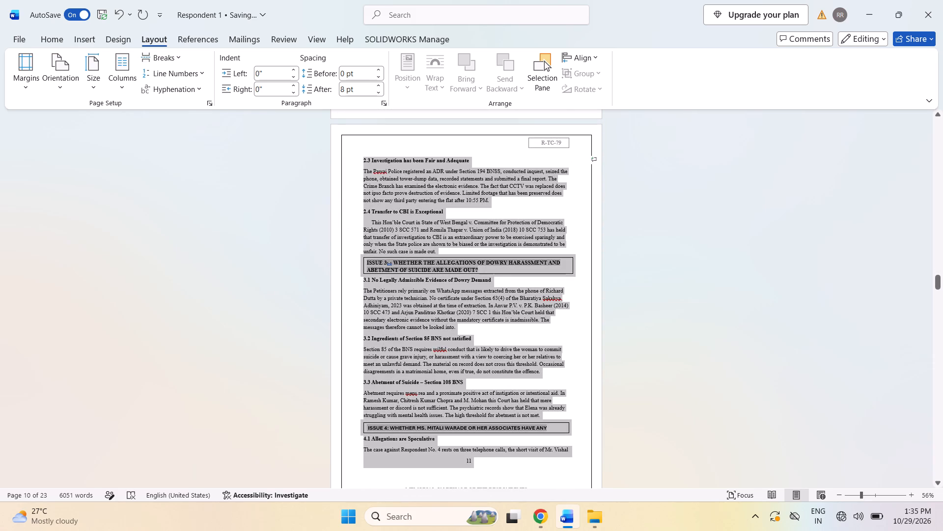
pyautogui.moveTo(477, 459); pyautogui.dragTo(569, 446)
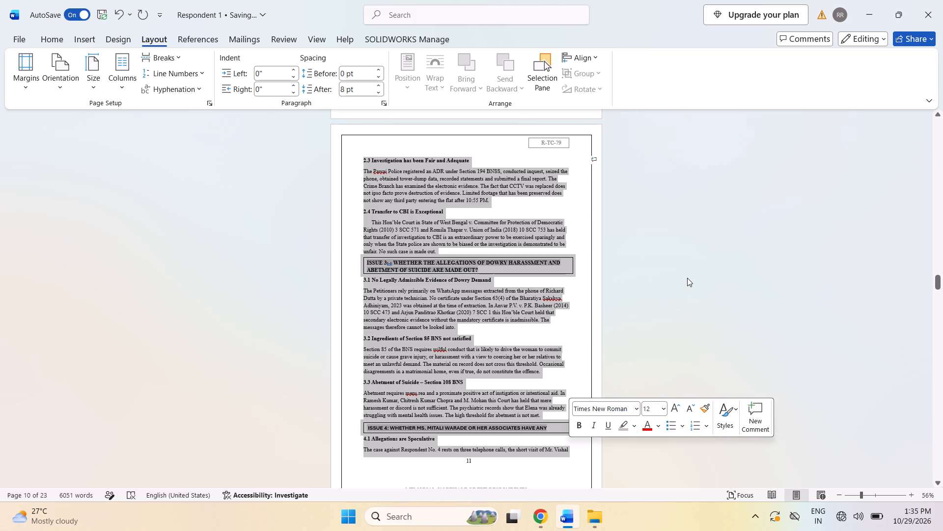
pyautogui.click(687, 278)
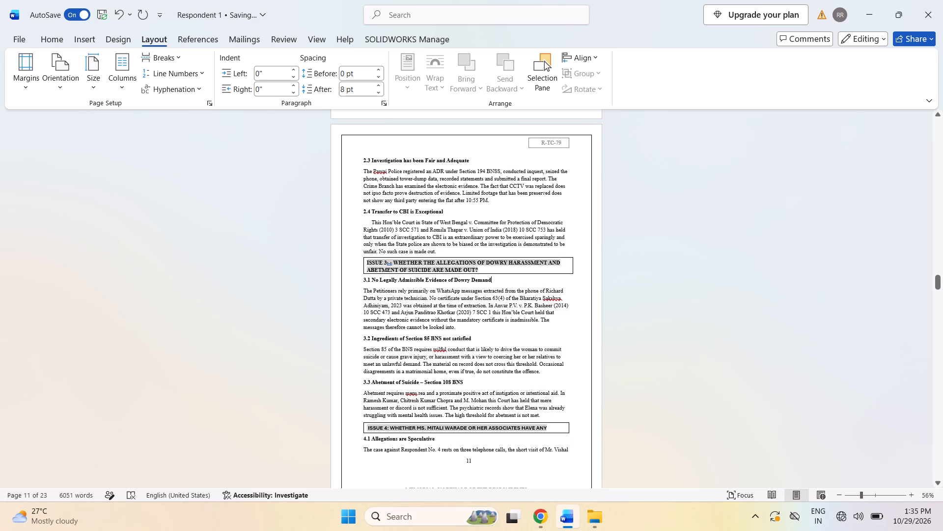
# Check the formatting of the Issue 4 and Issue 5 headings and argument paragraphs through page 12.
pyautogui.scroll(-18, 688, 277)
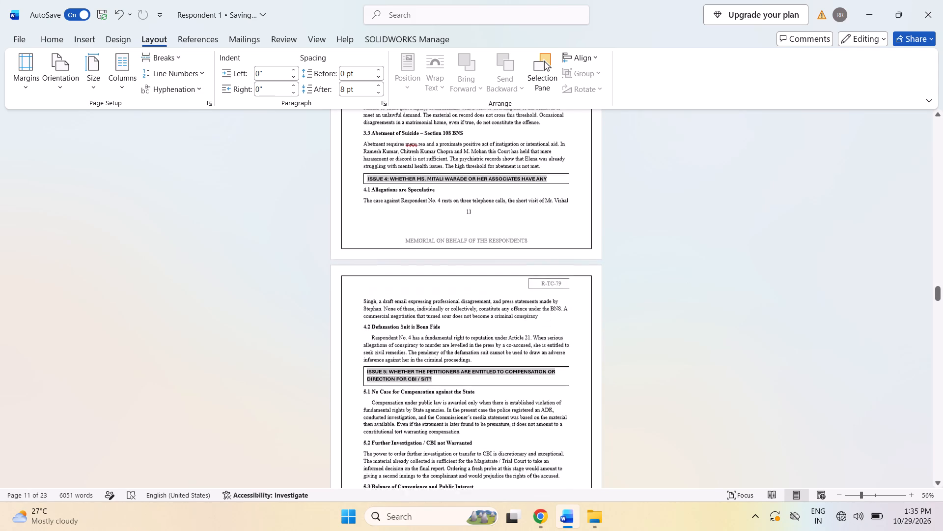
pyautogui.scroll(-1, 687, 280)
pyautogui.scroll(1, 687, 280)
pyautogui.scroll(-5, 687, 280)
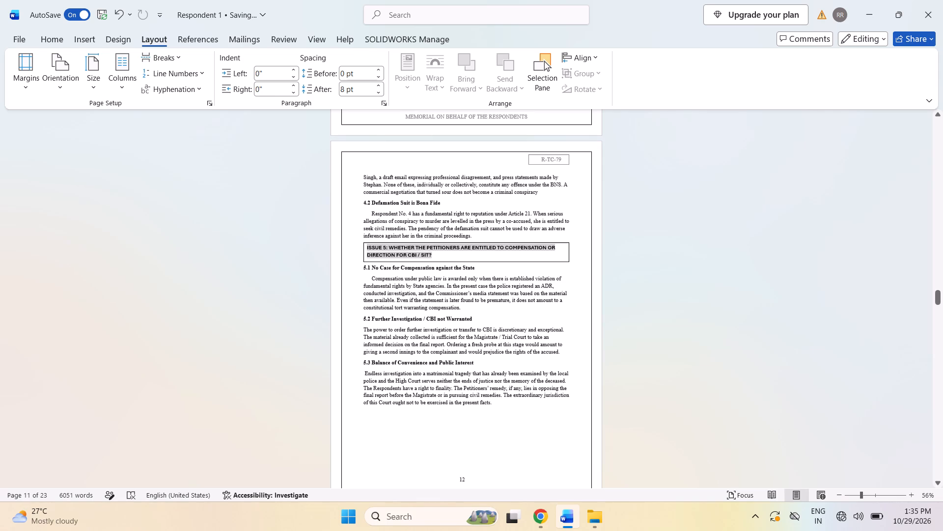
pyautogui.moveTo(359, 179); pyautogui.dragTo(485, 413)
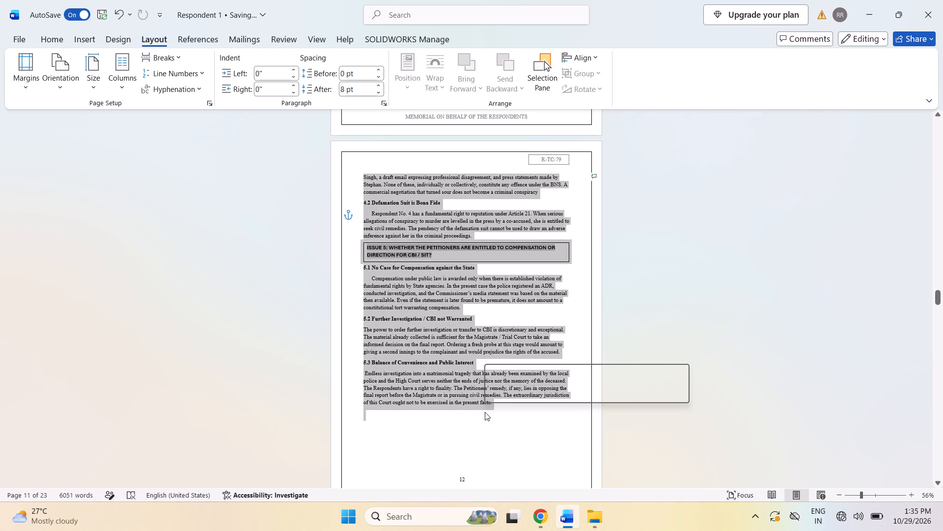
pyautogui.click(679, 302)
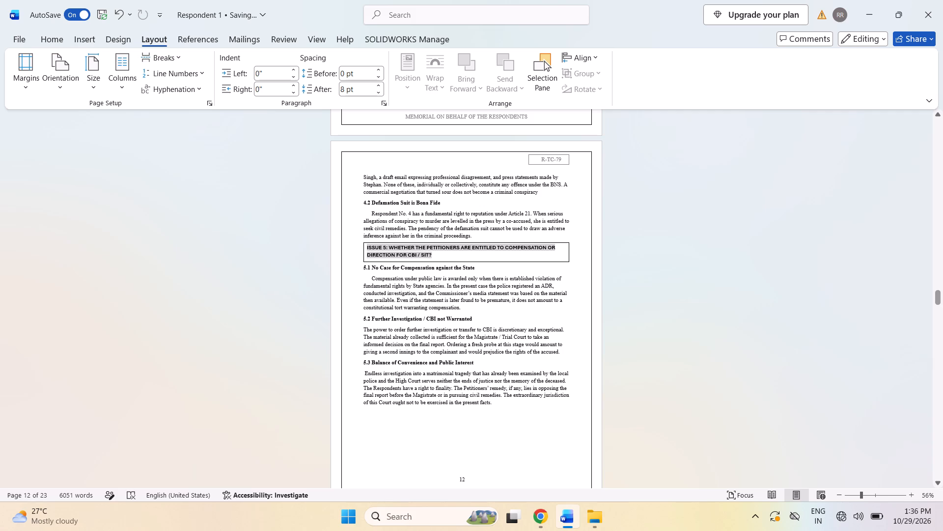
# Check the font and formatting of the Additional Submissions on Law and Fact, sections A to J, on pages 13 to 15.
pyautogui.scroll(-20, 729, 280)
pyautogui.scroll(-4, 729, 280)
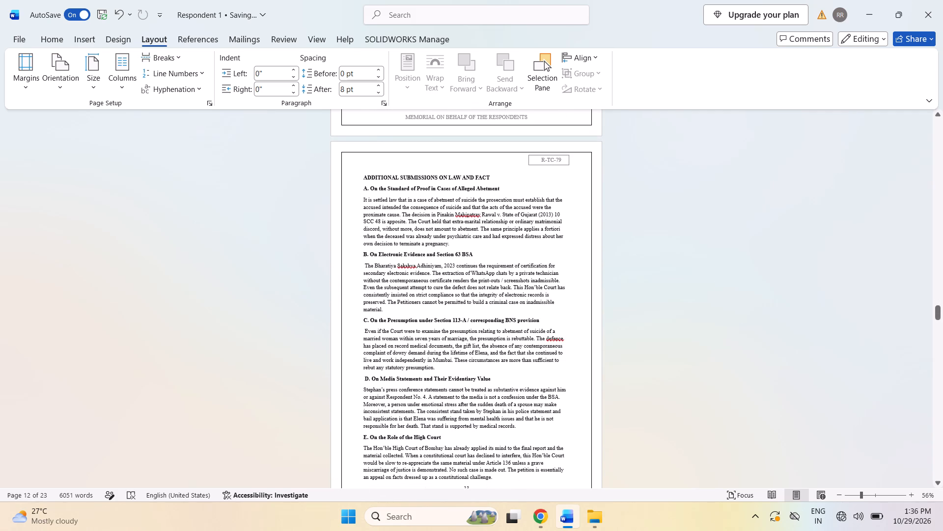
pyautogui.scroll(-1, 716, 284)
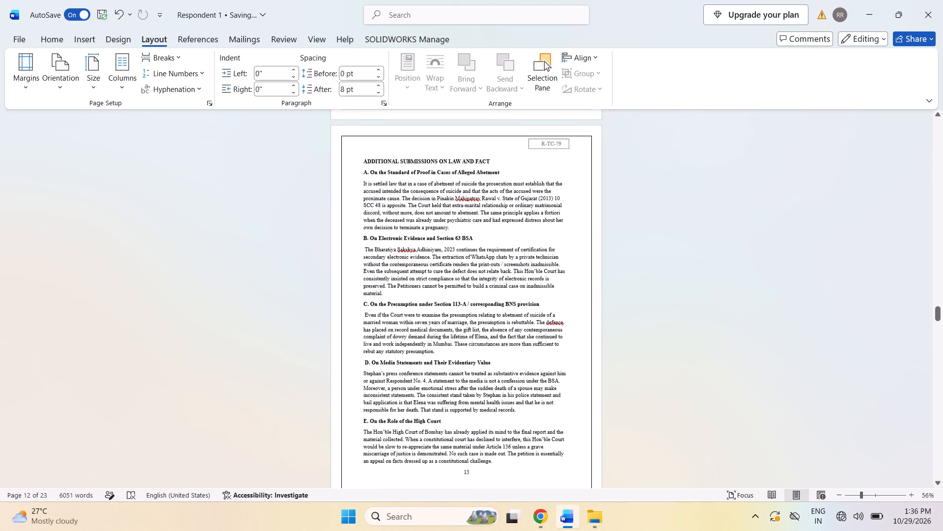
pyautogui.moveTo(359, 157); pyautogui.dragTo(438, 276)
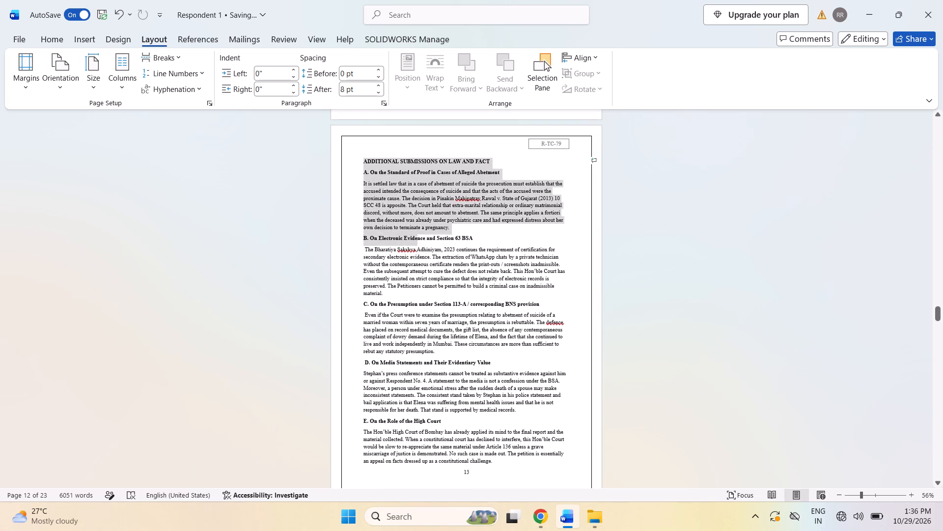
pyautogui.moveTo(438, 276); pyautogui.dragTo(533, 465)
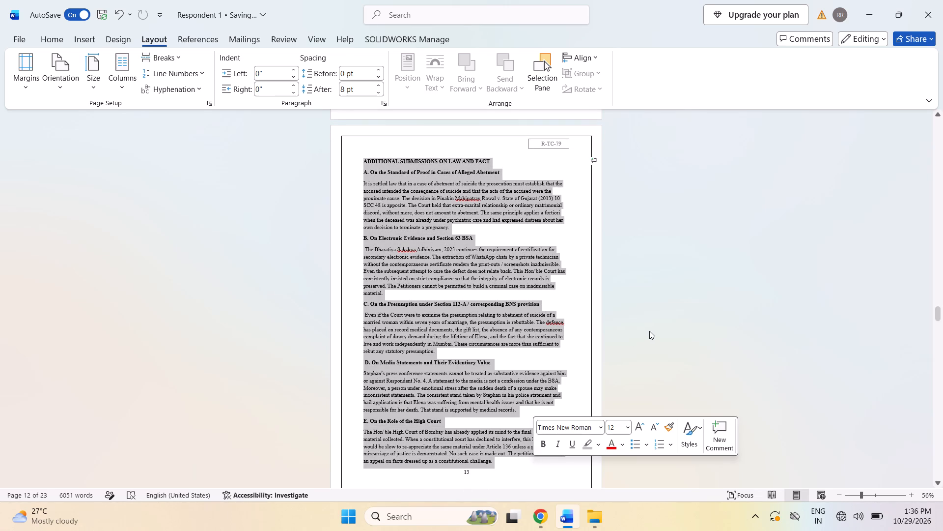
pyautogui.click(649, 331)
pyautogui.scroll(-18, 649, 331)
pyautogui.scroll(-6, 645, 327)
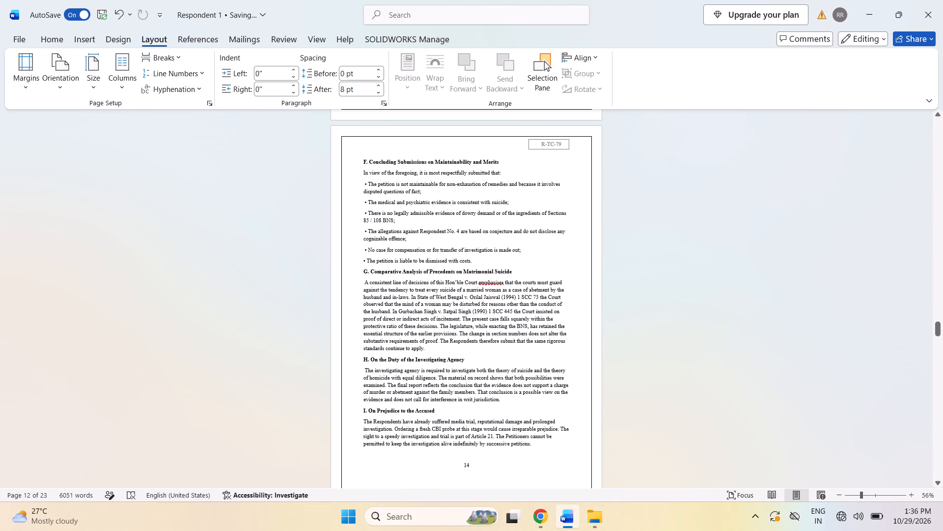
pyautogui.moveTo(358, 157); pyautogui.dragTo(528, 410)
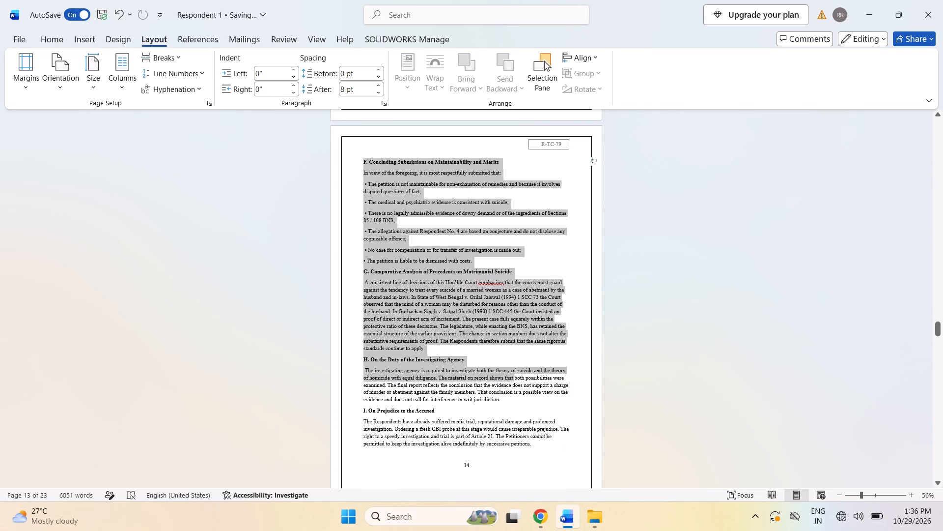
pyautogui.moveTo(528, 410); pyautogui.dragTo(552, 451)
pyautogui.click(663, 308)
pyautogui.scroll(-11, 663, 308)
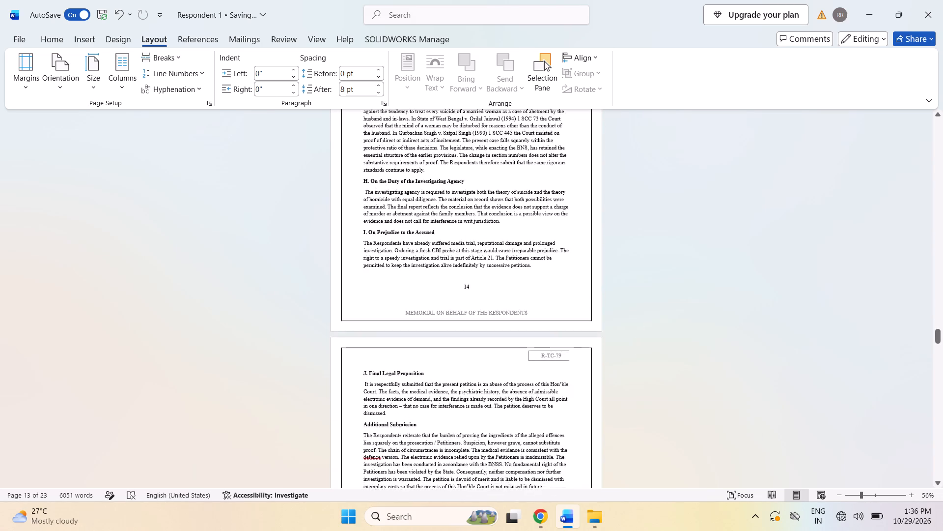
pyautogui.scroll(-7, 663, 308)
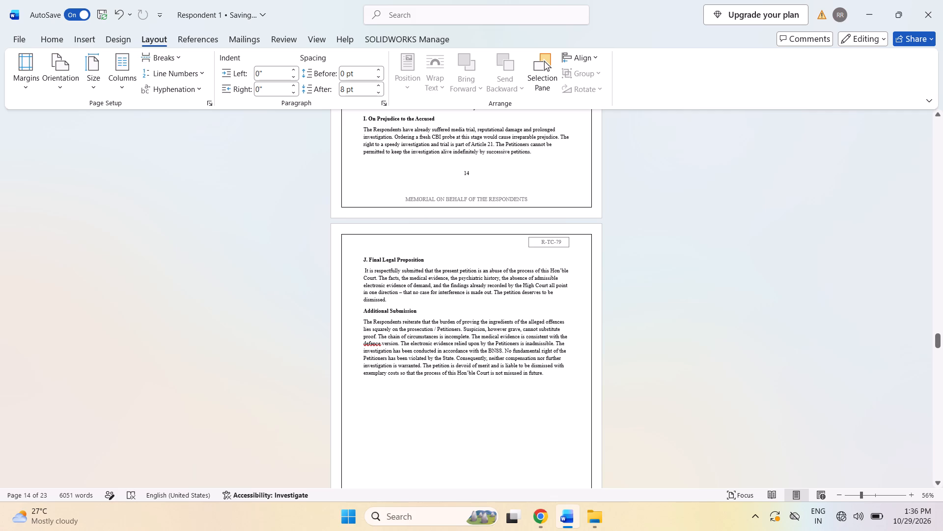
pyautogui.moveTo(362, 256); pyautogui.dragTo(501, 385)
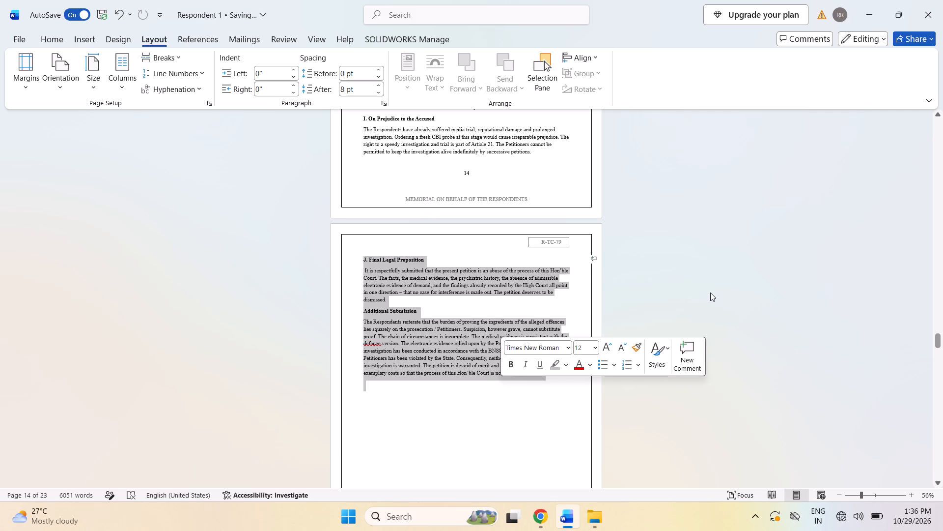
pyautogui.click(710, 293)
# Centre the Arguments Advanced (Continued) heading in its box on page 16 by removing extra spaces before the text.
pyautogui.scroll(-20, 704, 324)
pyautogui.scroll(-8, 704, 324)
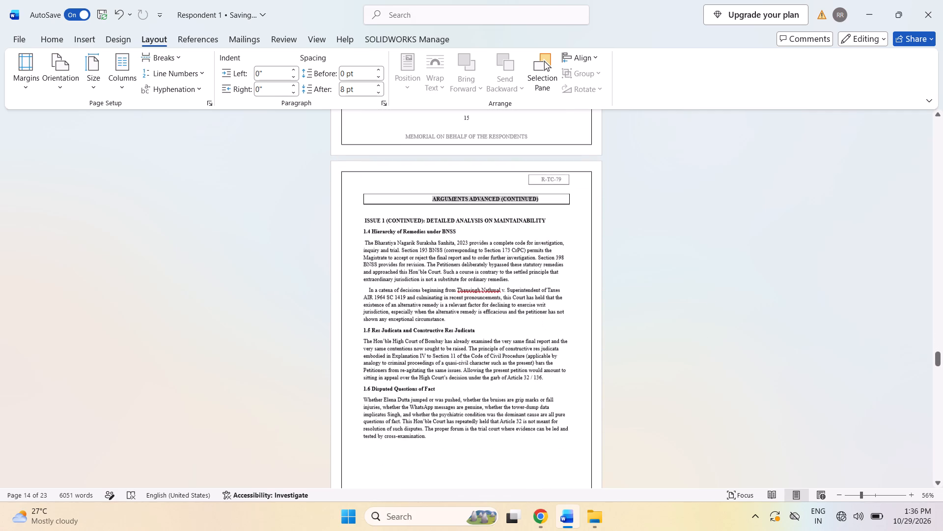
pyautogui.click(424, 195)
pyautogui.press('BackSpace')
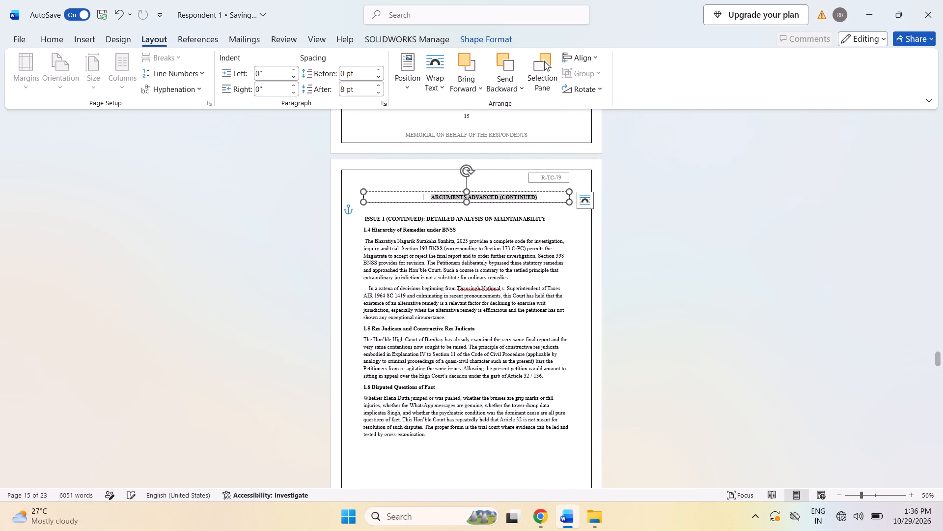
pyautogui.press('BackSpace')
pyautogui.press('BackSpace')
pyautogui.press('BackSpace')
pyautogui.press('BackSpace')
pyautogui.press('BackSpace')
pyautogui.press('BackSpace')
pyautogui.press('BackSpace')
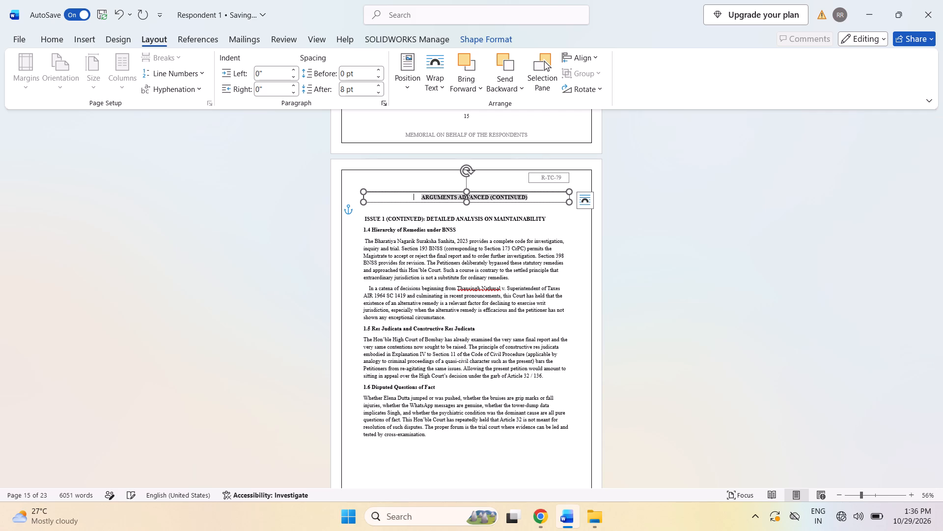
pyautogui.press('BackSpace')
pyautogui.press('BackSpace')
pyautogui.click(417, 207)
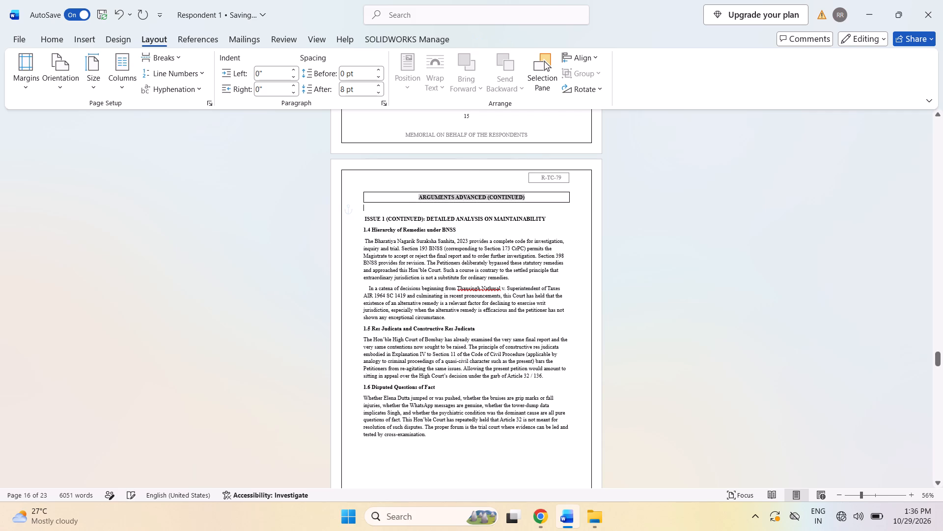
pyautogui.click(417, 200)
pyautogui.moveTo(416, 196); pyautogui.dragTo(544, 209)
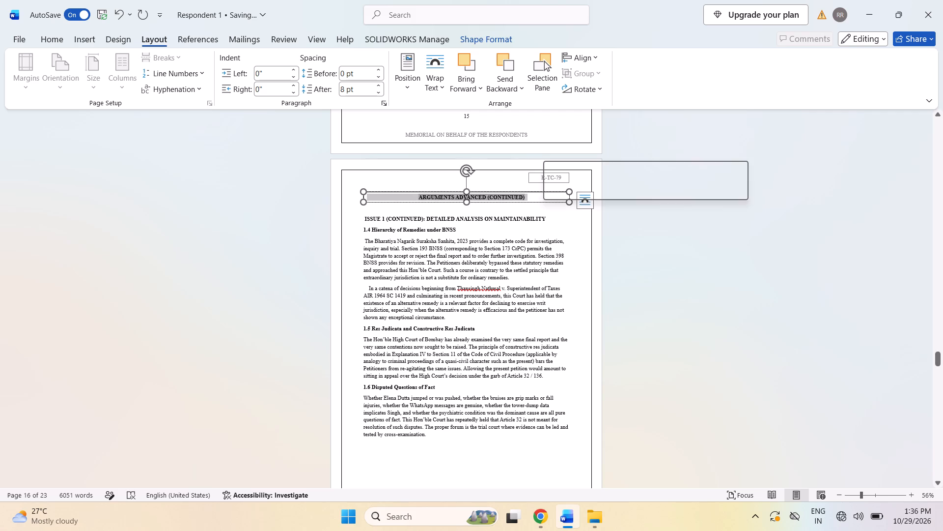
pyautogui.click(654, 253)
# Check the font and formatting of the continued Issue 1, 2 and 3 headings and paragraphs on pages 16 to 18.
pyautogui.scroll(-5, 629, 250)
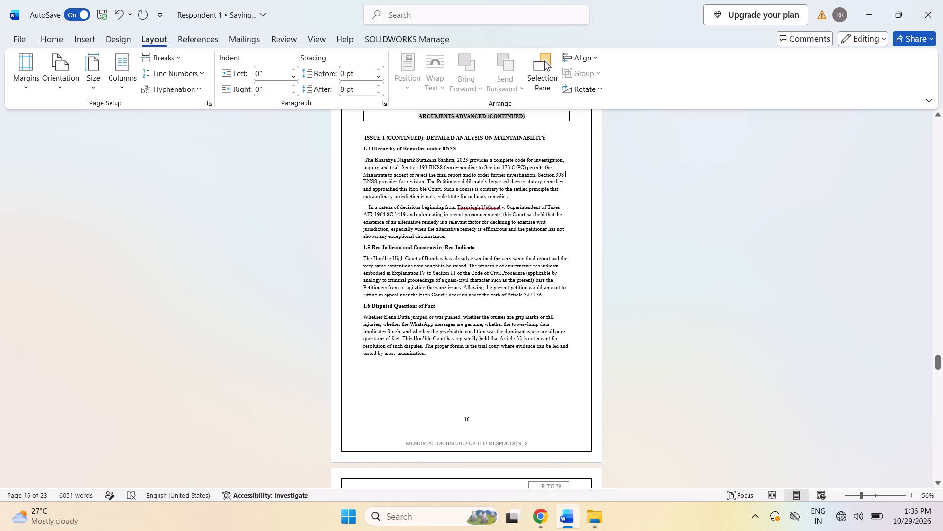
pyautogui.moveTo(362, 132); pyautogui.dragTo(462, 396)
pyautogui.click(739, 279)
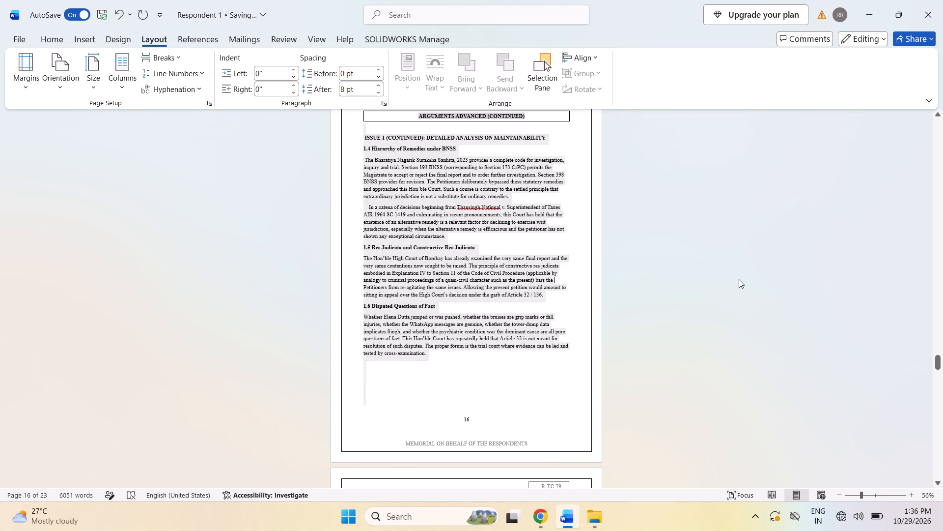
pyautogui.scroll(-20, 739, 279)
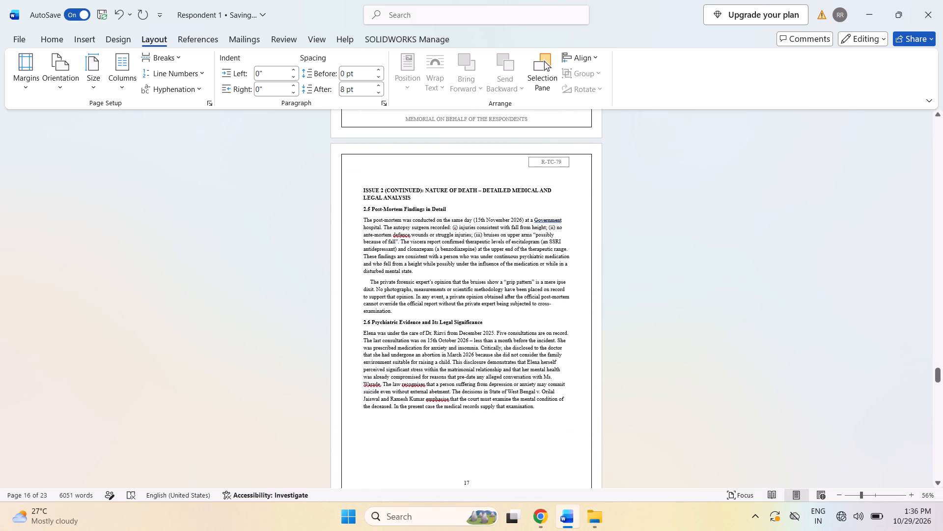
pyautogui.moveTo(356, 189); pyautogui.dragTo(524, 437)
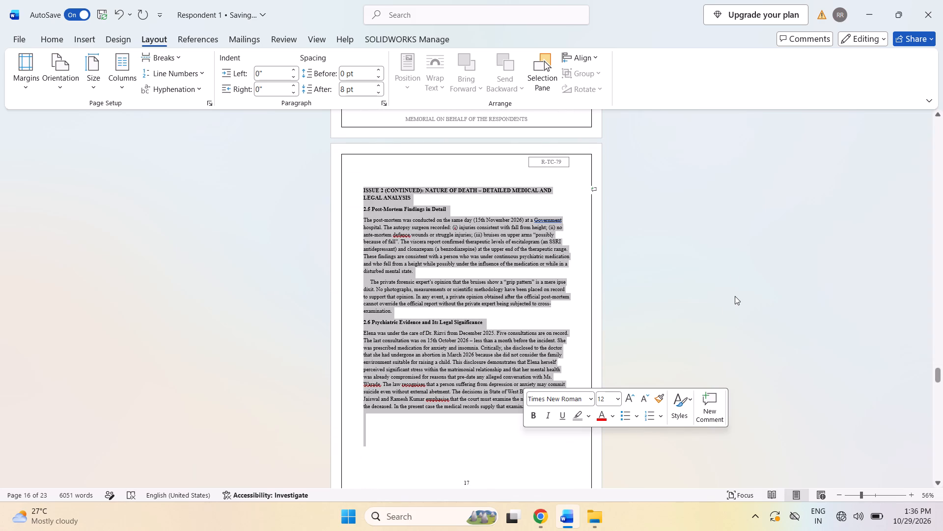
pyautogui.click(735, 296)
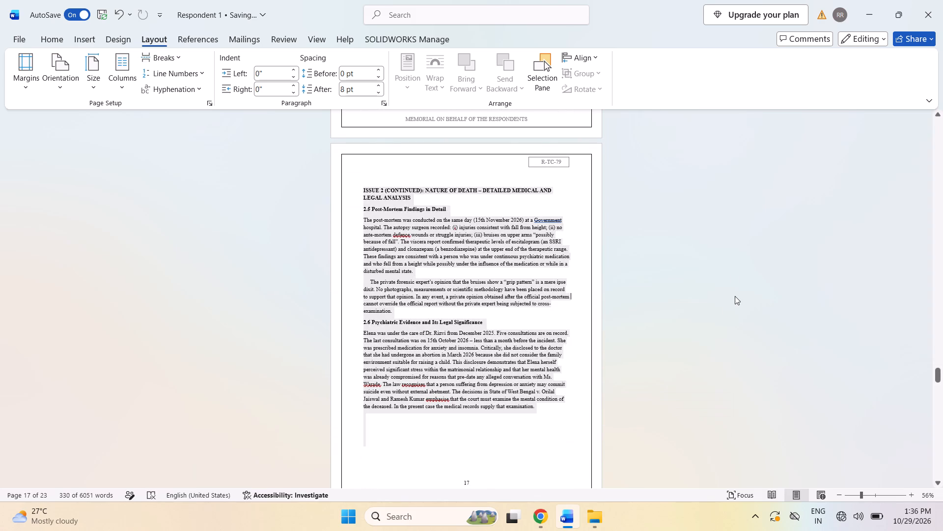
pyautogui.scroll(-7, 735, 296)
pyautogui.scroll(4, 735, 296)
pyautogui.scroll(-11, 735, 296)
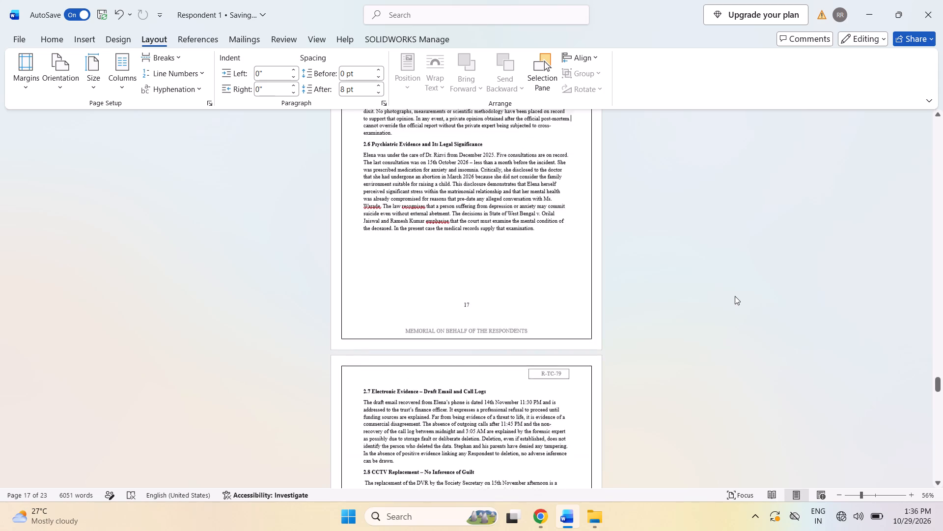
pyautogui.scroll(-12, 735, 296)
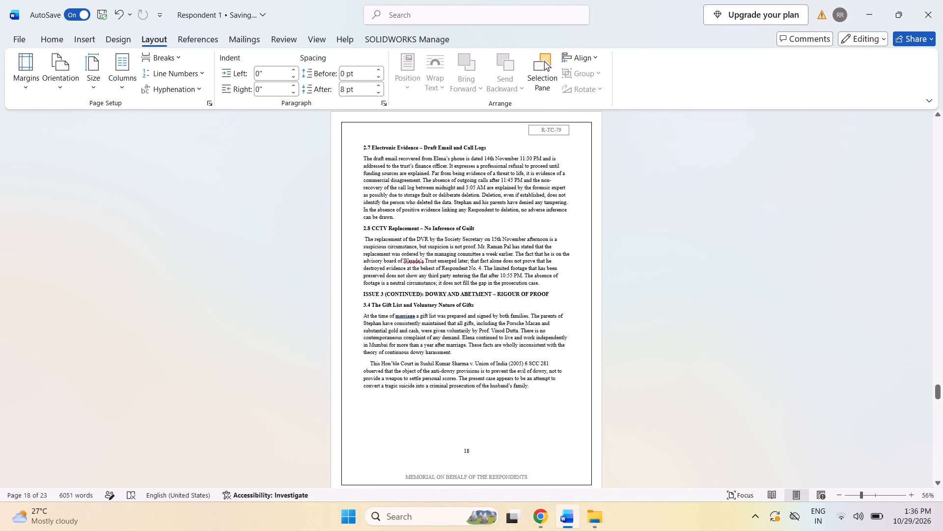
pyautogui.moveTo(358, 145); pyautogui.dragTo(526, 387)
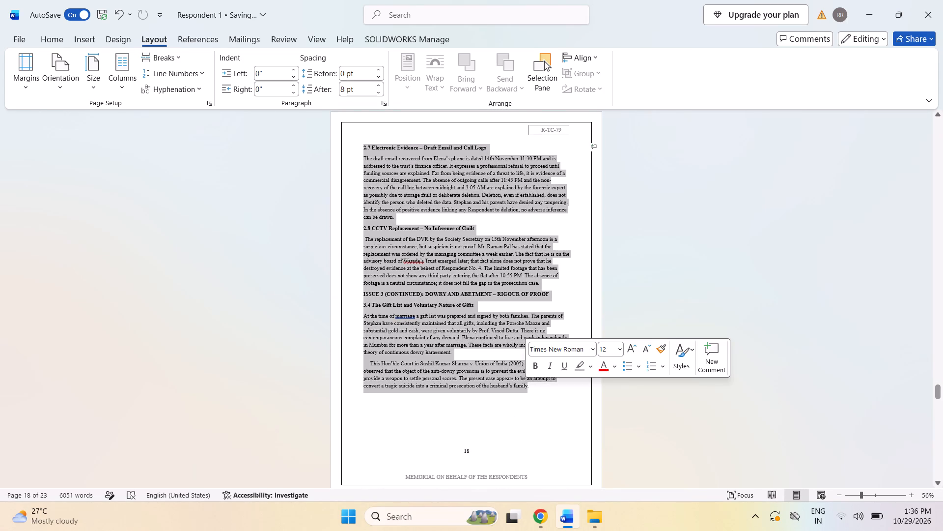
pyautogui.click(718, 291)
# Check the font and formatting of the continued issue arguments and the supplementary and further submissions on pages 19 to 21.
pyautogui.scroll(-20, 718, 291)
pyautogui.scroll(-1, 718, 291)
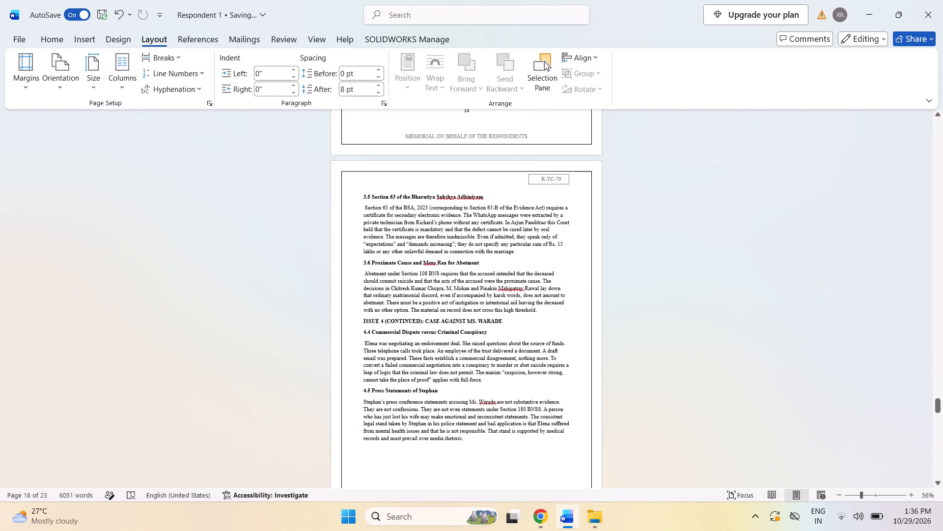
pyautogui.moveTo(356, 195); pyautogui.dragTo(464, 441)
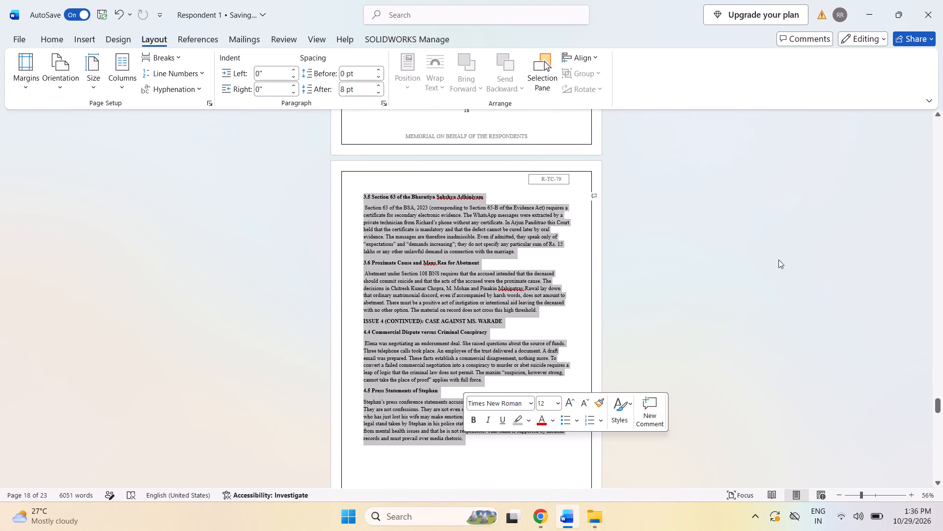
pyautogui.click(778, 260)
pyautogui.scroll(-20, 778, 264)
pyautogui.scroll(-5, 482, 271)
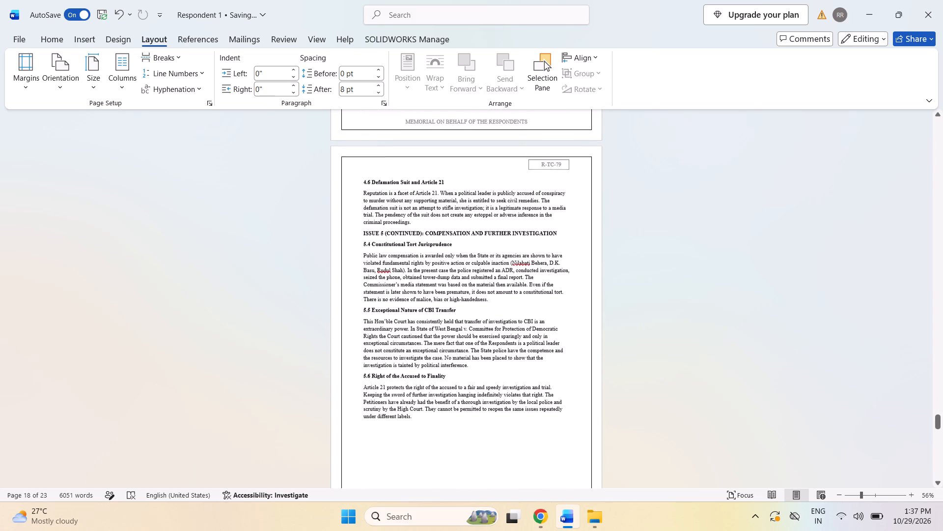
pyautogui.moveTo(356, 181); pyautogui.dragTo(428, 433)
pyautogui.click(769, 257)
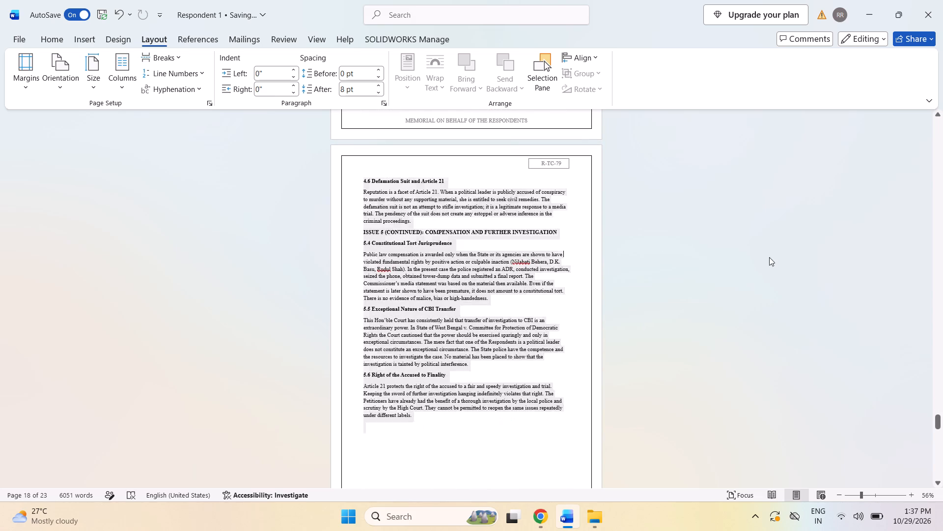
pyautogui.scroll(-20, 770, 267)
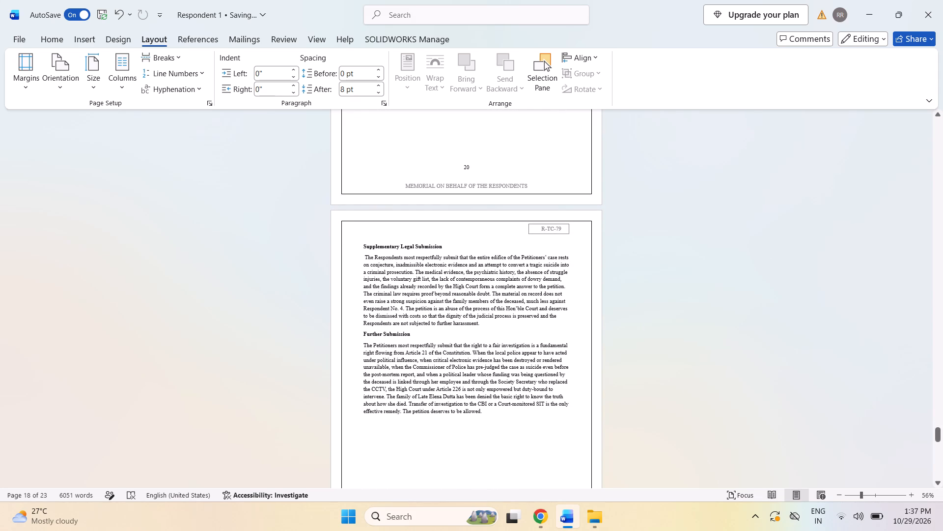
pyautogui.moveTo(355, 243); pyautogui.dragTo(532, 449)
pyautogui.click(784, 277)
# Move the boxed Prayer heading on page 22 slightly higher, keeping it centred and aligned with the page margins.
pyautogui.scroll(-20, 785, 285)
pyautogui.scroll(-9, 701, 315)
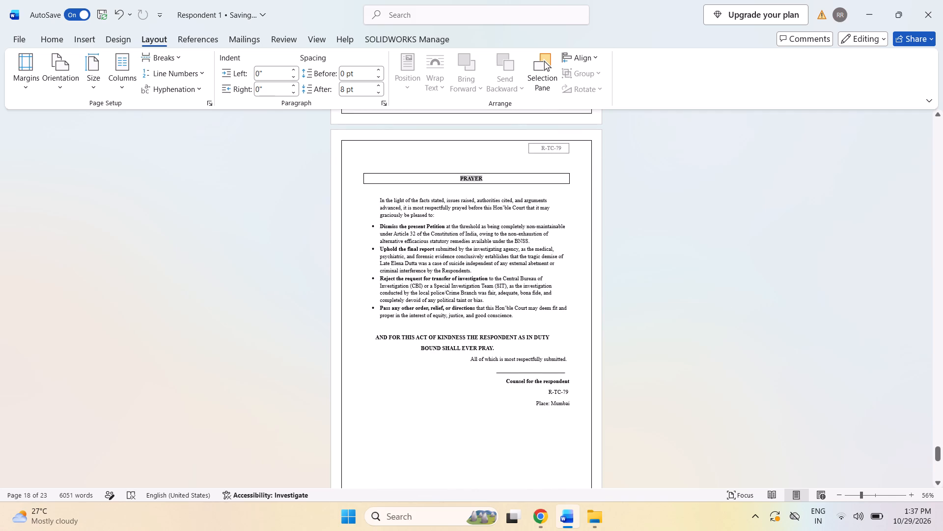
pyautogui.click(442, 180)
pyautogui.moveTo(453, 176); pyautogui.dragTo(460, 173)
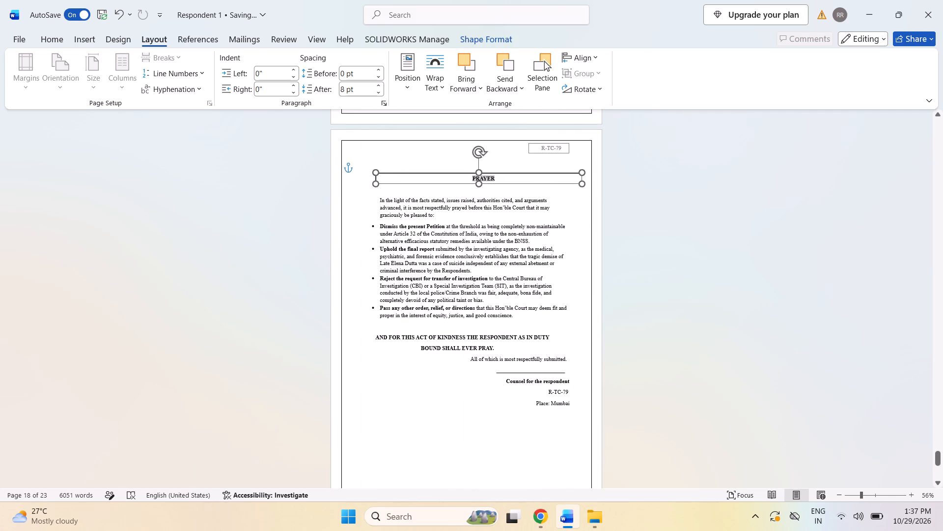
pyautogui.moveTo(460, 173); pyautogui.dragTo(453, 165)
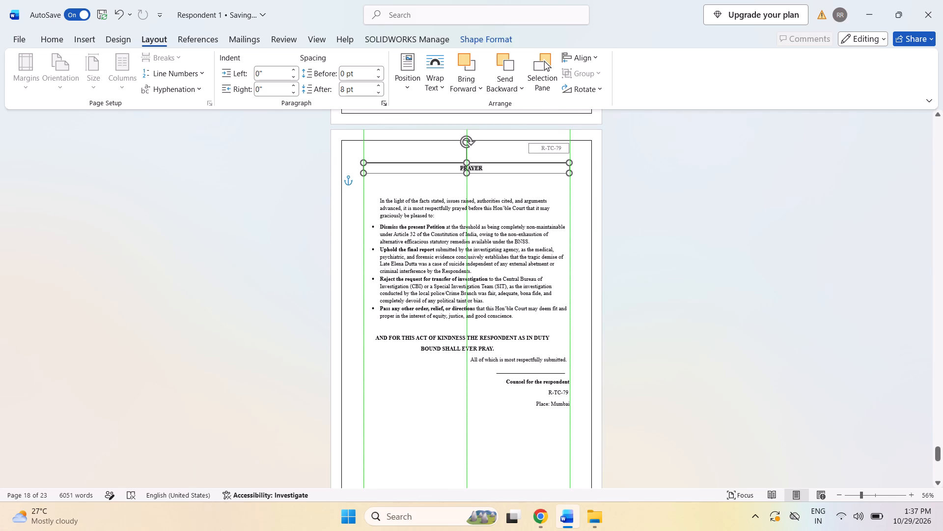
pyautogui.click(393, 187)
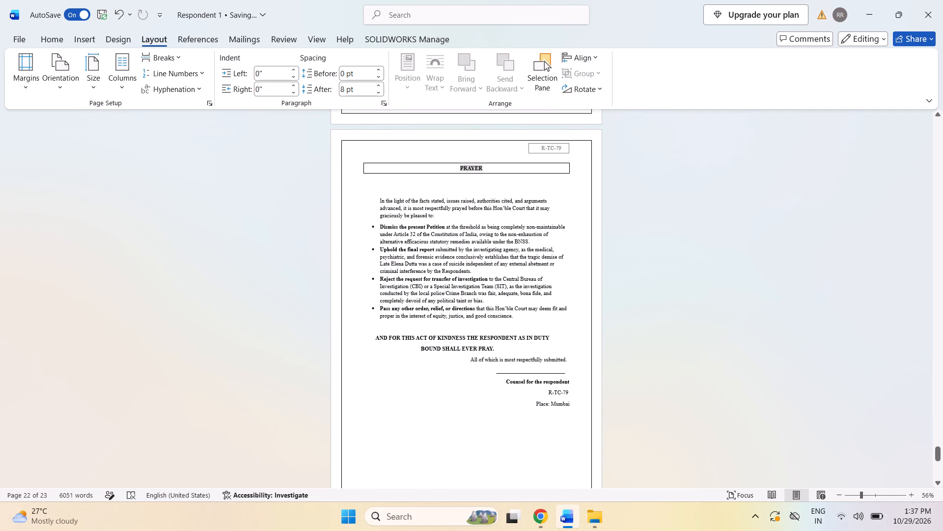
# Remove one blank line between the boxed Prayer heading and the opening paragraph on page 22.
pyautogui.press('BackSpace')
pyautogui.press('BackSpace')
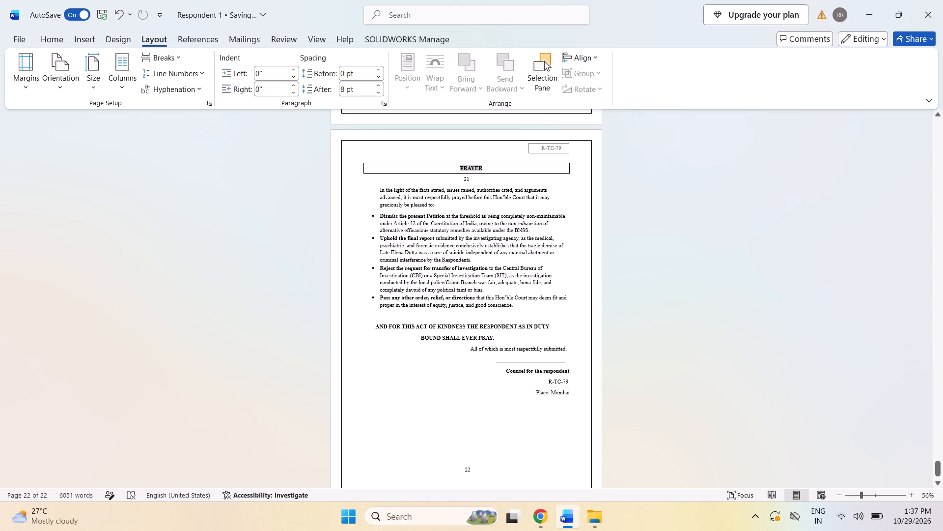
pyautogui.hotkey('ctrl', 'z')
pyautogui.scroll(4, 412, 189)
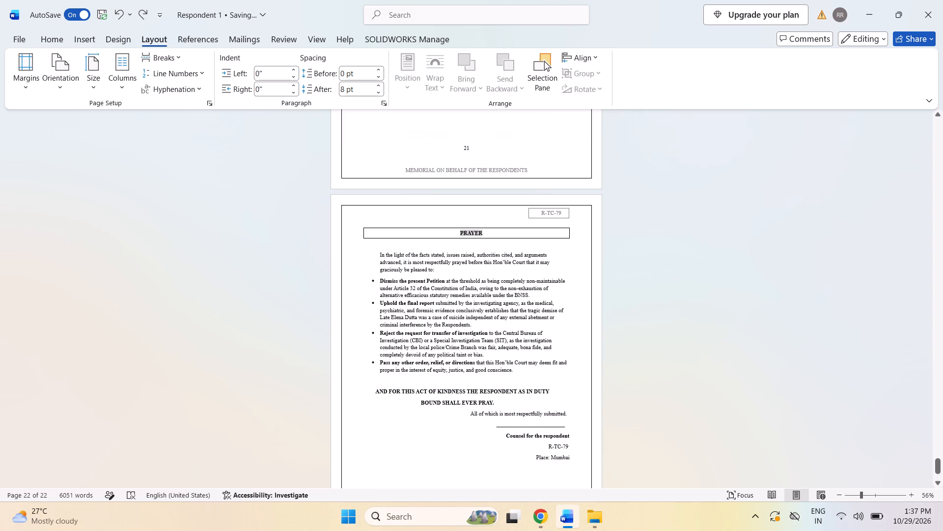
# Remove the left indent from the Prayer's opening paragraph so it starts at the page margin.
pyautogui.click(375, 256)
pyautogui.press('F11')
pyautogui.press('BackSpace')
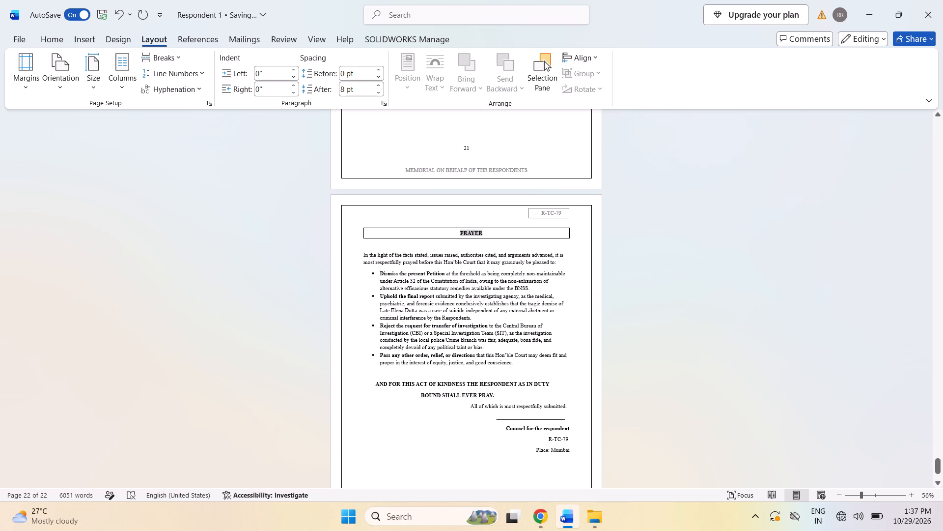
# Check the font and layout of the Prayer text, pages 19 to 22 and the cover page.
pyautogui.scroll(-3, 388, 303)
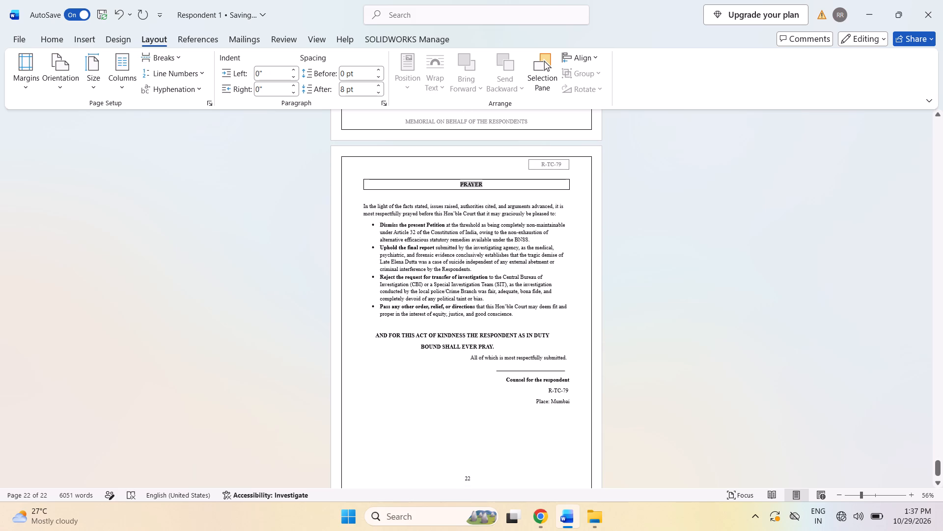
pyautogui.moveTo(357, 204); pyautogui.dragTo(516, 429)
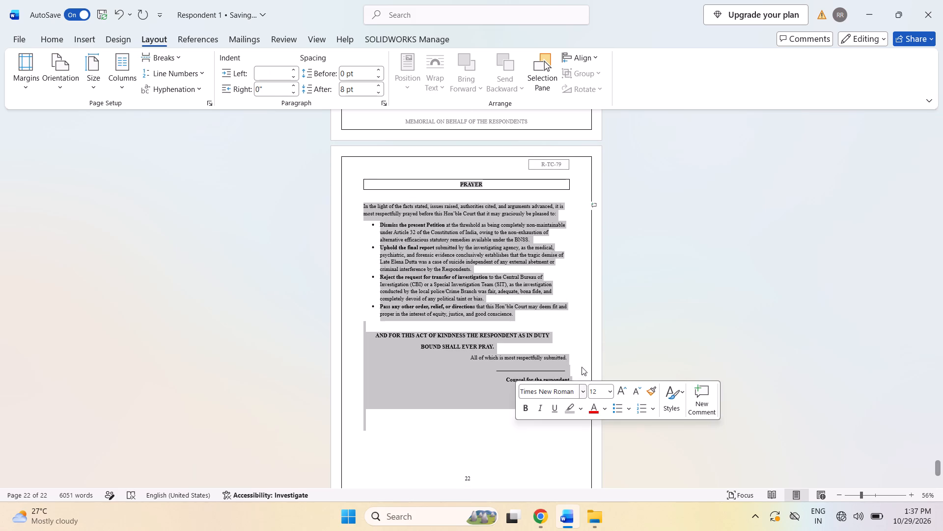
pyautogui.click(668, 313)
pyautogui.scroll(-9, 668, 313)
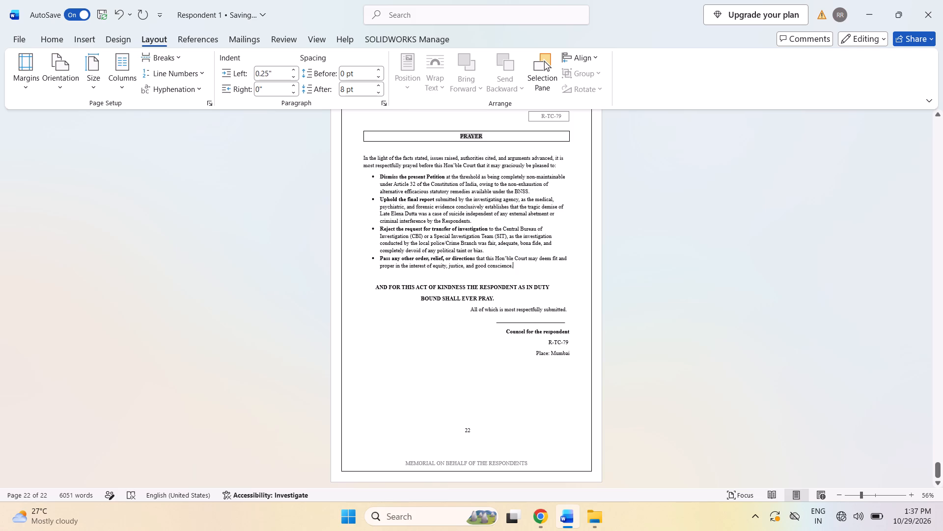
pyautogui.scroll(16, 601, 248)
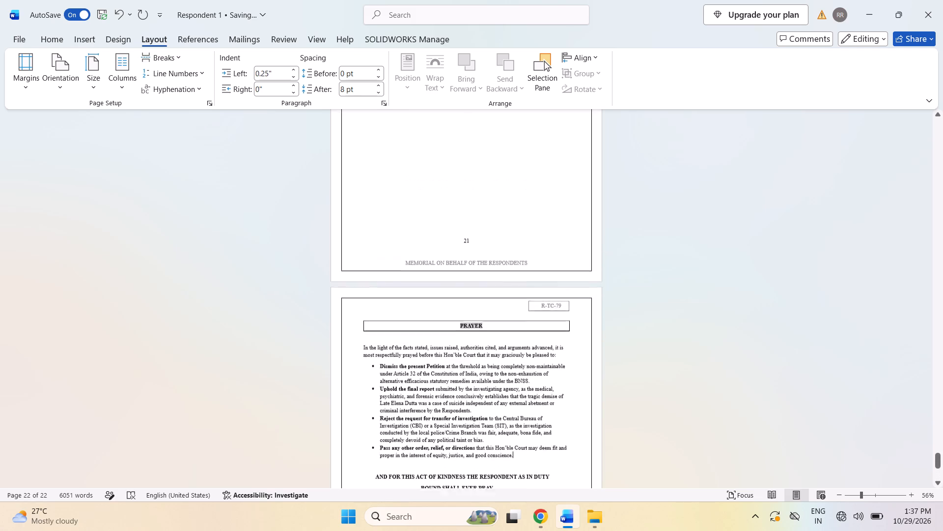
pyautogui.scroll(20, 636, 238)
pyautogui.scroll(20, 636, 238)
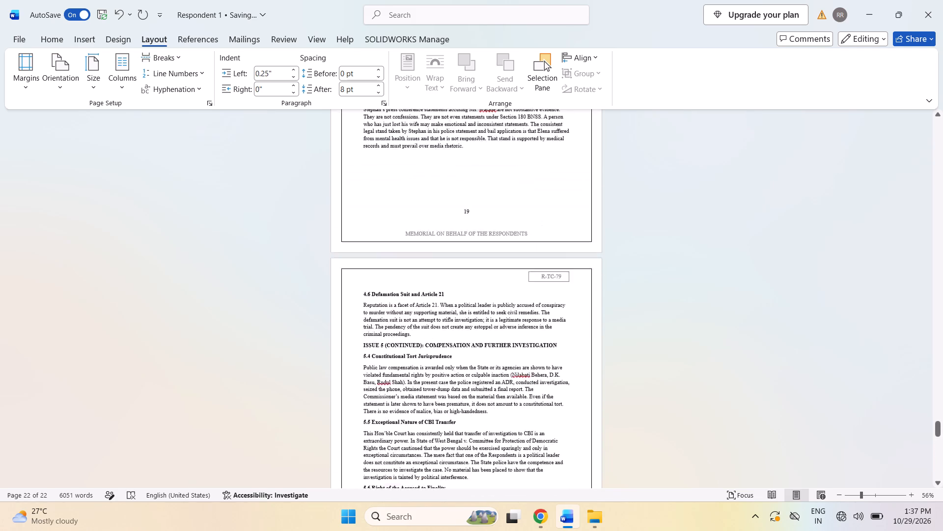
pyautogui.scroll(15, 662, 236)
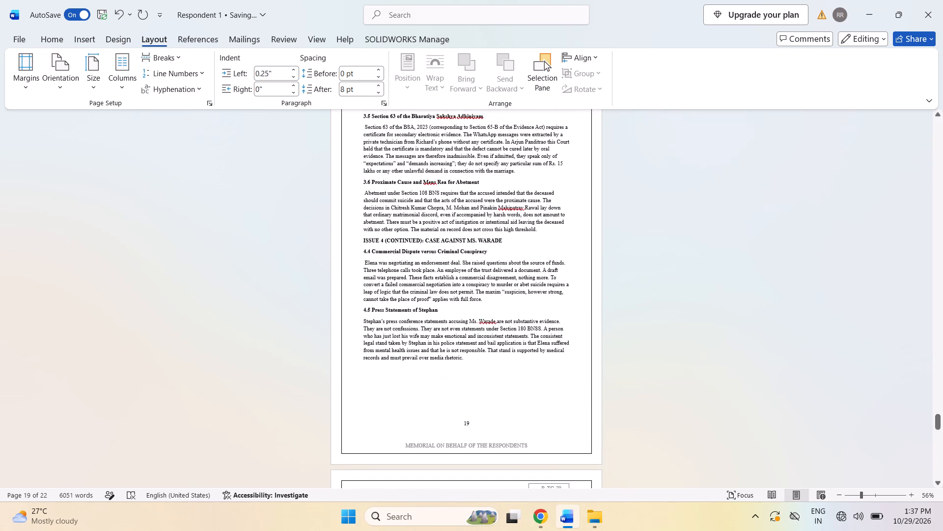
pyautogui.scroll(-20, 928, 421)
pyautogui.scroll(-13, 928, 421)
pyautogui.scroll(-19, 825, 420)
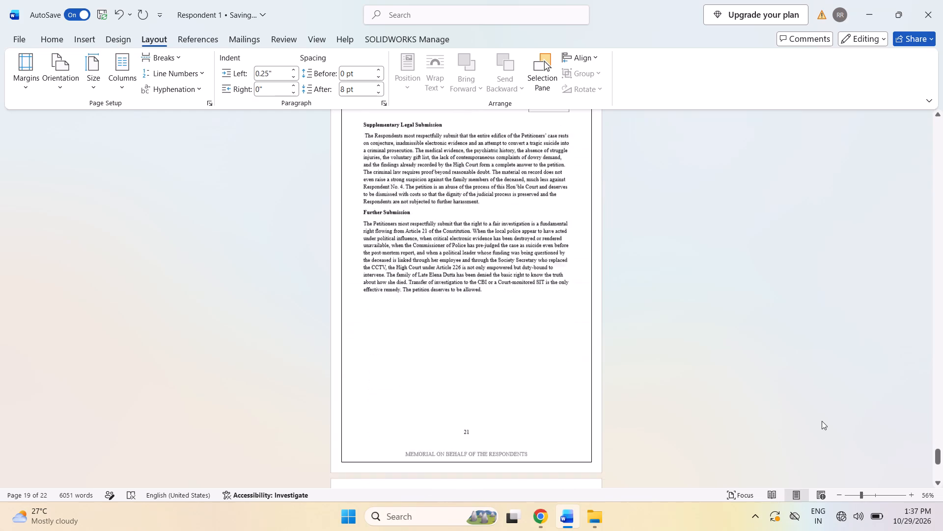
pyautogui.scroll(-20, 890, 436)
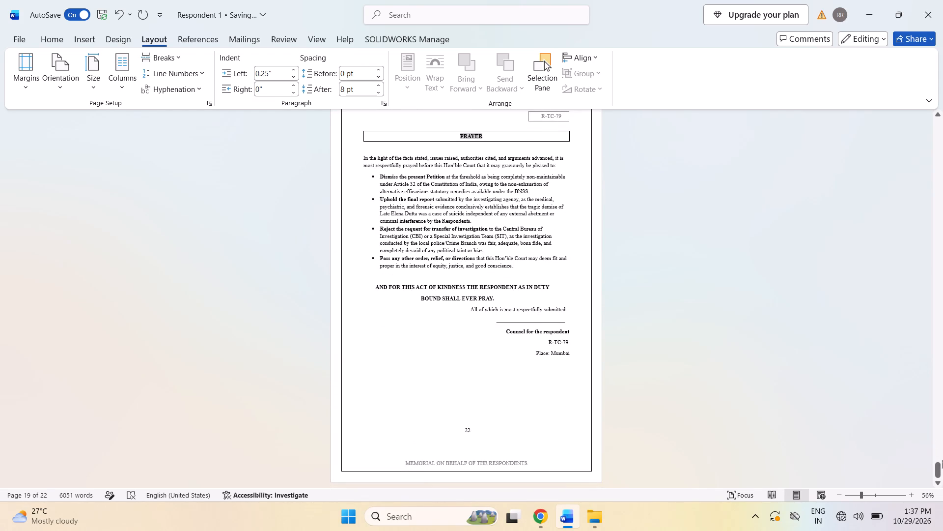
pyautogui.moveTo(938, 472); pyautogui.dragTo(927, 105)
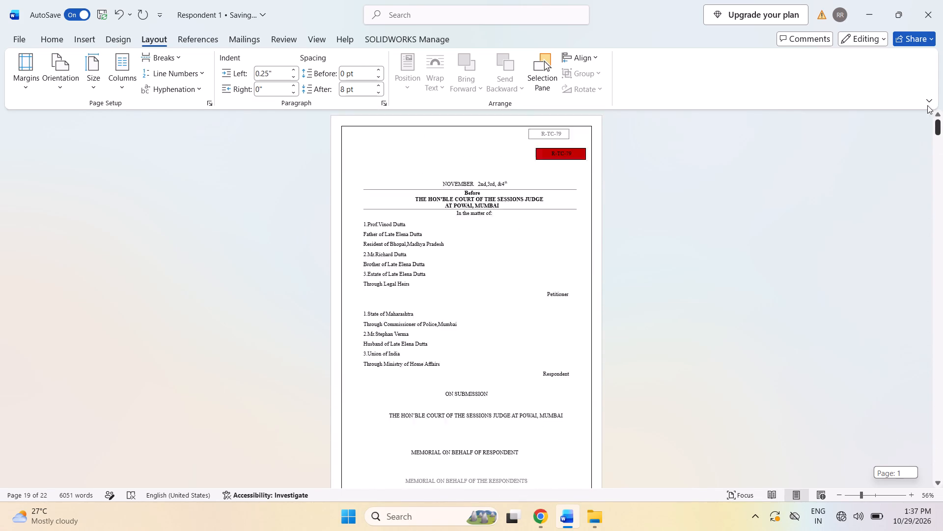
pyautogui.moveTo(927, 105); pyautogui.dragTo(927, 98)
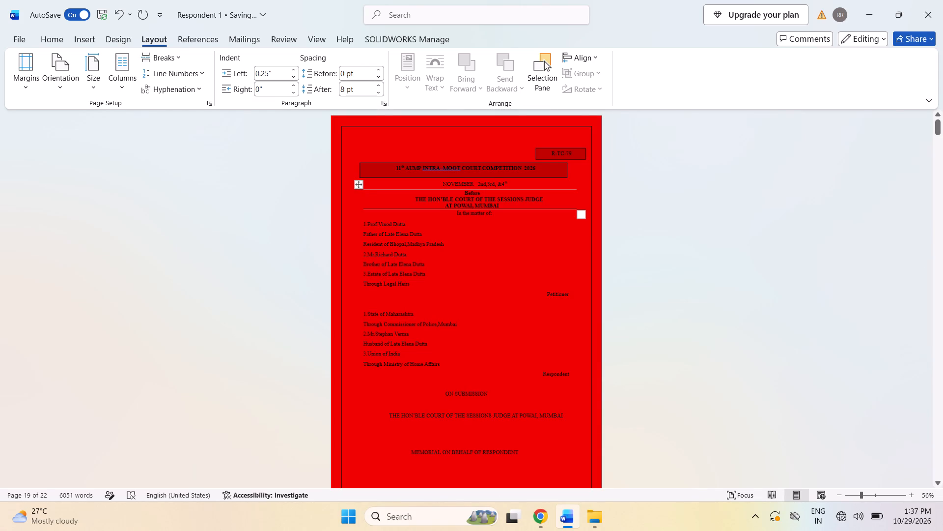
pyautogui.scroll(-3, 523, 264)
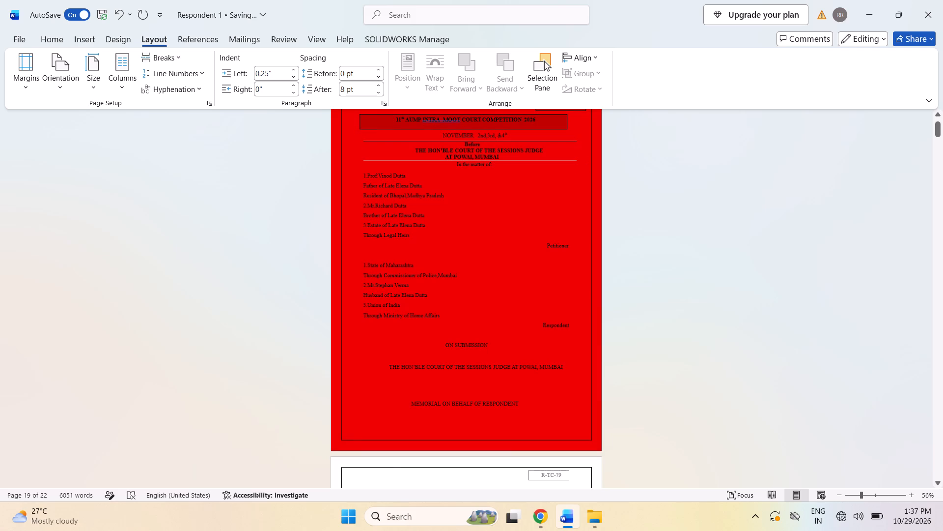
pyautogui.scroll(11, 689, 369)
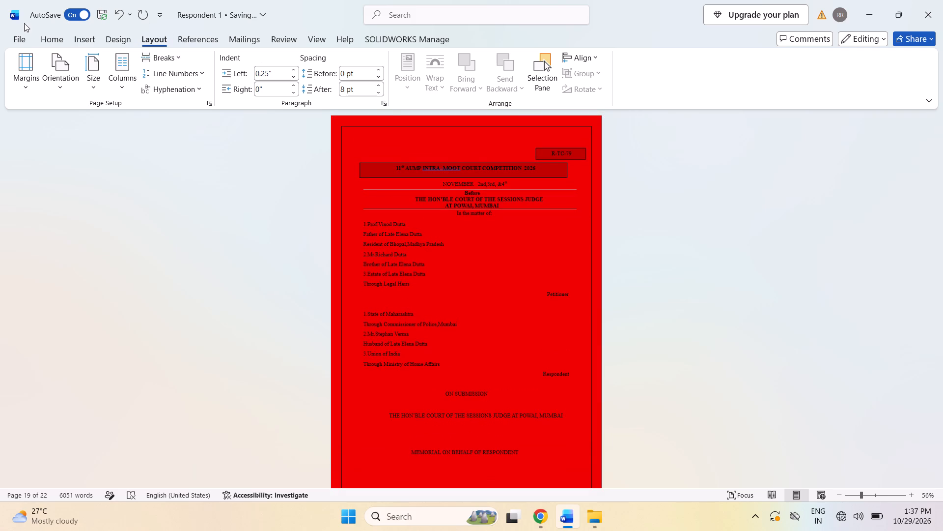
# Save the Respondent 1 document.
pyautogui.click(21, 37)
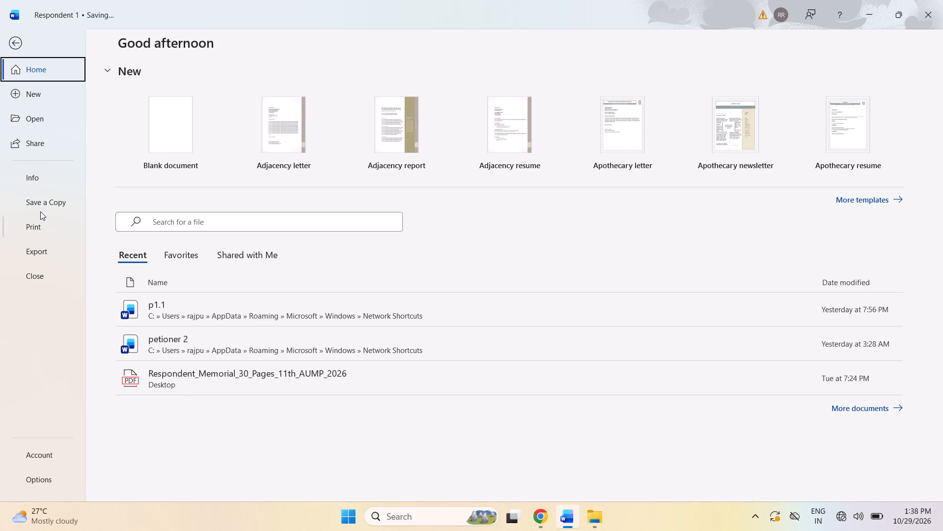
pyautogui.click(9, 37)
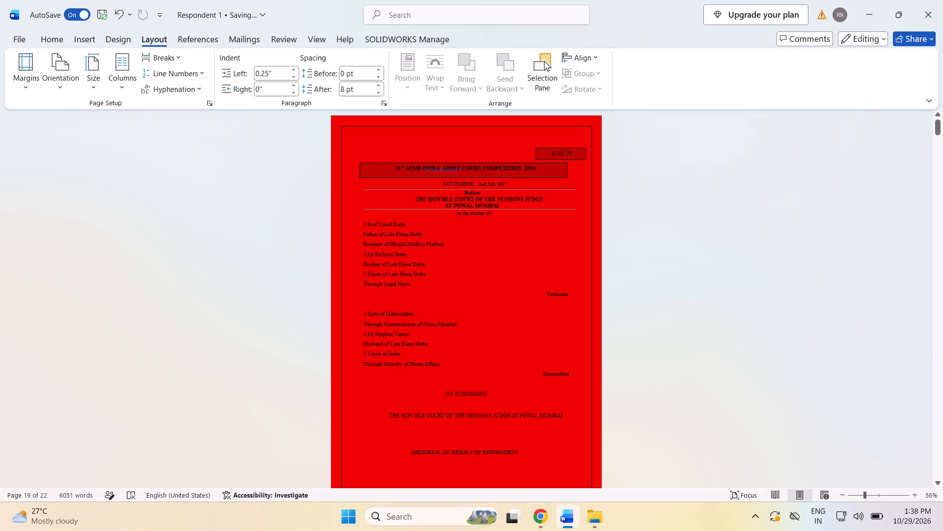
pyautogui.hotkey('ctrl', 's')
pyautogui.hotkey('ctrl', 's')
pyautogui.hotkey('ctrl', 's')
pyautogui.hotkey('ctrl', 's')
pyautogui.hotkey('ctrl', 's')
pyautogui.hotkey('ctrl', 's')
pyautogui.hotkey('ctrl', 's')
pyautogui.hotkey('ctrl', 's')
pyautogui.hotkey('ctrl', 's')
pyautogui.hotkey('ctrl', 's')
pyautogui.hotkey('ctrl', 's')
pyautogui.hotkey('ctrl', 's')
pyautogui.hotkey('ctrl', 's')
pyautogui.hotkey('ctrl', 's')
pyautogui.hotkey('ctrl', 's')
pyautogui.hotkey('ctrl', 's')
pyautogui.hotkey('ctrl', 's')
pyautogui.hotkey('ctrl', 's')
pyautogui.hotkey('ctrl', 's')
pyautogui.hotkey('ctrl', 's')
pyautogui.hotkey('ctrl', 's')
pyautogui.hotkey('ctrl', 's')
pyautogui.hotkey('ctrl', 's')
pyautogui.hotkey('ctrl', 's')
pyautogui.hotkey('ctrl', 's')
pyautogui.hotkey('ctrl', 's')
pyautogui.hotkey('ctrl', 's')
pyautogui.hotkey('ctrl', 's')
pyautogui.hotkey('ctrl', 's')
pyautogui.hotkey('ctrl', 's')
pyautogui.hotkey('ctrl', 's')
pyautogui.hotkey('ctrl', 's')
pyautogui.hotkey('ctrl', 's')
pyautogui.hotkey('ctrl', 's')
pyautogui.hotkey('ctrl', 's')
pyautogui.hotkey('ctrl', 's')
pyautogui.hotkey('ctrl', 's')
pyautogui.hotkey('ctrl', 's')
pyautogui.hotkey('ctrl', 's')
# Export the memorial as a PDF named Respondent 2 in the Documents folder, dismissing the account sign-in request.
pyautogui.click(15, 33)
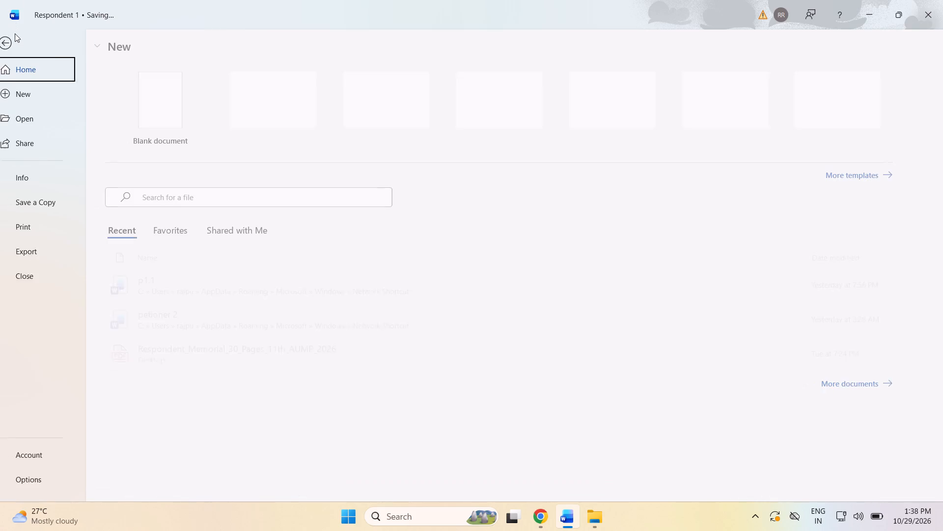
pyautogui.click(37, 253)
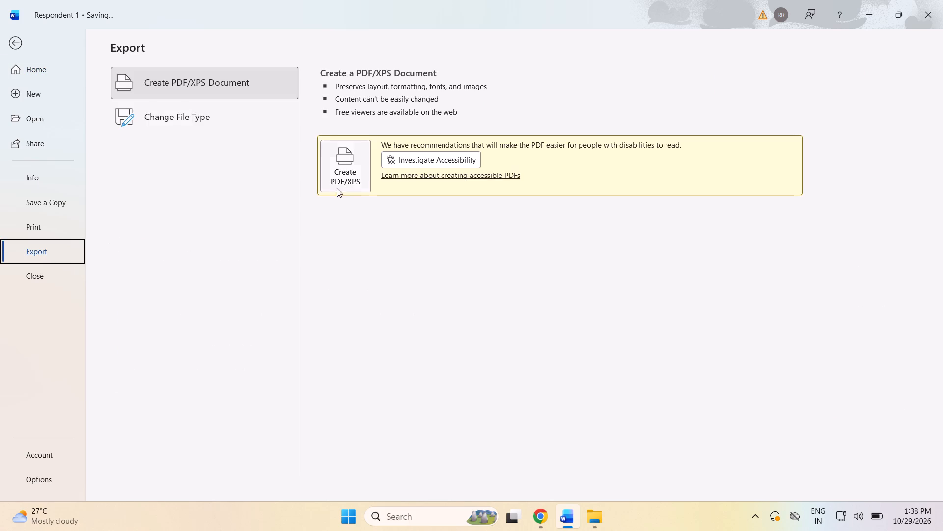
pyautogui.click(345, 181)
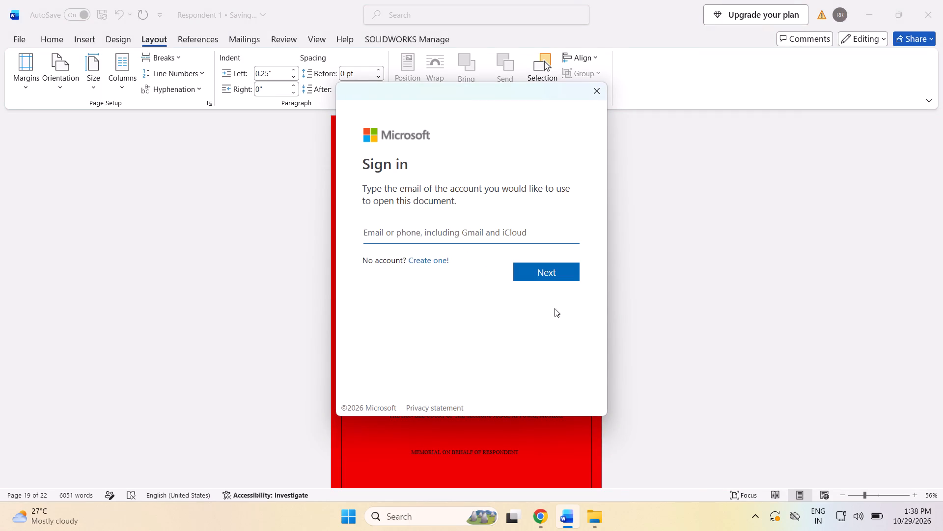
pyautogui.click(597, 87)
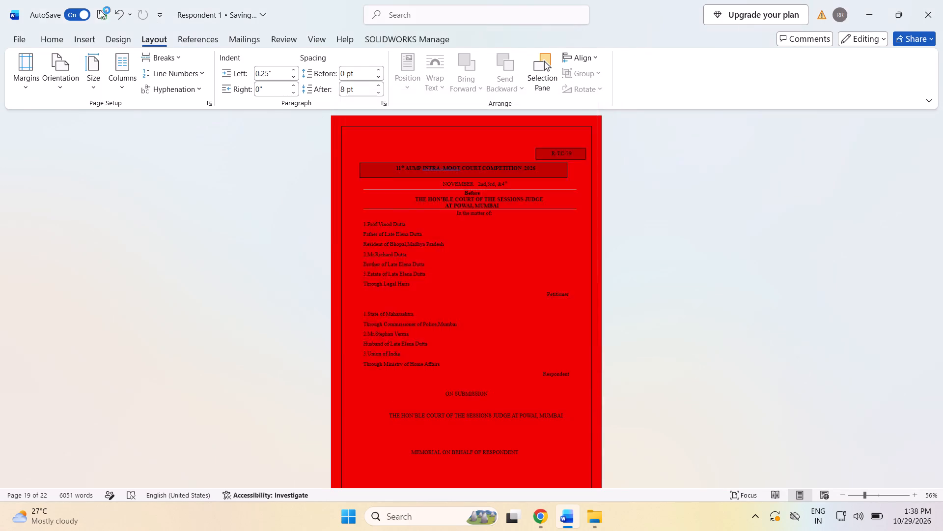
pyautogui.click(596, 91)
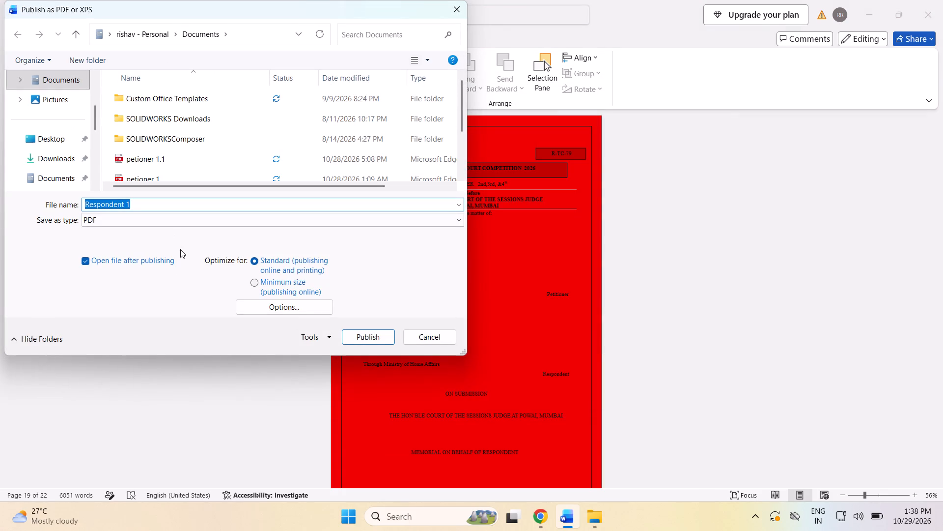
pyautogui.click(189, 204)
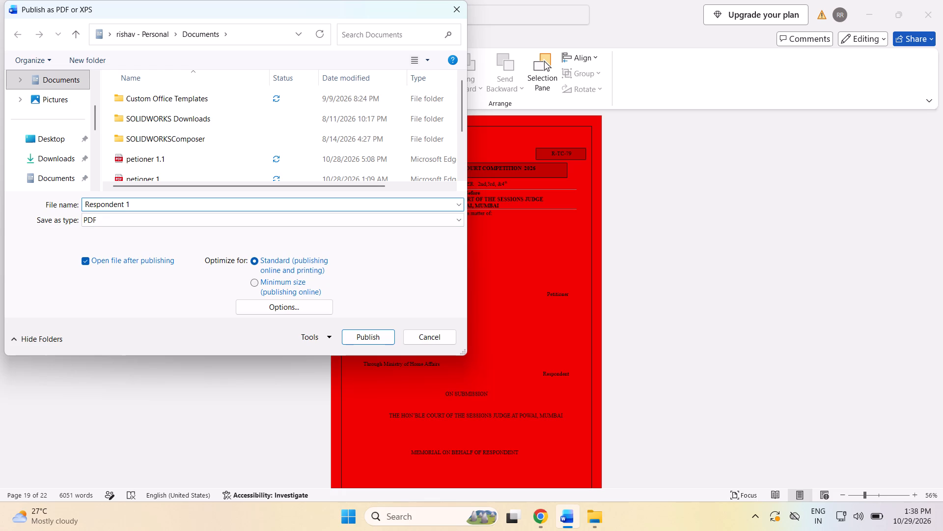
pyautogui.press('.')
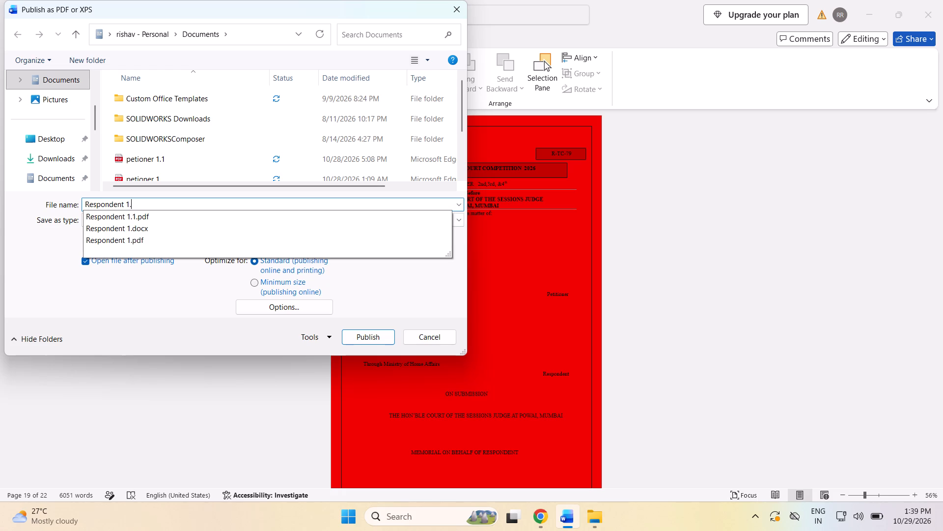
pyautogui.press('BackSpace')
pyautogui.press('BackSpace')
pyautogui.press('2')
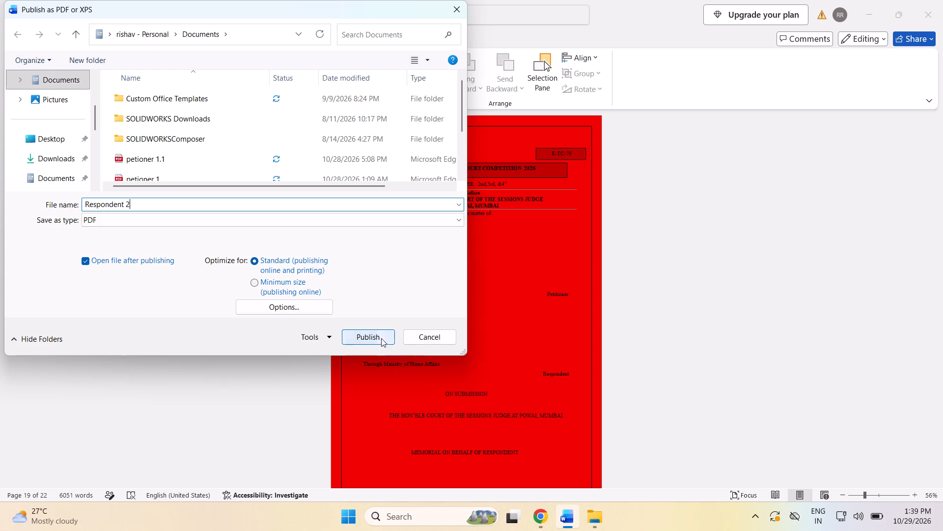
pyautogui.click(381, 338)
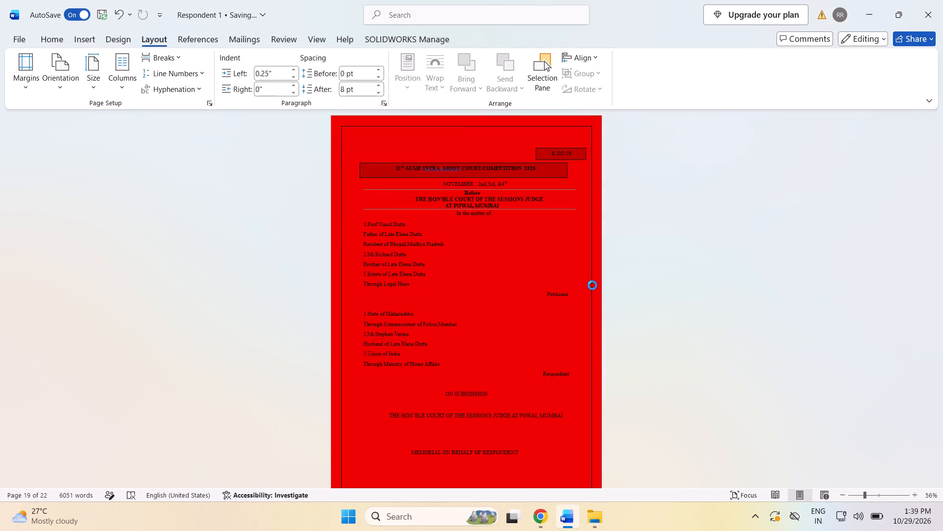
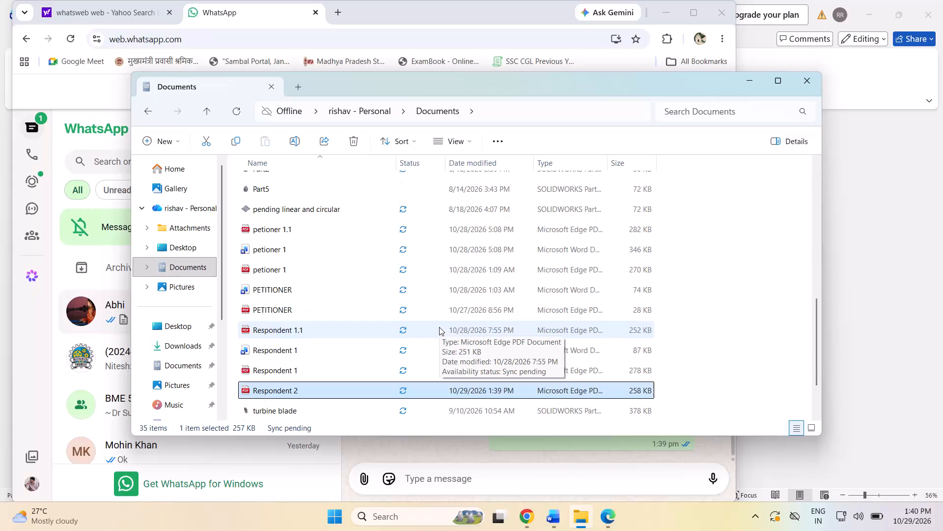
# Switch to Word and open the recent petitioner document p1.1.
pyautogui.scroll(-5, 439, 327)
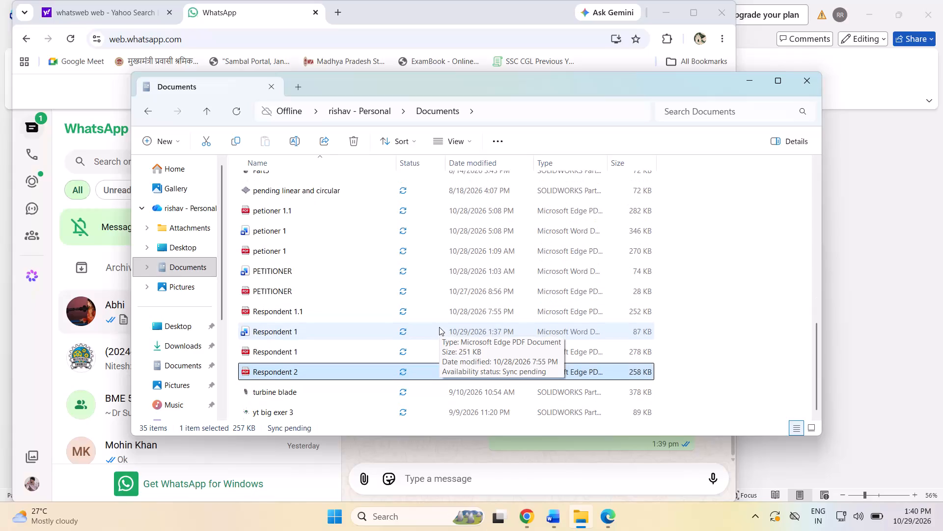
pyautogui.scroll(-4, 439, 327)
pyautogui.scroll(9, 439, 327)
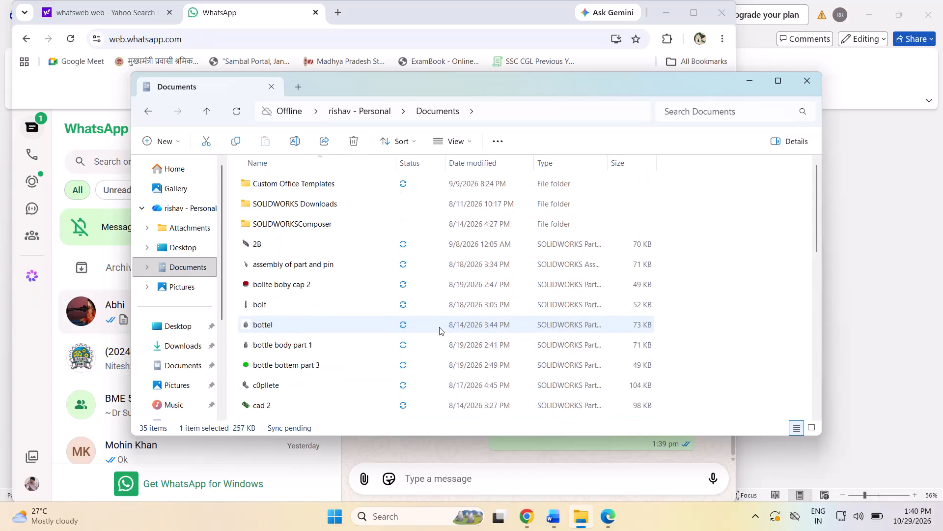
pyautogui.scroll(-9, 439, 327)
pyautogui.click(555, 518)
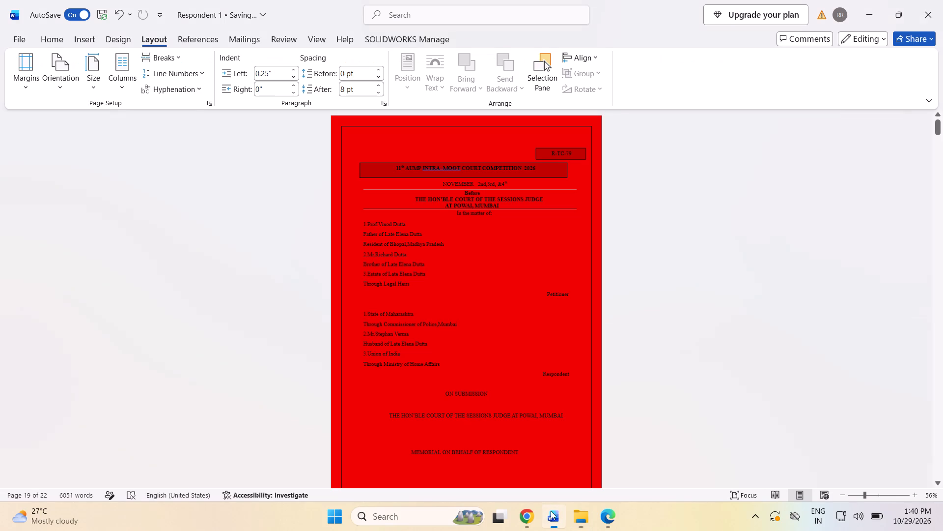
pyautogui.click(19, 39)
pyautogui.click(173, 314)
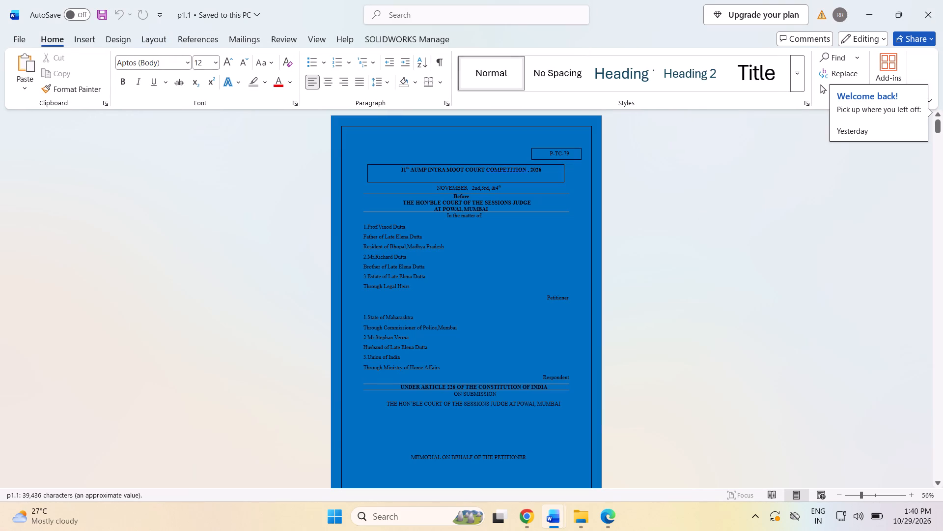
# Retype the word COMPETITION in the boxed moot court title on the cover page.
pyautogui.scroll(-1, 701, 202)
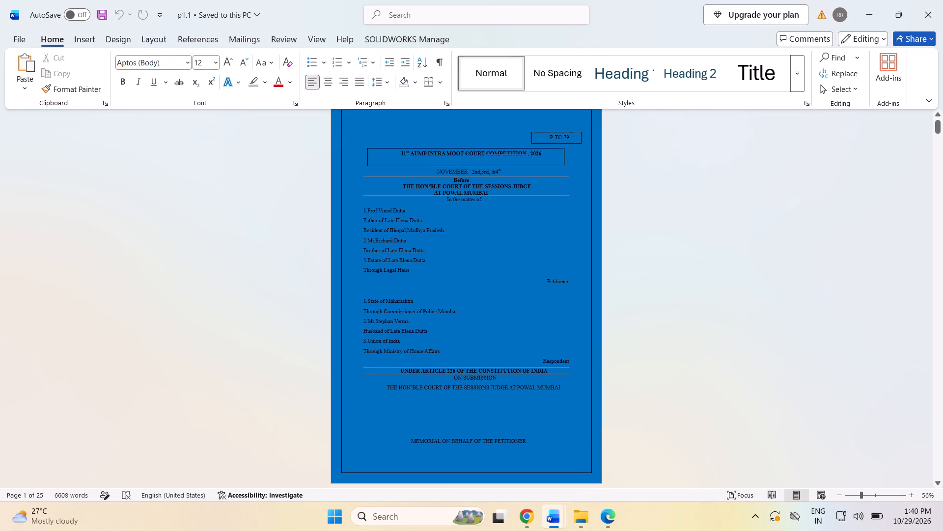
pyautogui.click(622, 169)
pyautogui.click(518, 161)
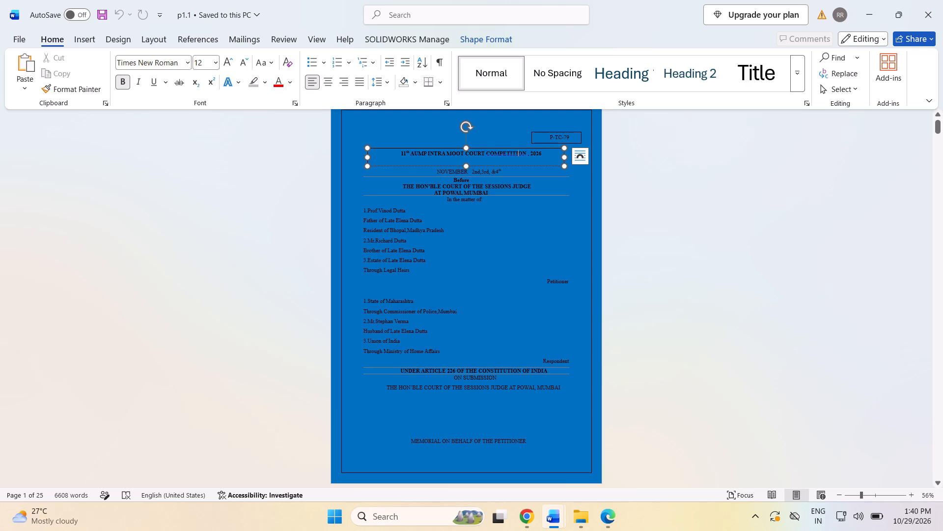
pyautogui.moveTo(526, 151); pyautogui.dragTo(510, 155)
pyautogui.moveTo(510, 155); pyautogui.dragTo(482, 150)
pyautogui.moveTo(482, 150); pyautogui.dragTo(486, 153)
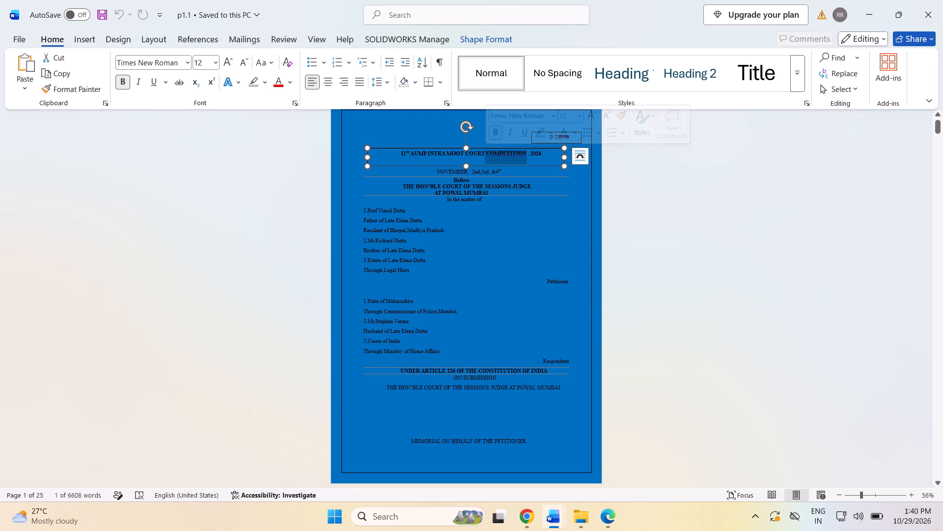
pyautogui.write('C0M')
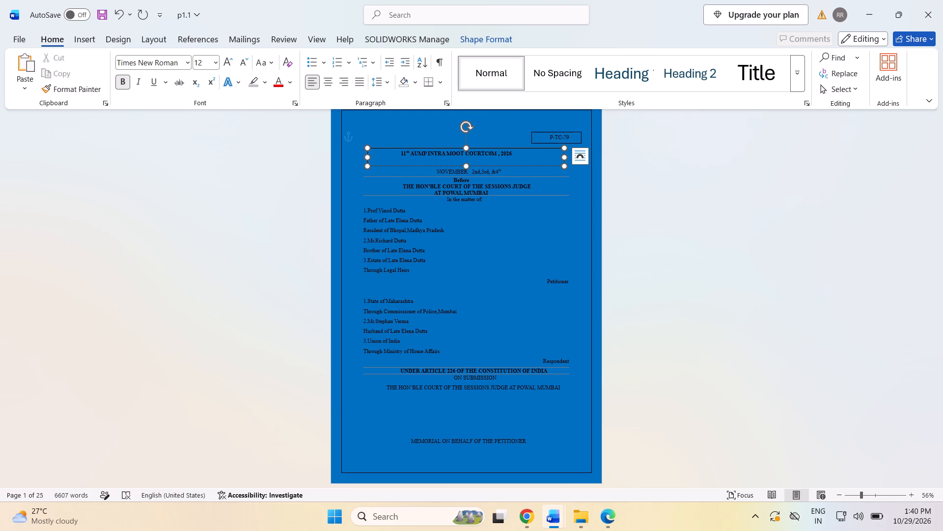
pyautogui.press('BackSpace')
pyautogui.press('BackSpace')
pyautogui.press('BackSpace')
pyautogui.press('space')
pyautogui.write('COMPETITION')
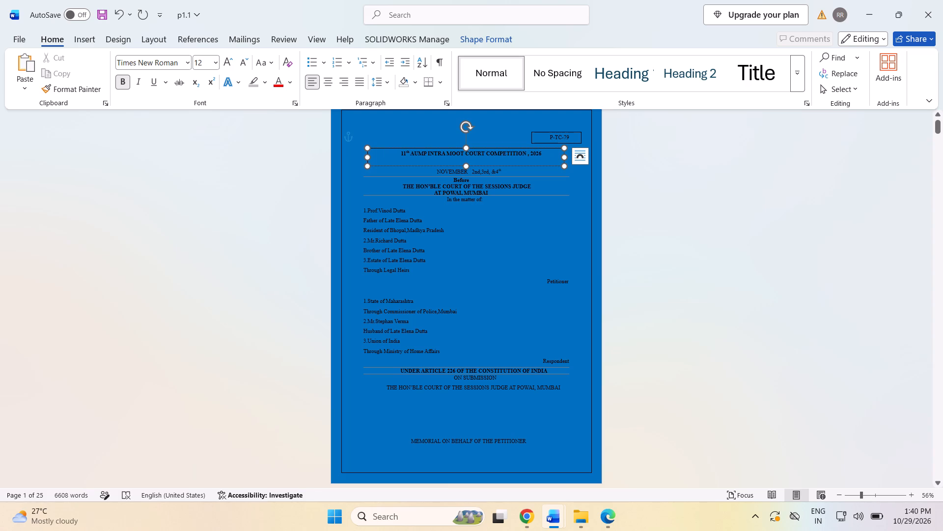
pyautogui.click(796, 238)
# Delete the table row reading "UNDER ARTICLE 226 OF THE CONSTITUTION OF INDIA" from the cover page.
pyautogui.scroll(1, 581, 194)
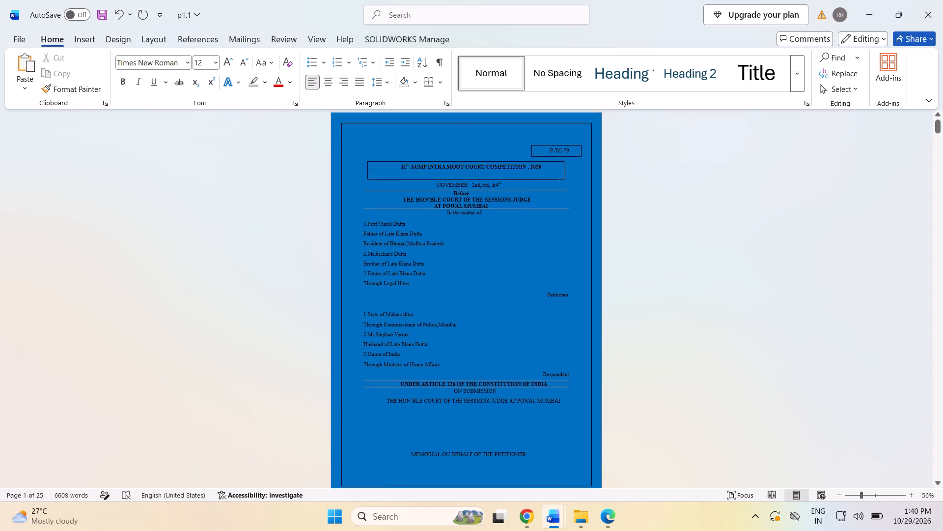
pyautogui.scroll(-3, 581, 194)
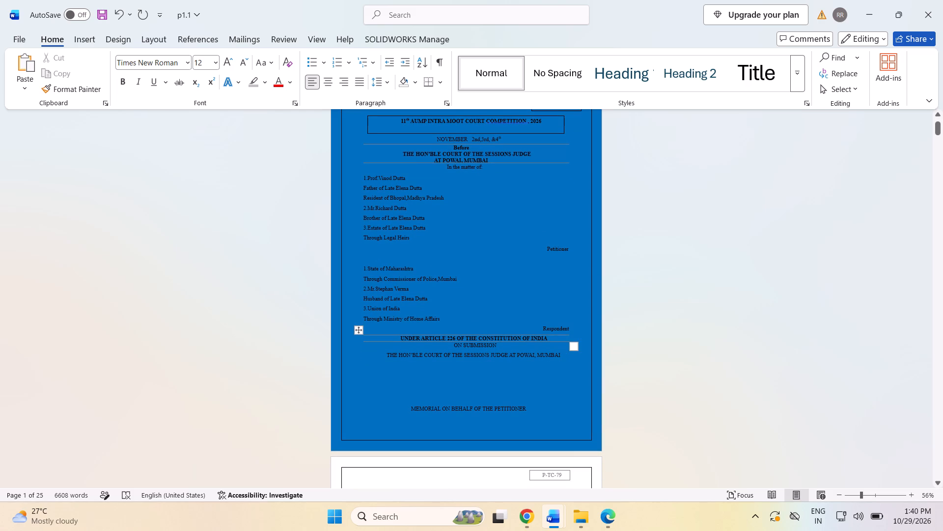
pyautogui.rightClick(556, 339)
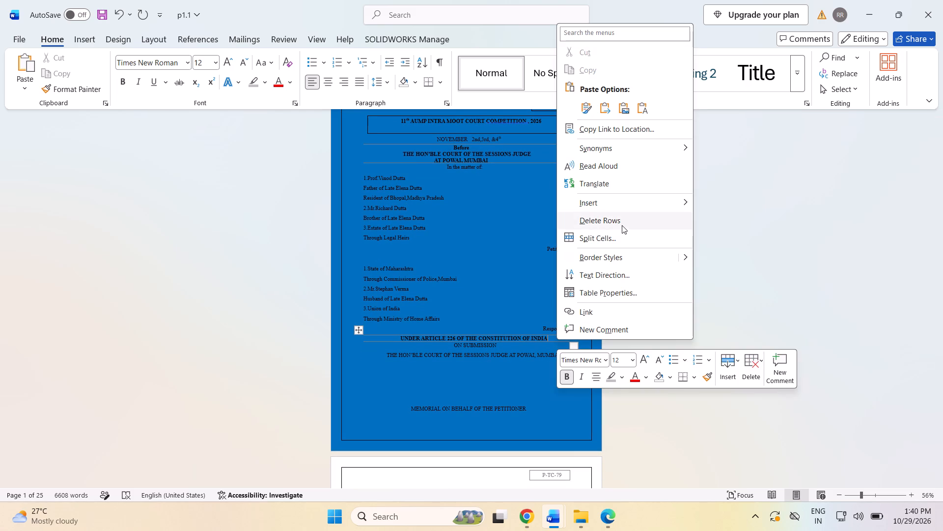
pyautogui.click(622, 225)
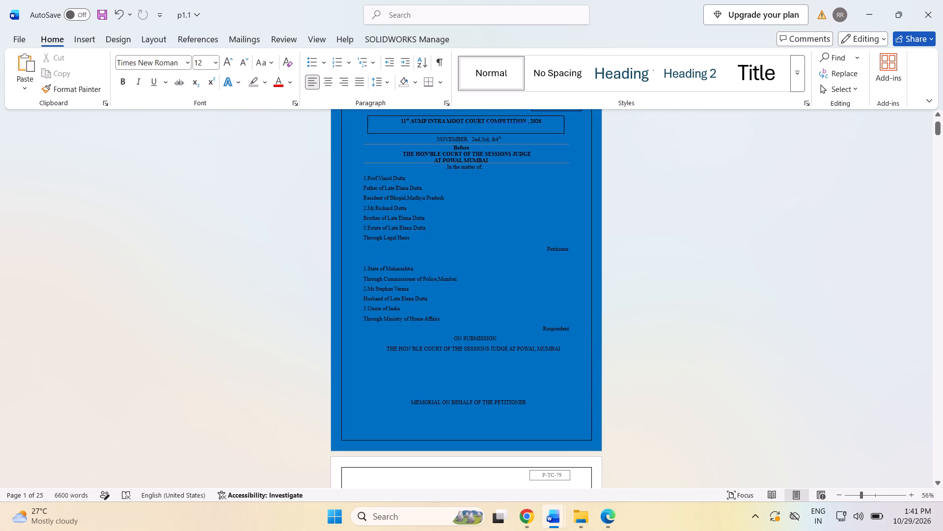
# Review the layout of the cover page and the Table of Contents page.
pyautogui.scroll(1, 708, 347)
pyautogui.scroll(-2, 708, 347)
pyautogui.scroll(2, 708, 347)
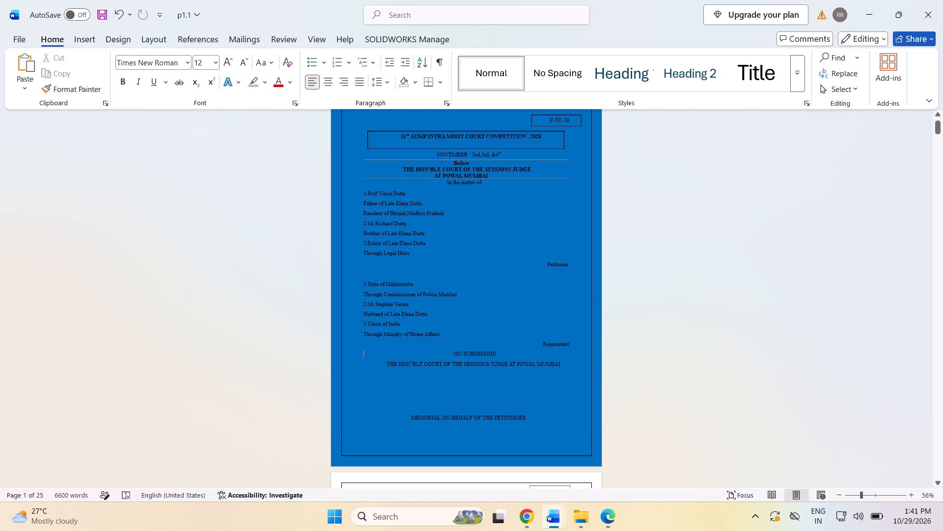
pyautogui.scroll(-4, 708, 347)
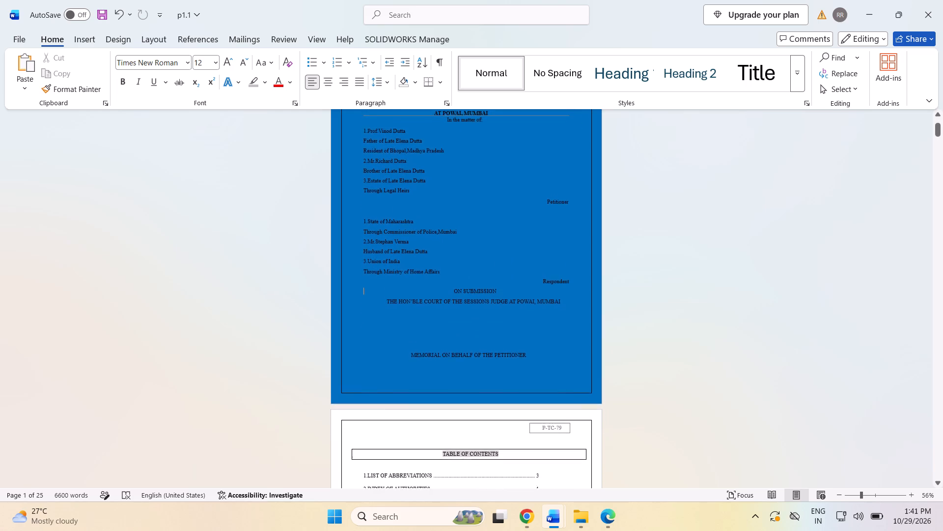
pyautogui.scroll(-18, 708, 347)
pyautogui.scroll(1, 708, 347)
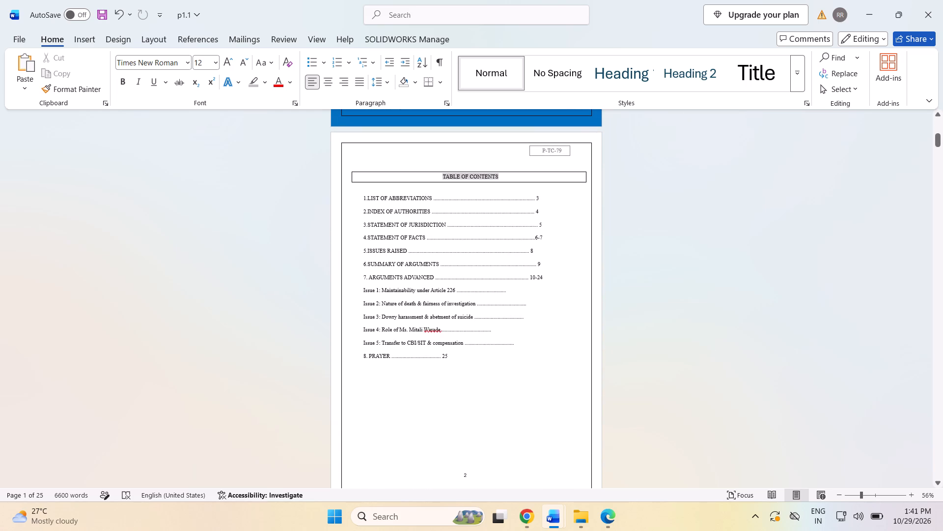
pyautogui.scroll(20, 393, 241)
pyautogui.scroll(3, 381, 232)
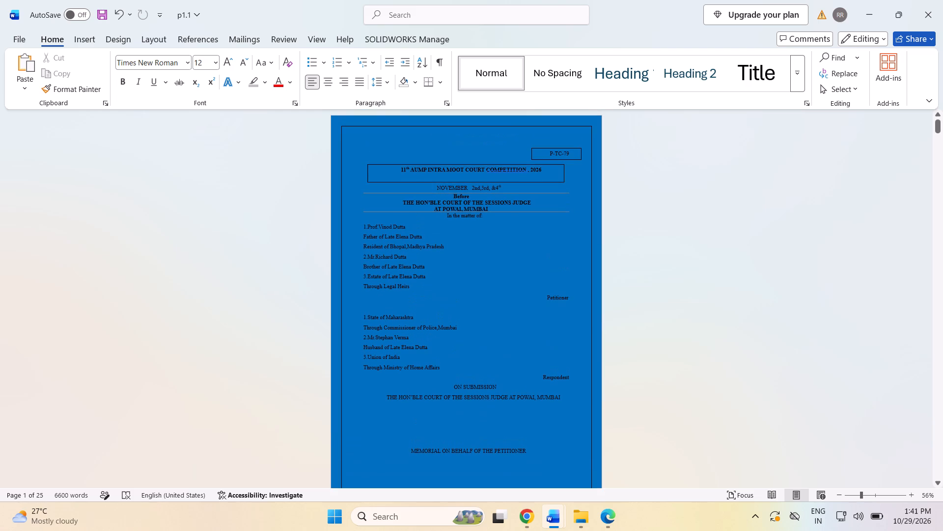
# Check the font and size of the cover page's party details, court heading, boxed title and team code.
pyautogui.moveTo(368, 151); pyautogui.dragTo(364, 161)
pyautogui.moveTo(364, 161); pyautogui.dragTo(375, 262)
pyautogui.moveTo(361, 221); pyautogui.dragTo(438, 355)
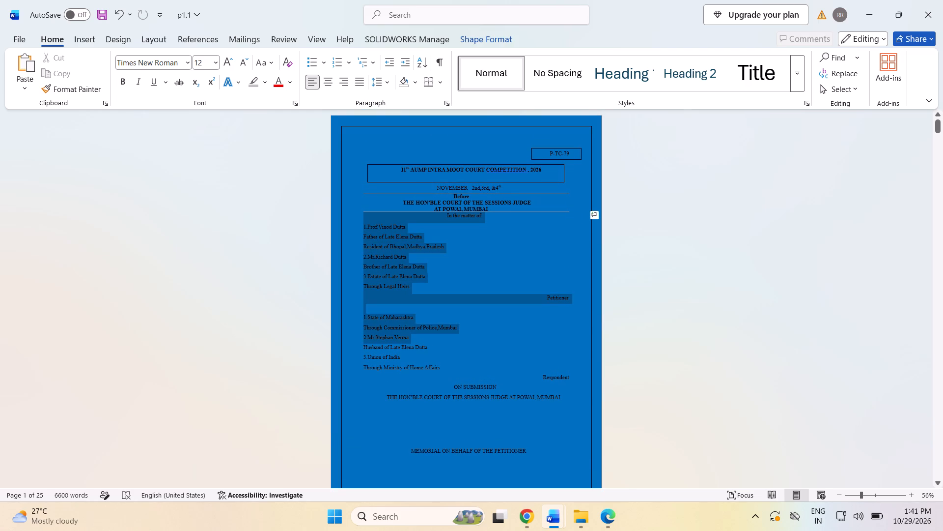
pyautogui.moveTo(438, 355); pyautogui.dragTo(584, 477)
pyautogui.click(665, 372)
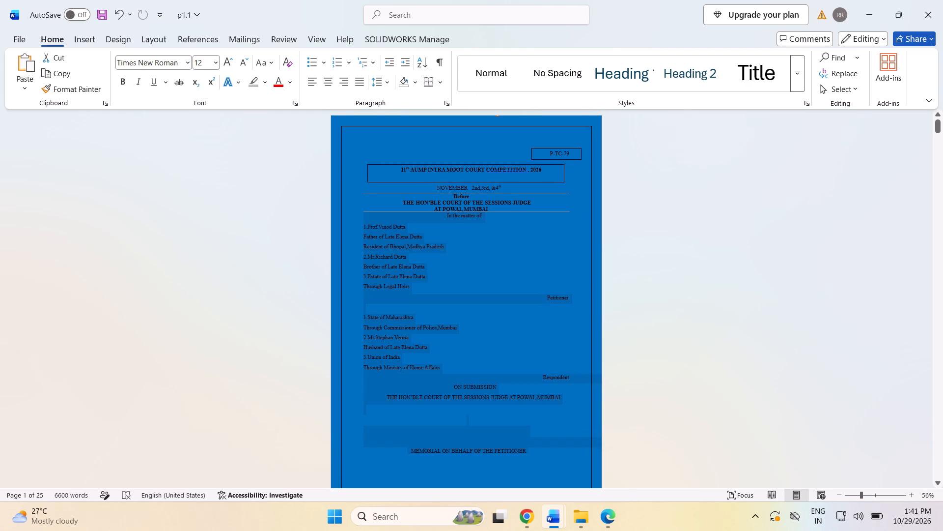
pyautogui.moveTo(388, 199); pyautogui.dragTo(513, 207)
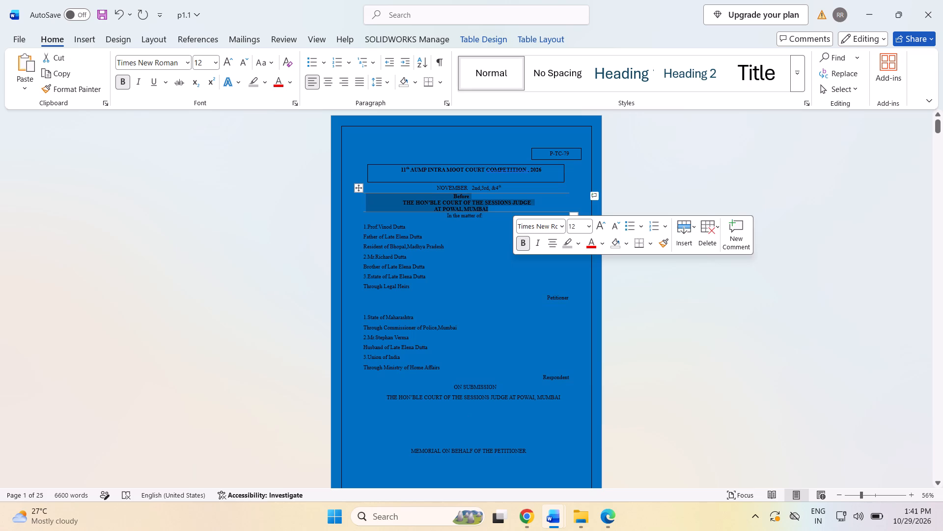
pyautogui.click(645, 184)
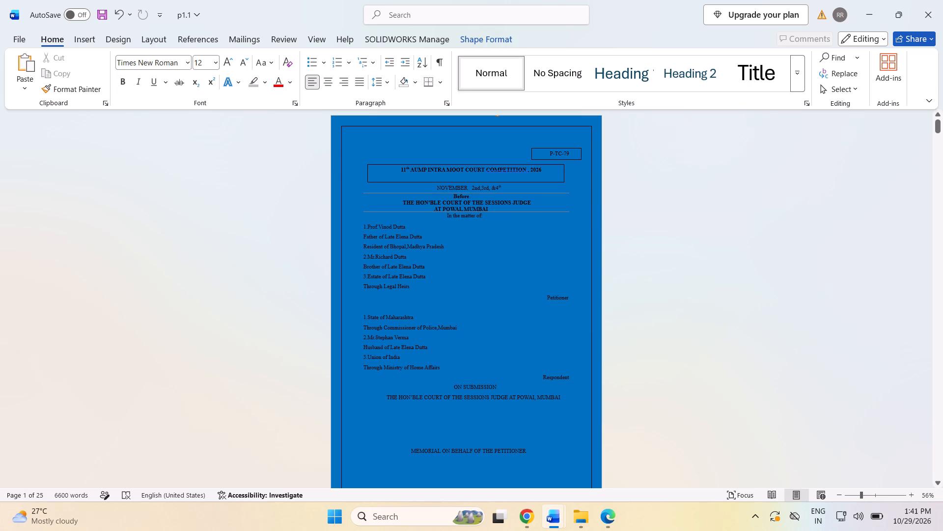
pyautogui.moveTo(444, 217); pyautogui.dragTo(498, 220)
pyautogui.click(752, 198)
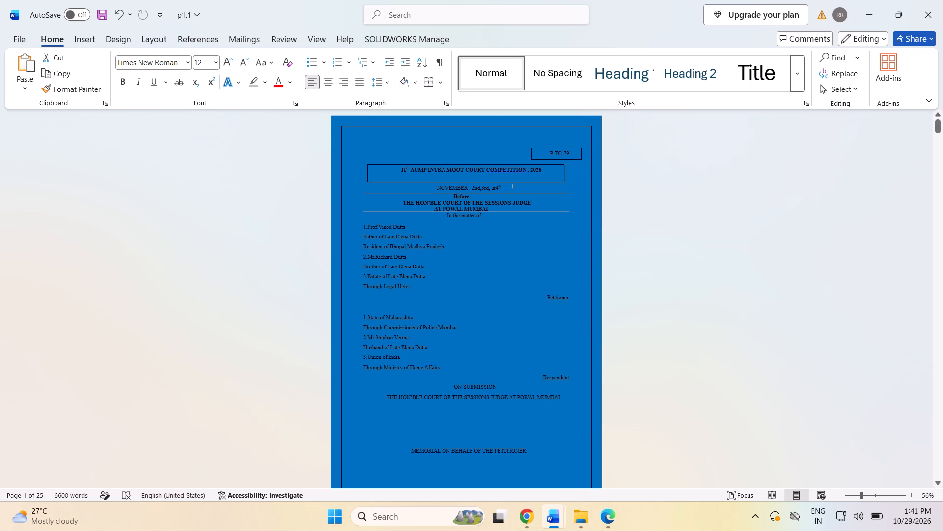
pyautogui.click(388, 171)
pyautogui.moveTo(400, 172); pyautogui.dragTo(580, 179)
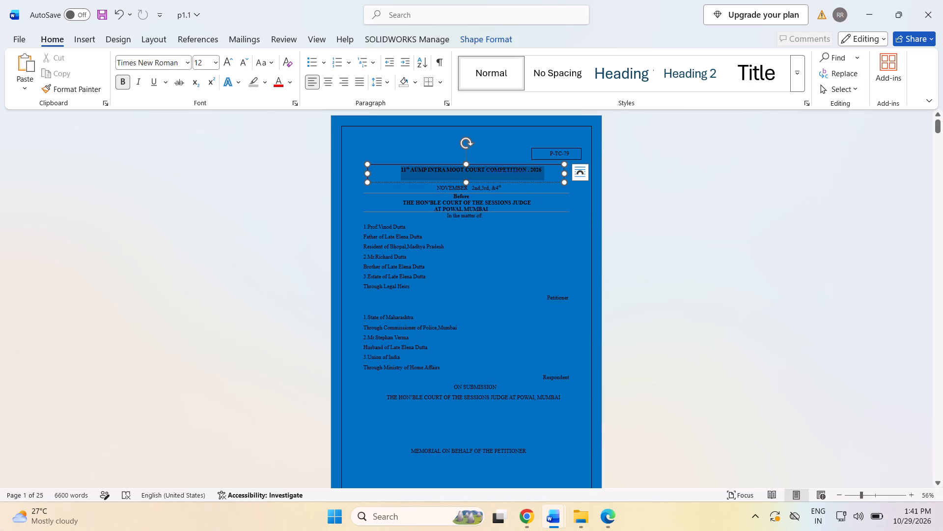
pyautogui.click(718, 204)
pyautogui.click(542, 156)
pyautogui.moveTo(542, 152); pyautogui.dragTo(576, 155)
pyautogui.click(703, 197)
# Check the font and size of the Table of Contents heading and entries and of the List of Abbreviations heading.
pyautogui.scroll(-10, 688, 203)
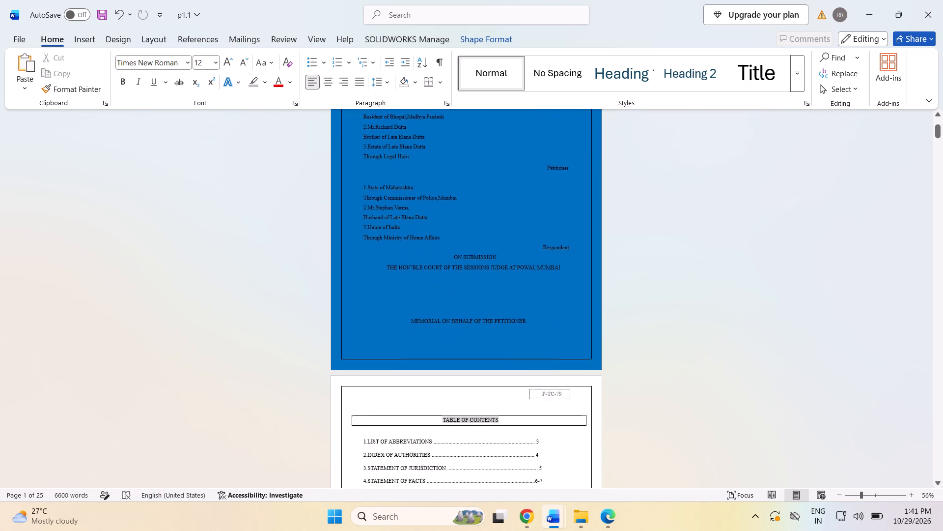
pyautogui.scroll(-18, 678, 201)
pyautogui.scroll(4, 663, 199)
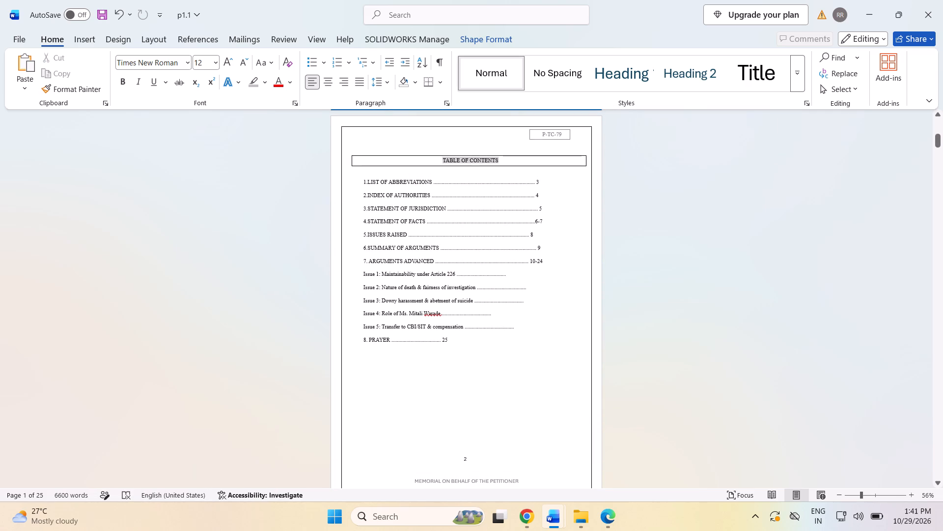
pyautogui.click(413, 162)
pyautogui.moveTo(426, 160); pyautogui.dragTo(526, 171)
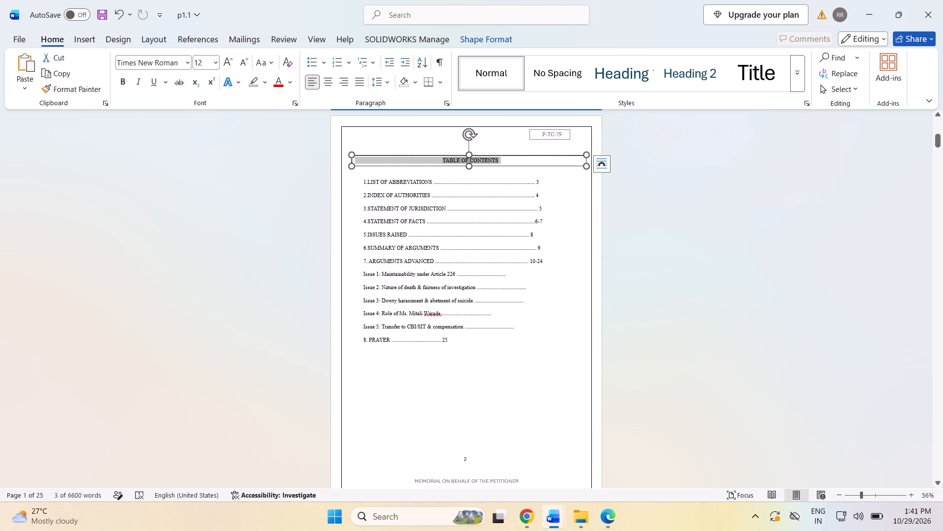
pyautogui.click(639, 213)
pyautogui.moveTo(358, 185); pyautogui.dragTo(425, 275)
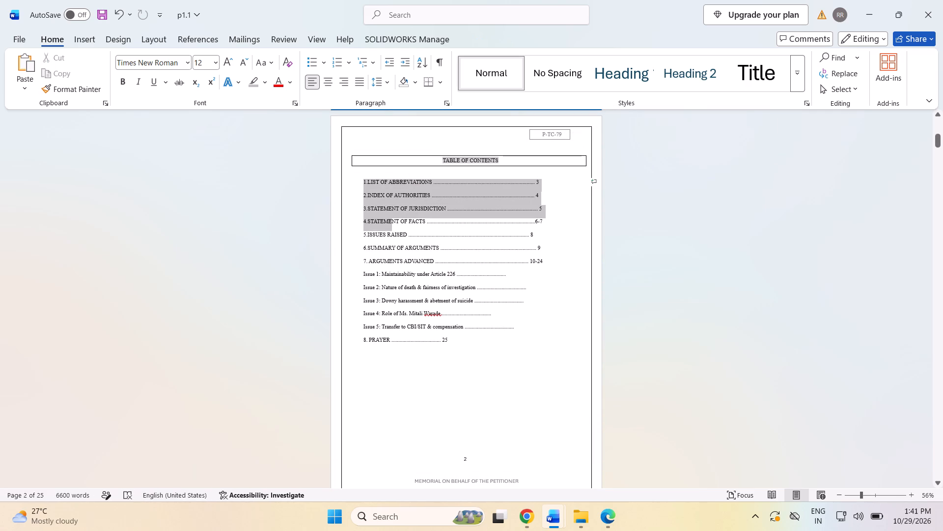
pyautogui.moveTo(425, 275); pyautogui.dragTo(491, 368)
pyautogui.click(715, 234)
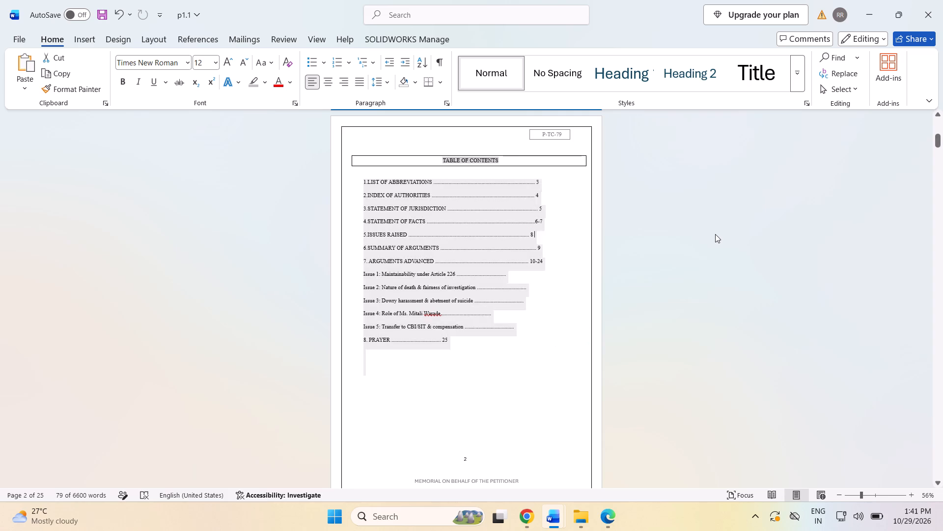
pyautogui.scroll(-20, 715, 236)
pyautogui.scroll(-5, 715, 236)
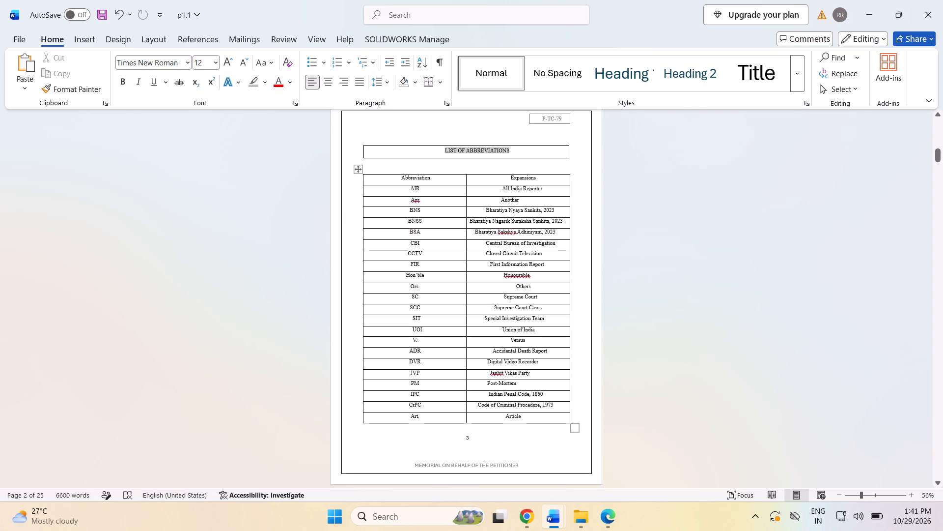
pyautogui.click(413, 150)
pyautogui.moveTo(422, 151); pyautogui.dragTo(530, 163)
pyautogui.click(680, 213)
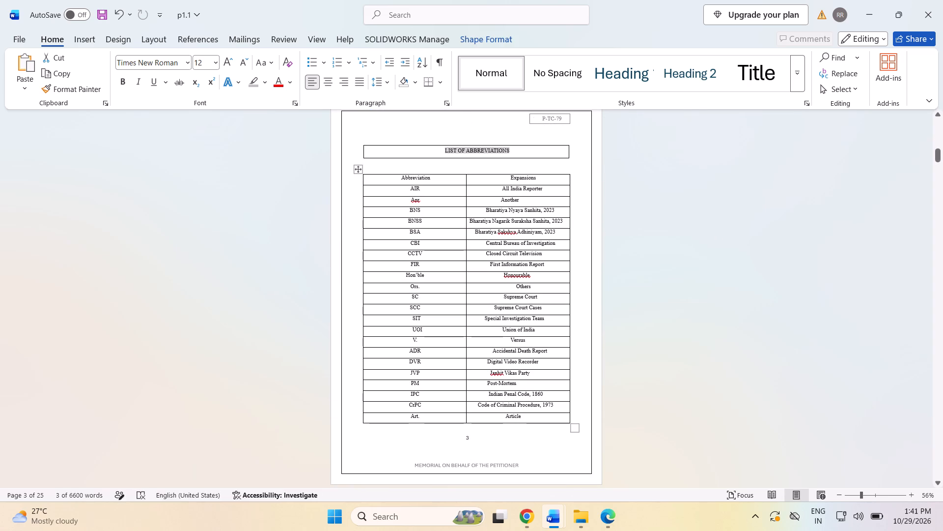
# Set the font of the whole abbreviations table to Times New Roman.
pyautogui.scroll(-5, 626, 230)
pyautogui.scroll(4, 487, 196)
pyautogui.moveTo(391, 160); pyautogui.dragTo(504, 286)
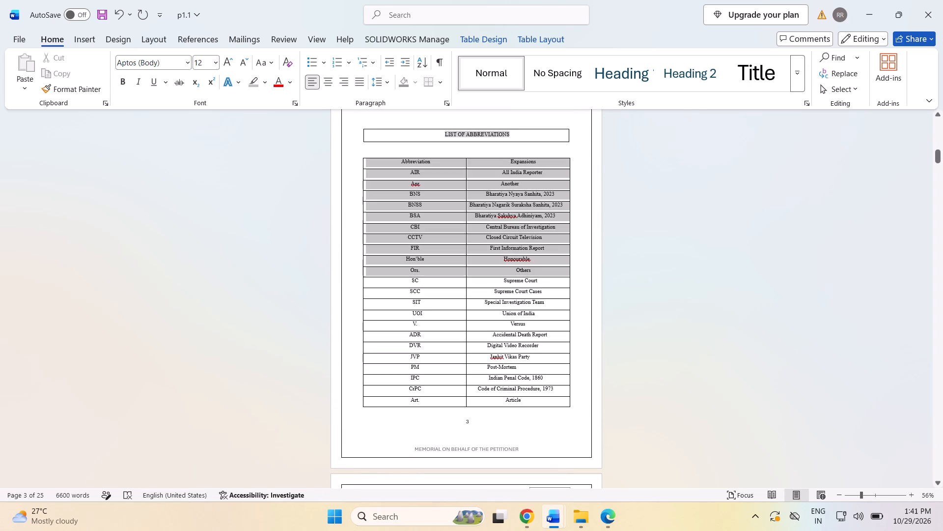
pyautogui.moveTo(504, 286); pyautogui.dragTo(573, 411)
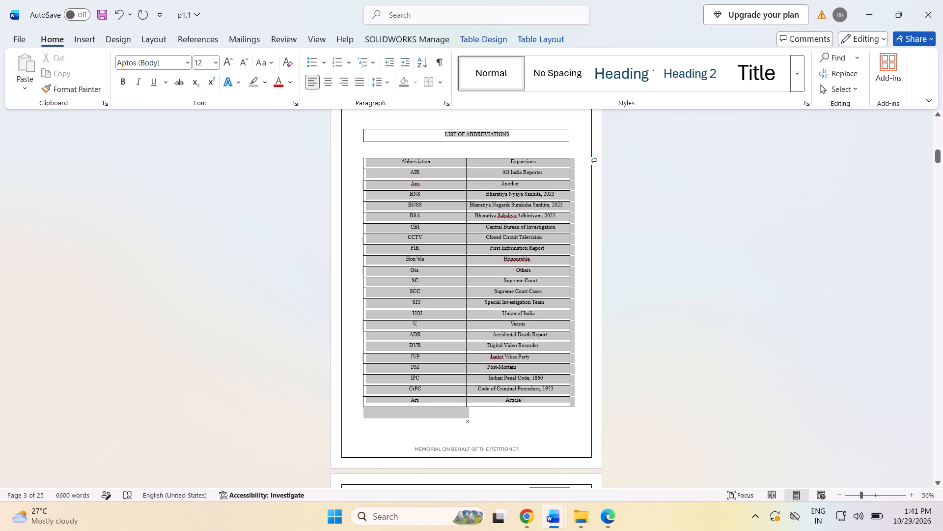
pyautogui.moveTo(573, 411); pyautogui.dragTo(572, 406)
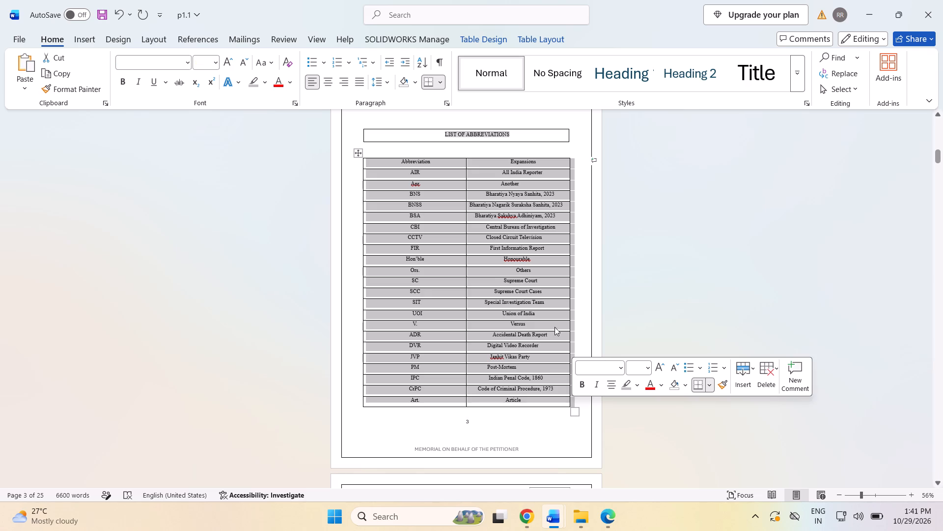
pyautogui.click(189, 65)
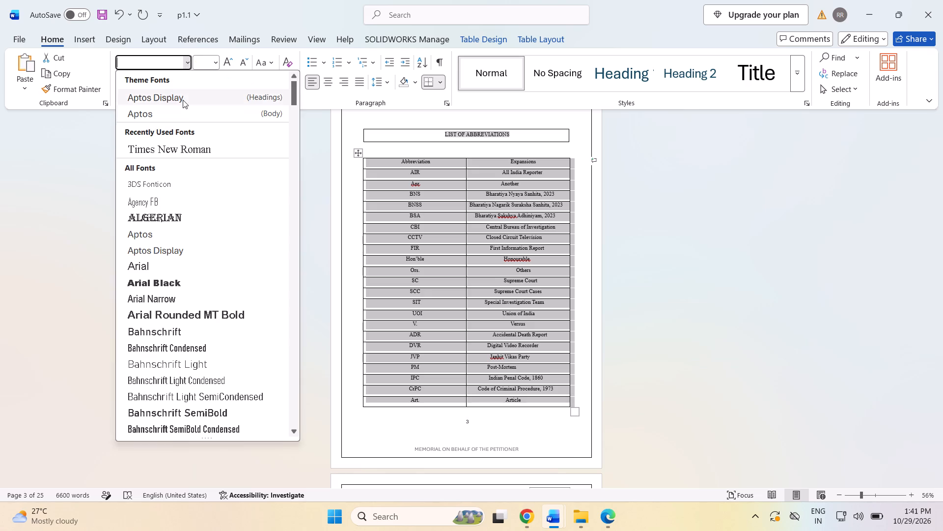
pyautogui.click(181, 146)
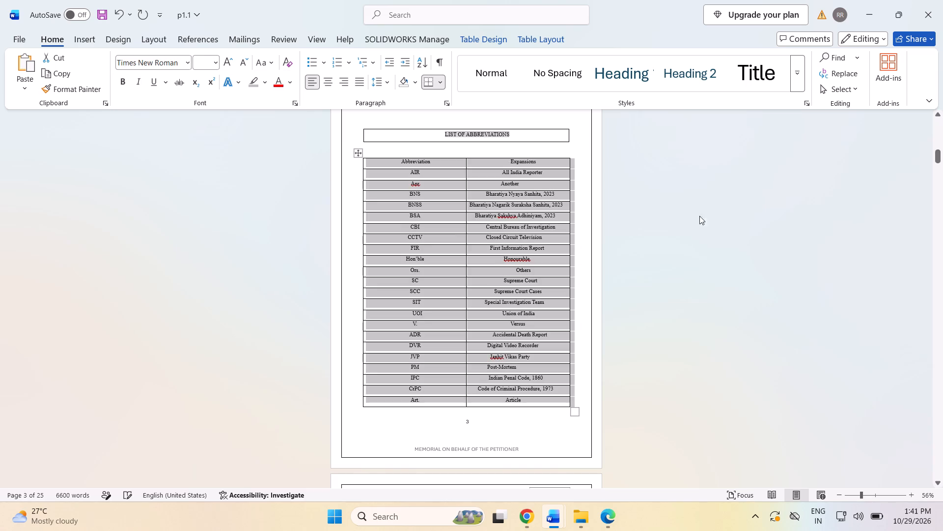
pyautogui.click(731, 216)
# Review the Table of Contents and List of Abbreviations pages through to the Index of Authorities.
pyautogui.scroll(20, 729, 217)
pyautogui.scroll(3, 729, 217)
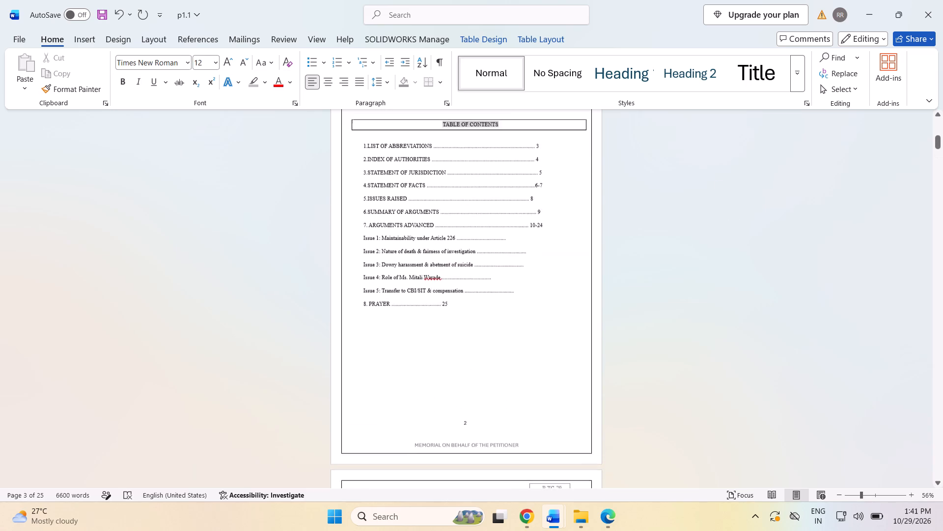
pyautogui.scroll(3, 715, 149)
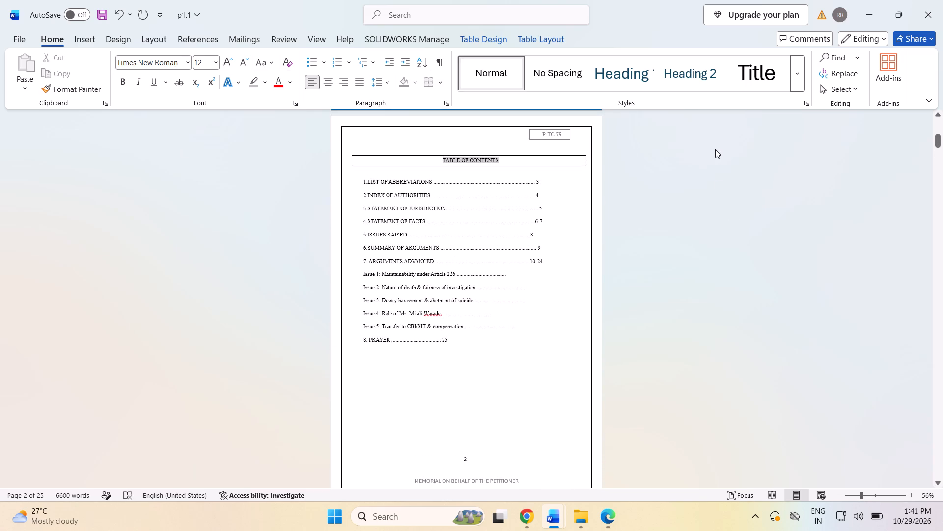
pyautogui.scroll(-9, 709, 289)
pyautogui.scroll(6, 693, 300)
pyautogui.scroll(-19, 693, 301)
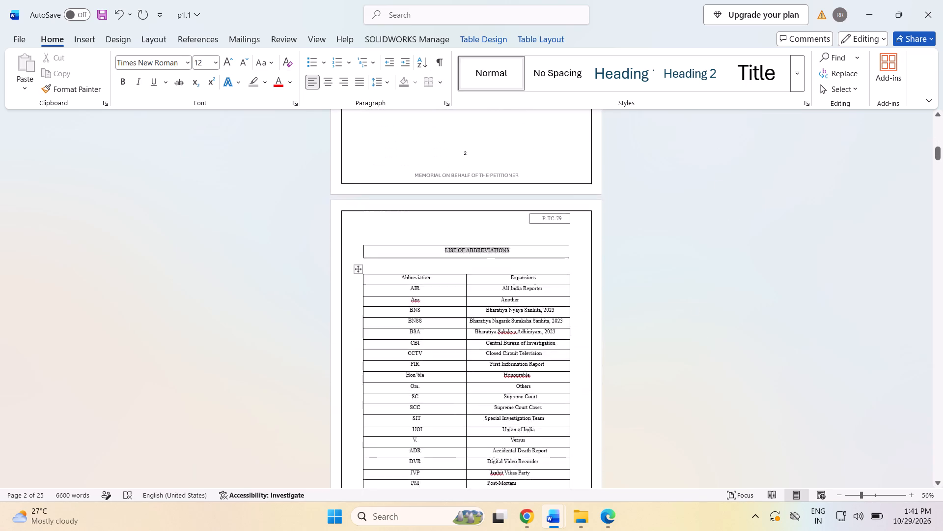
pyautogui.scroll(-16, 693, 308)
pyautogui.scroll(-12, 693, 309)
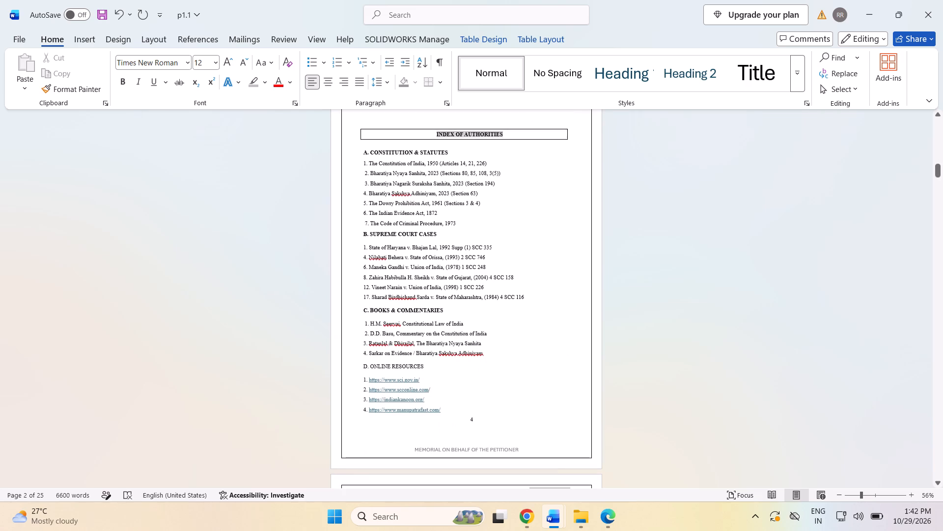
# Set the font of all Index of Authorities text, from the heading to the online resource links, to Times New Roman.
pyautogui.moveTo(454, 268); pyautogui.dragTo(443, 266, button='right')
pyautogui.click(620, 237)
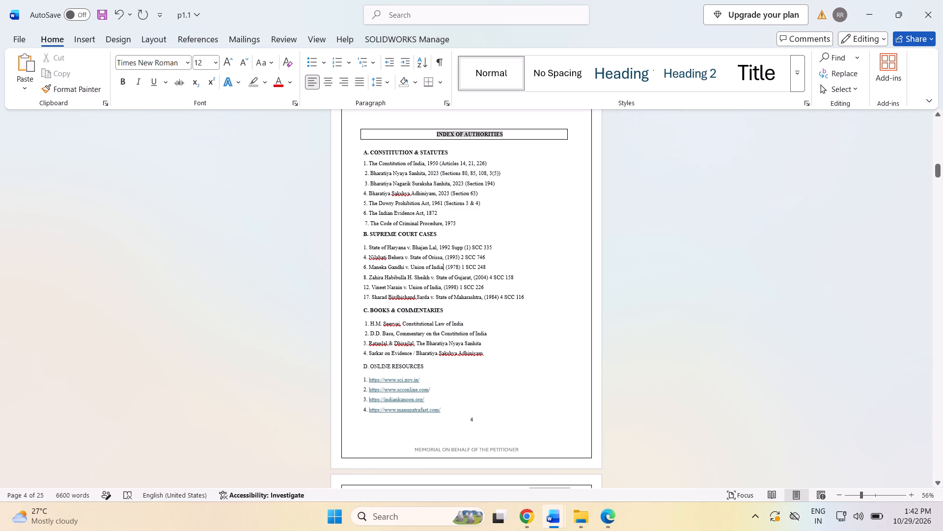
pyautogui.moveTo(362, 147); pyautogui.dragTo(458, 417)
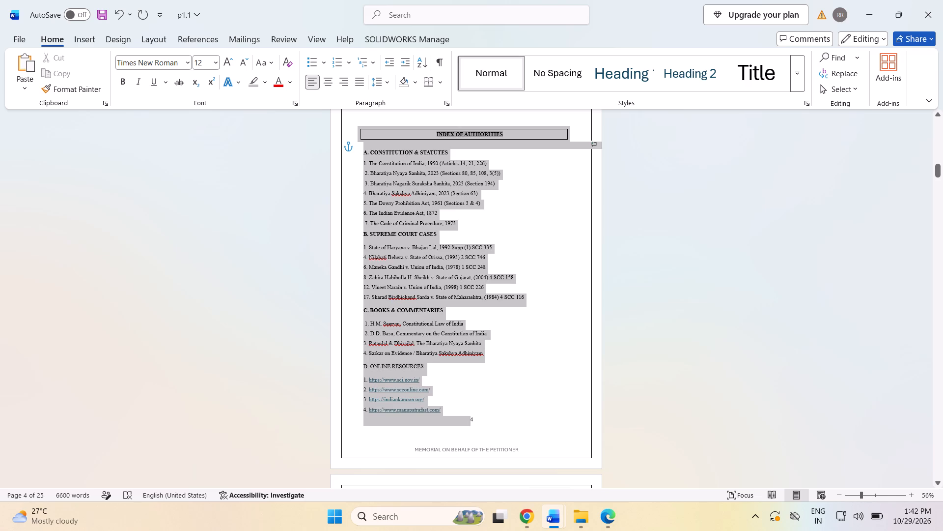
pyautogui.moveTo(458, 417); pyautogui.dragTo(456, 413)
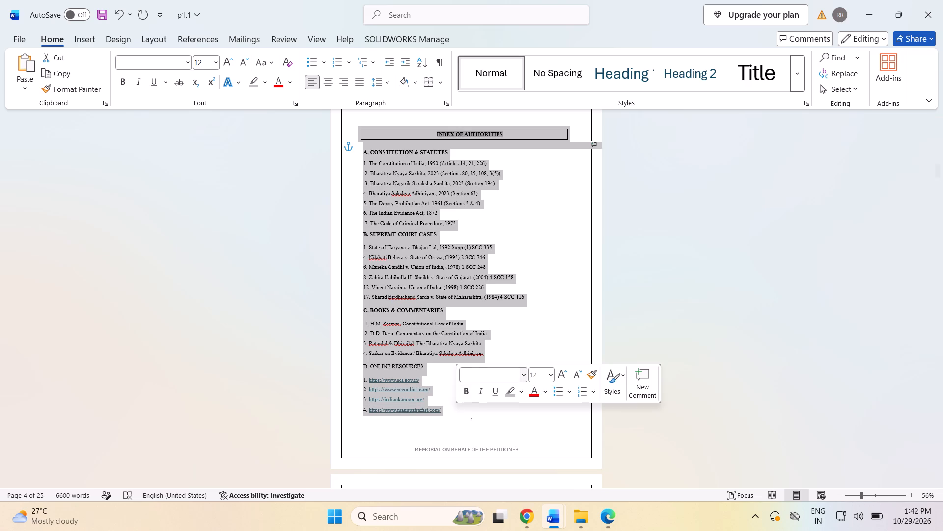
pyautogui.click(527, 377)
pyautogui.click(522, 373)
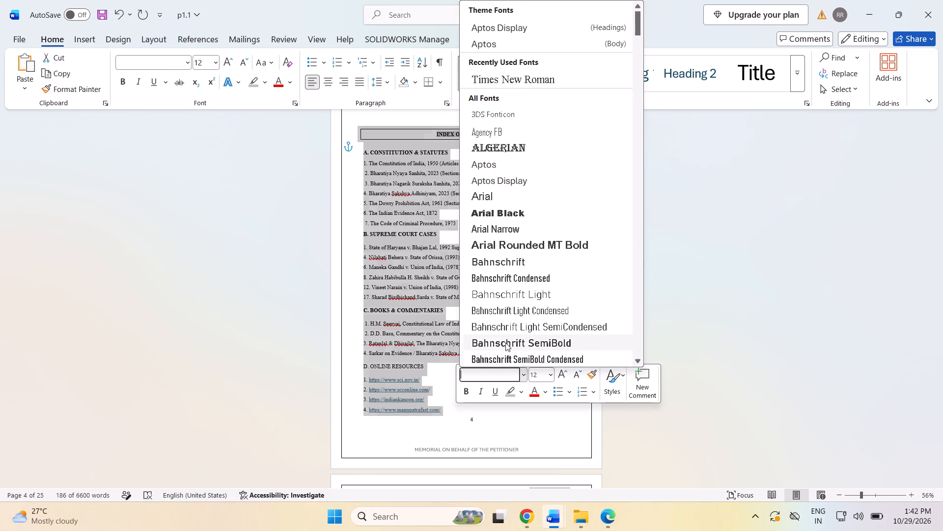
pyautogui.click(507, 81)
pyautogui.click(810, 274)
# Check the font and size of the Statement of Jurisdiction heading and its body paragraphs.
pyautogui.scroll(-3, 780, 272)
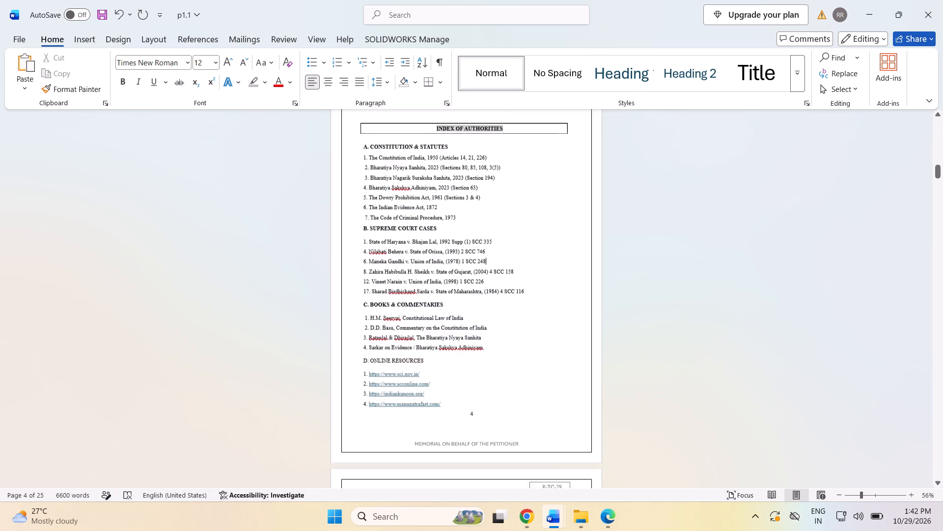
pyautogui.scroll(-14, 777, 275)
pyautogui.click(408, 249)
pyautogui.moveTo(413, 248); pyautogui.dragTo(480, 250)
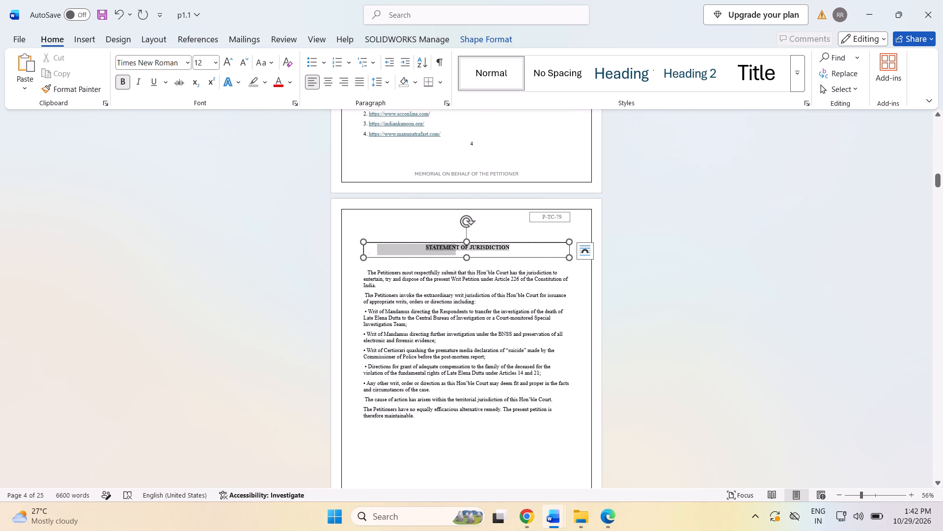
pyautogui.moveTo(480, 250); pyautogui.dragTo(528, 250)
pyautogui.click(701, 183)
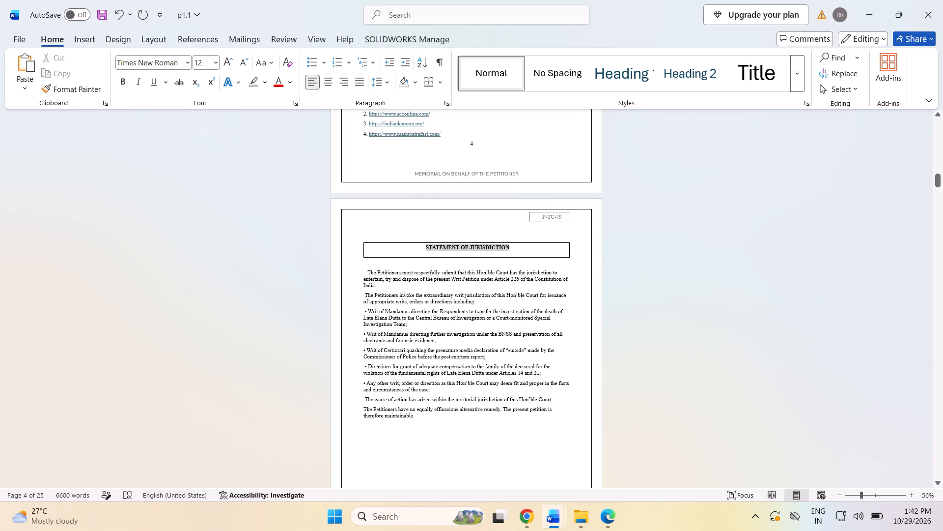
pyautogui.moveTo(360, 270); pyautogui.dragTo(456, 422)
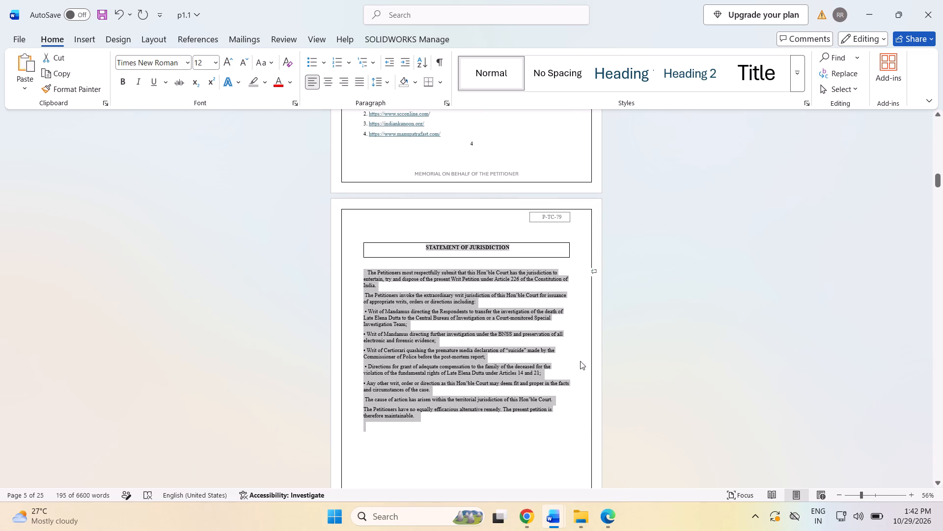
pyautogui.click(762, 253)
# Check the font and size of the Statement of Facts heading and its numbered paragraphs 1 to 13 across both pages.
pyautogui.scroll(-20, 755, 250)
pyautogui.scroll(-7, 755, 250)
pyautogui.scroll(-2, 706, 242)
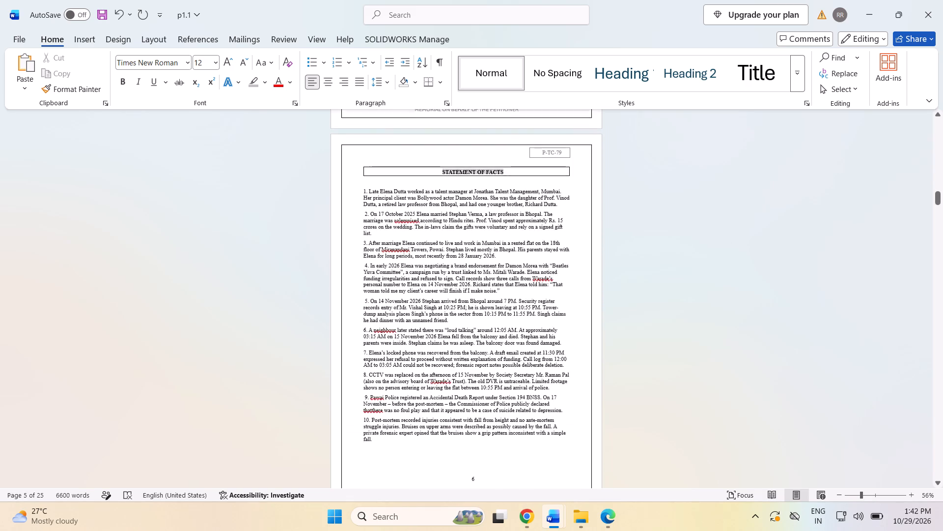
pyautogui.click(400, 155)
pyautogui.moveTo(431, 155); pyautogui.dragTo(518, 164)
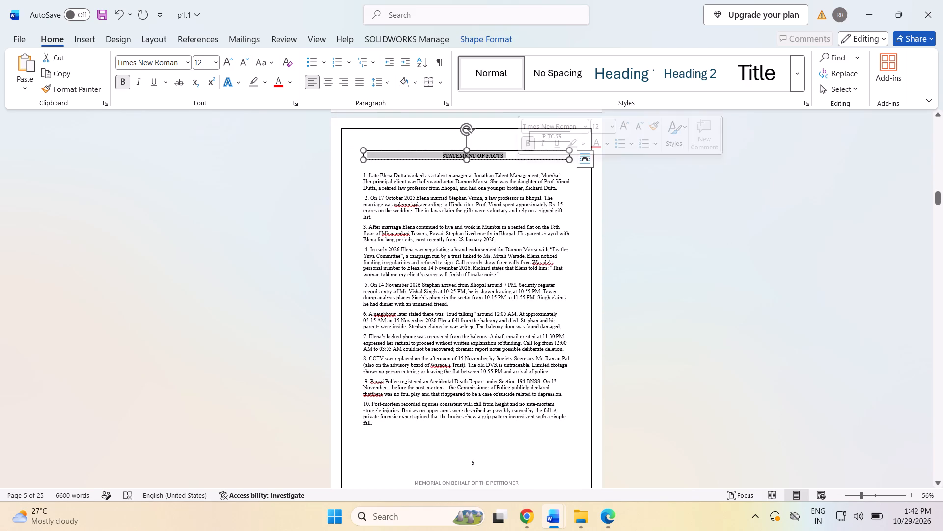
pyautogui.click(687, 245)
pyautogui.moveTo(356, 175); pyautogui.dragTo(367, 195)
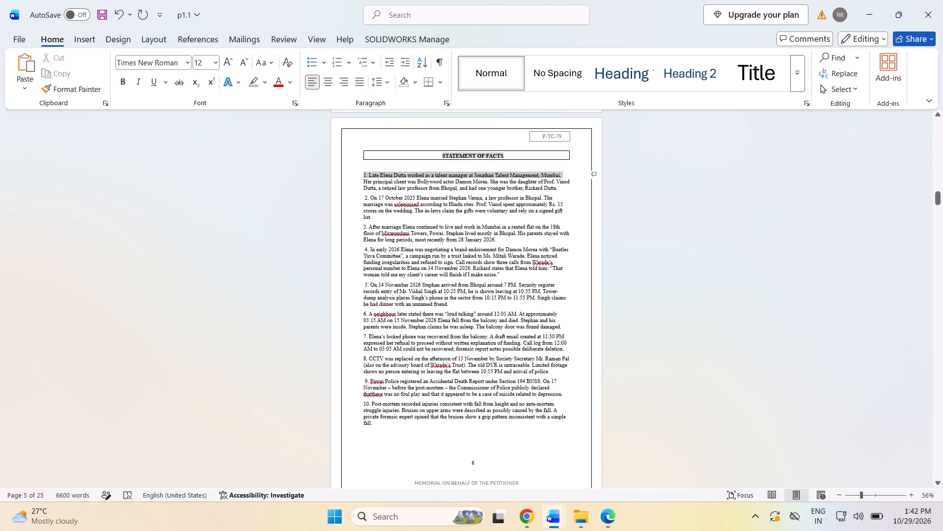
pyautogui.moveTo(367, 195); pyautogui.dragTo(416, 440)
pyautogui.click(692, 261)
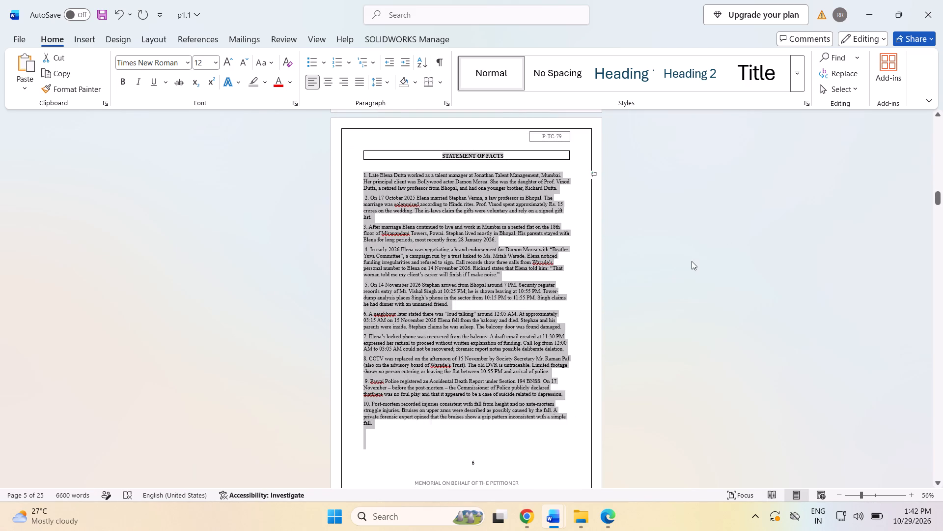
pyautogui.scroll(-20, 689, 261)
pyautogui.scroll(-1, 689, 261)
pyautogui.moveTo(366, 205); pyautogui.dragTo(385, 287)
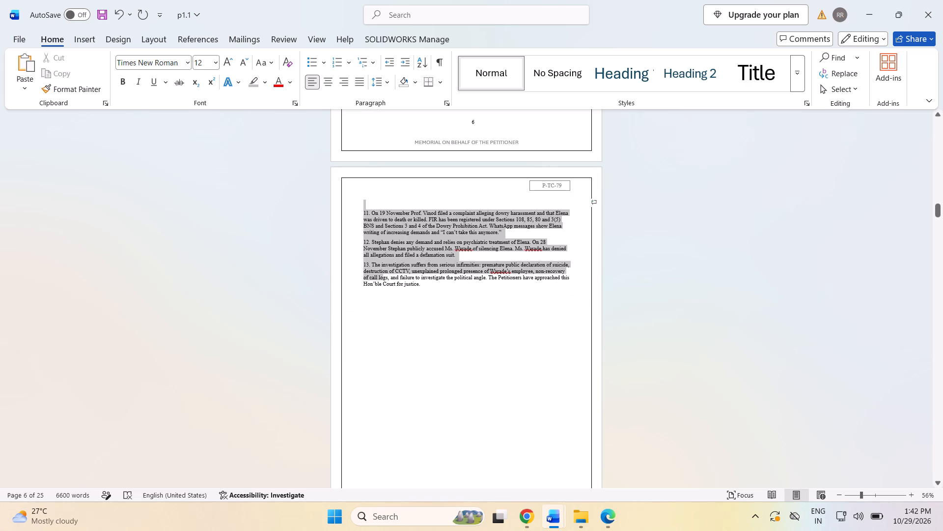
pyautogui.moveTo(385, 287); pyautogui.dragTo(393, 308)
pyautogui.click(696, 223)
# Check the font and size of the Issues Raised heading and the five listed issues.
pyautogui.scroll(-20, 673, 242)
pyautogui.scroll(-3, 673, 242)
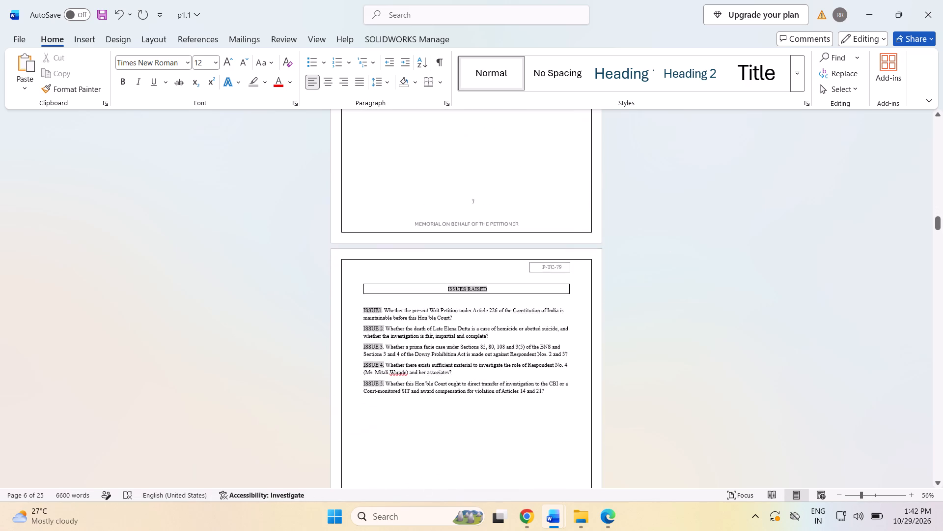
pyautogui.scroll(-1, 667, 241)
pyautogui.scroll(1, 667, 241)
pyautogui.click(421, 224)
pyautogui.moveTo(427, 224); pyautogui.dragTo(509, 226)
pyautogui.click(685, 254)
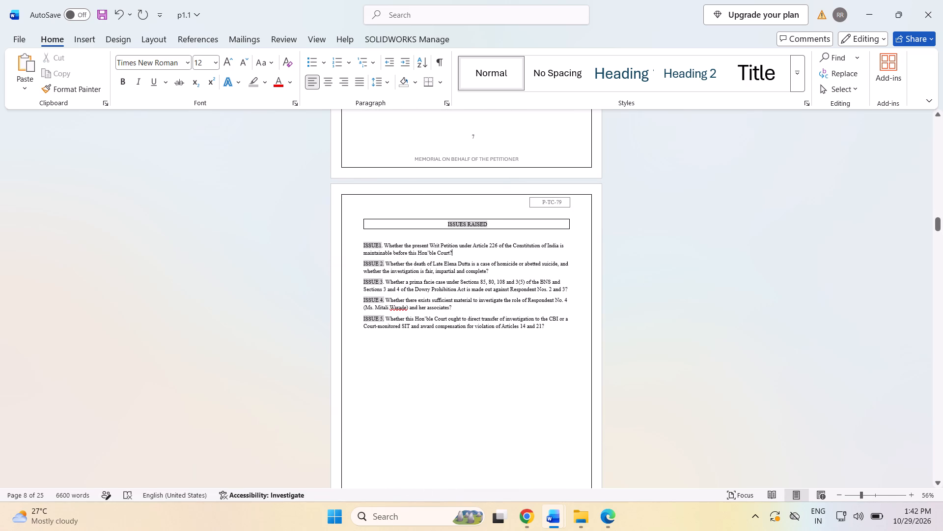
pyautogui.moveTo(358, 247); pyautogui.dragTo(407, 342)
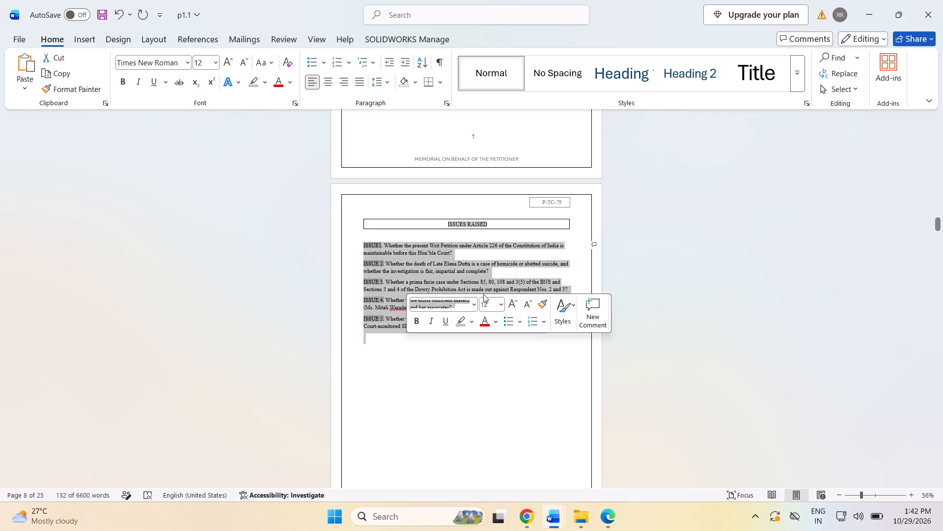
pyautogui.click(697, 226)
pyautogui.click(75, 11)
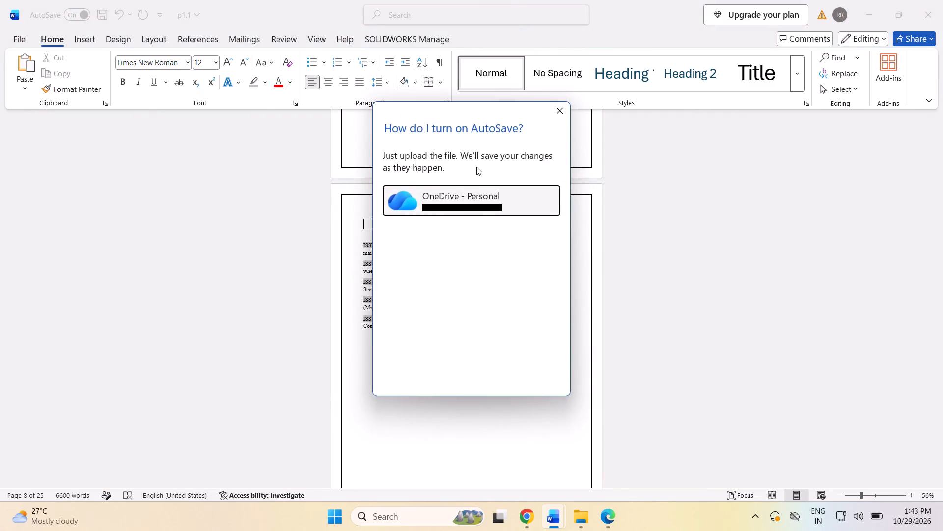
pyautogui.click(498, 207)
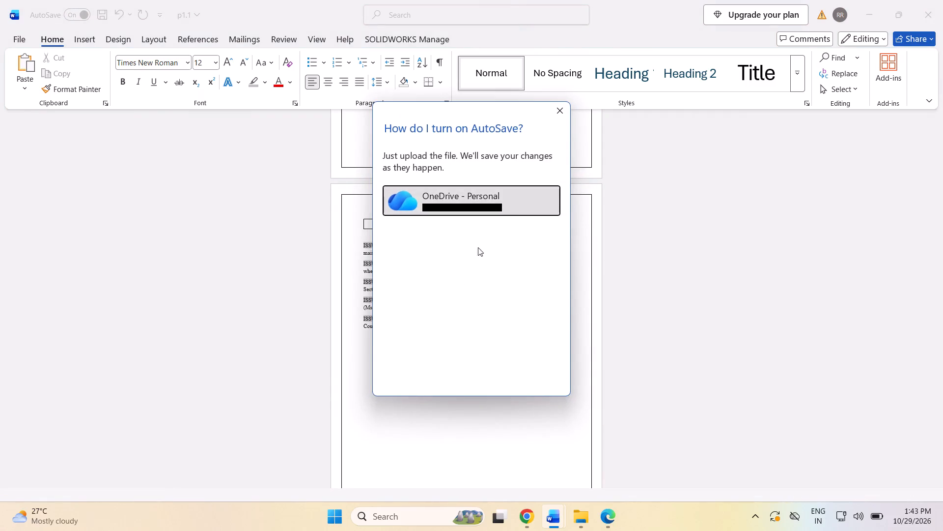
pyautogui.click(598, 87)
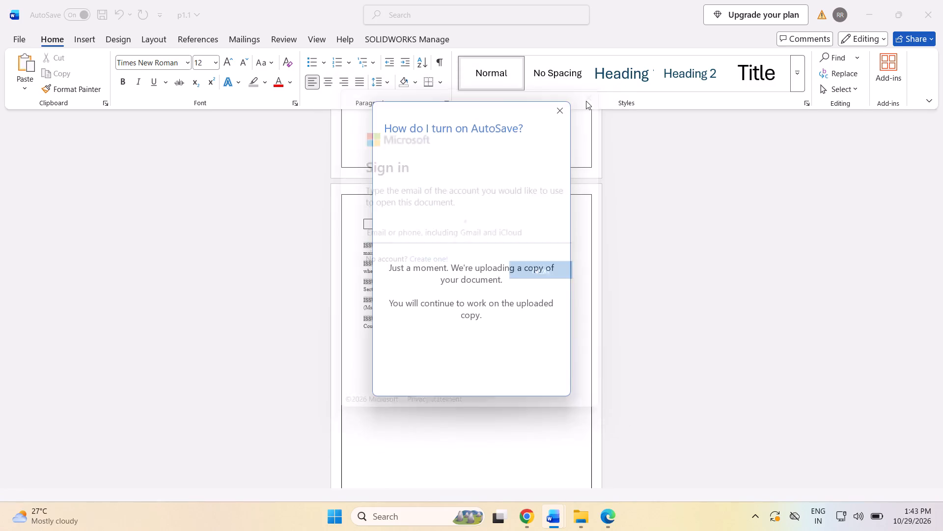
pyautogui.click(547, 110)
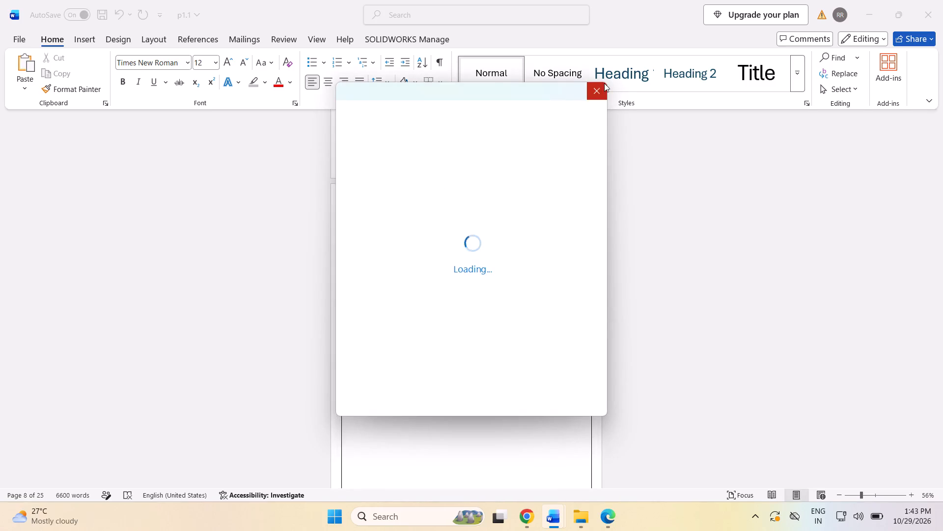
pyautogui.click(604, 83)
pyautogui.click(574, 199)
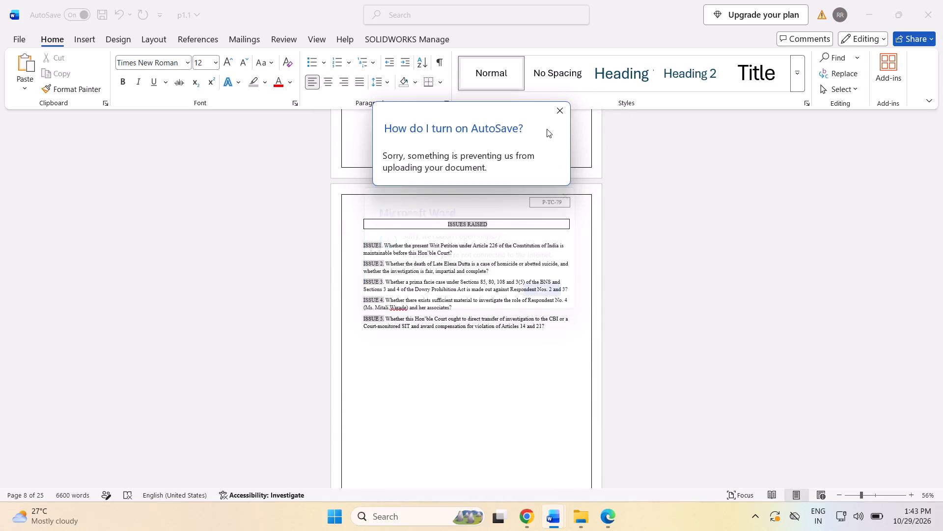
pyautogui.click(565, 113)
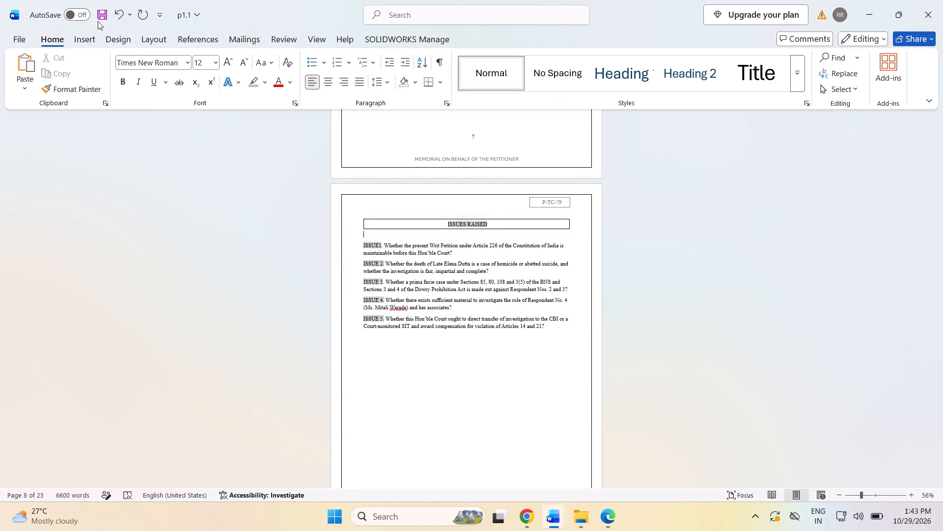
# Review the layout of the Issues Raised page and the start of the Summary of Arguments page.
pyautogui.scroll(-6, 700, 286)
pyautogui.scroll(1, 698, 289)
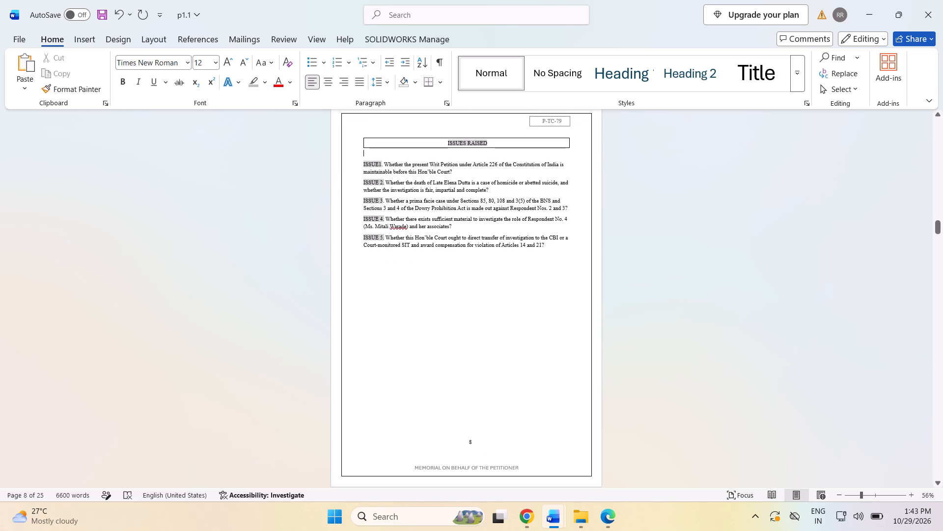
pyautogui.scroll(-4, 698, 289)
pyautogui.scroll(3, 692, 296)
pyautogui.scroll(-8, 692, 296)
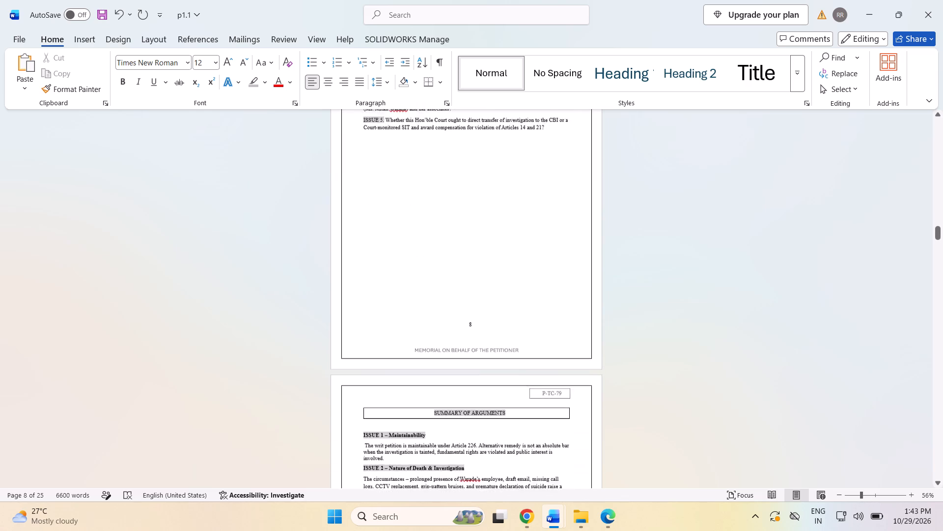
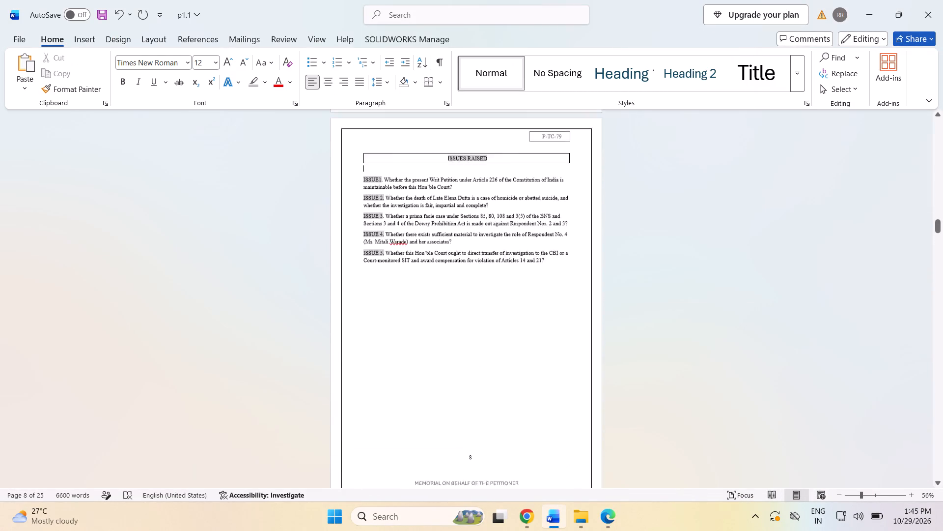
# Paste the copied Khotkar (2020) and Bruno (2015) citations on a new line at the end of the Supreme Court Cases in the Index of Authorities.
pyautogui.scroll(20, 627, 309)
pyautogui.scroll(20, 627, 309)
pyautogui.scroll(13, 627, 309)
pyautogui.middleClick(627, 307)
pyautogui.middleClick(627, 307)
pyautogui.middleClick(627, 307)
pyautogui.middleClick(627, 307)
pyautogui.middleClick(627, 307)
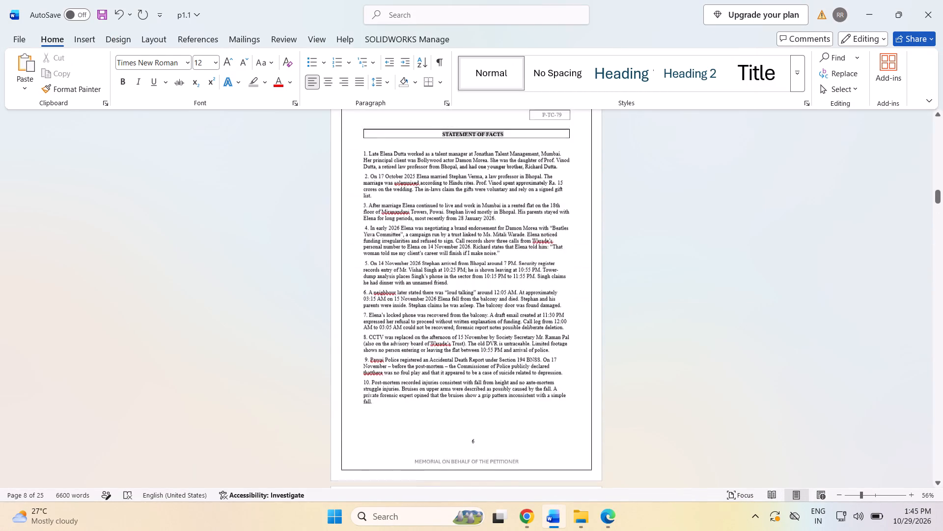
pyautogui.scroll(20, 627, 307)
pyautogui.scroll(17, 627, 307)
pyautogui.middleClick(627, 305)
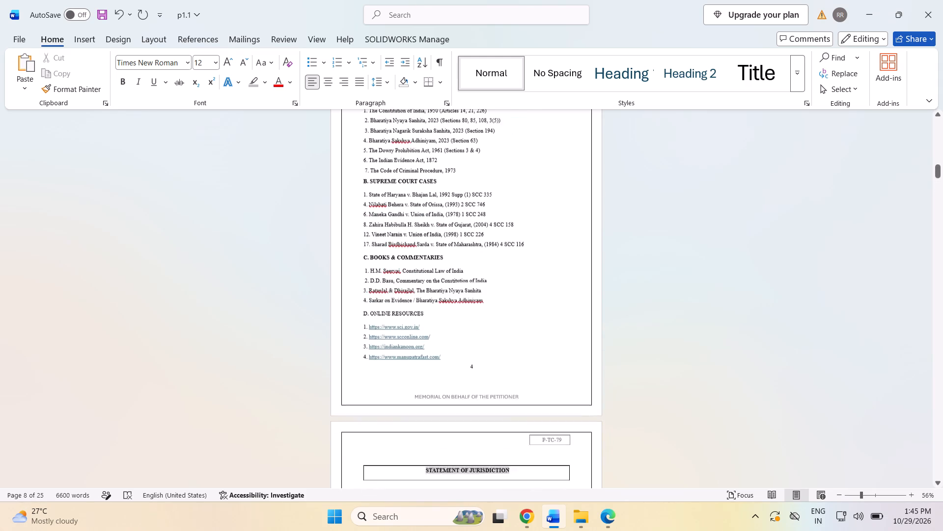
pyautogui.scroll(7, 627, 305)
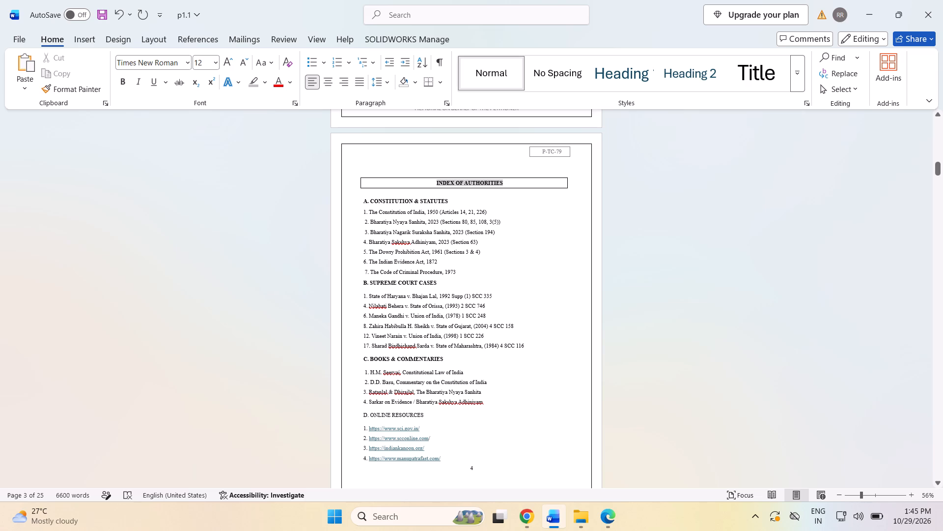
pyautogui.click(366, 354)
pyautogui.click(527, 341)
pyautogui.moveTo(528, 345); pyautogui.dragTo(524, 358)
pyautogui.press('Return')
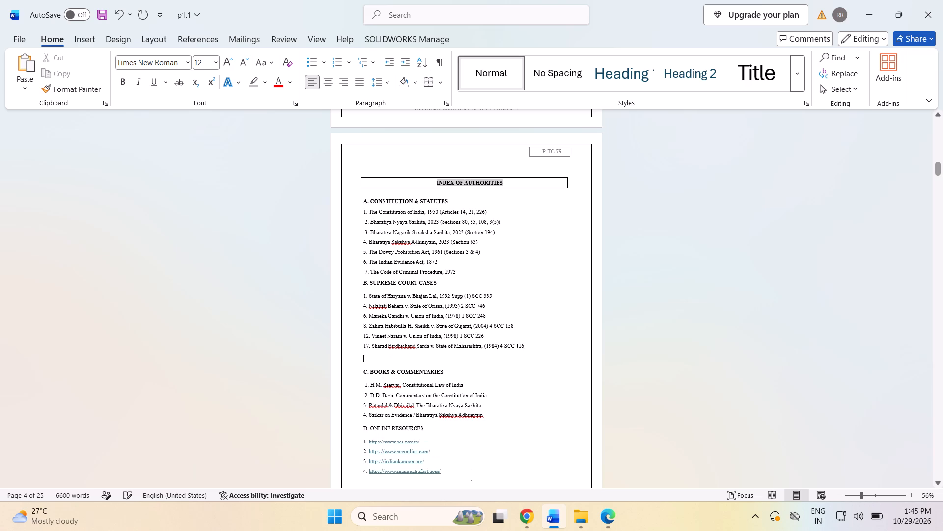
pyautogui.hotkey('ctrl', 'v')
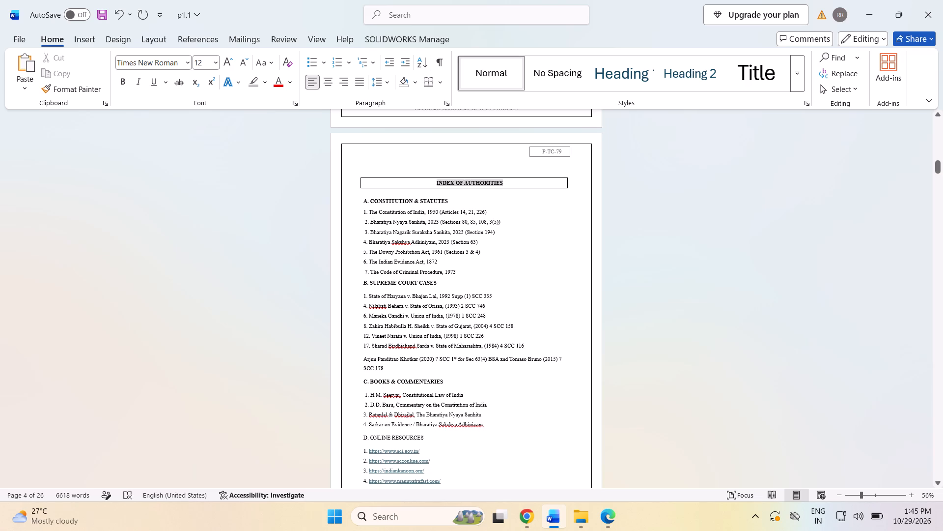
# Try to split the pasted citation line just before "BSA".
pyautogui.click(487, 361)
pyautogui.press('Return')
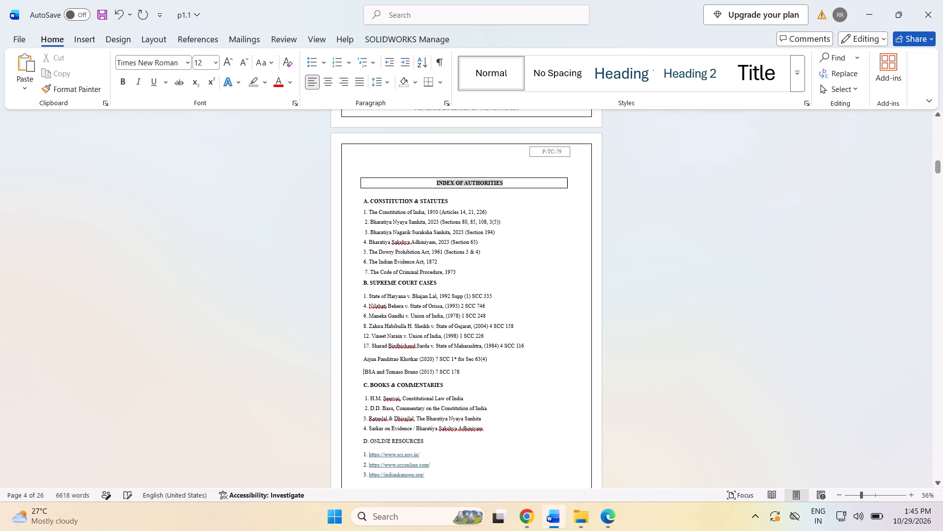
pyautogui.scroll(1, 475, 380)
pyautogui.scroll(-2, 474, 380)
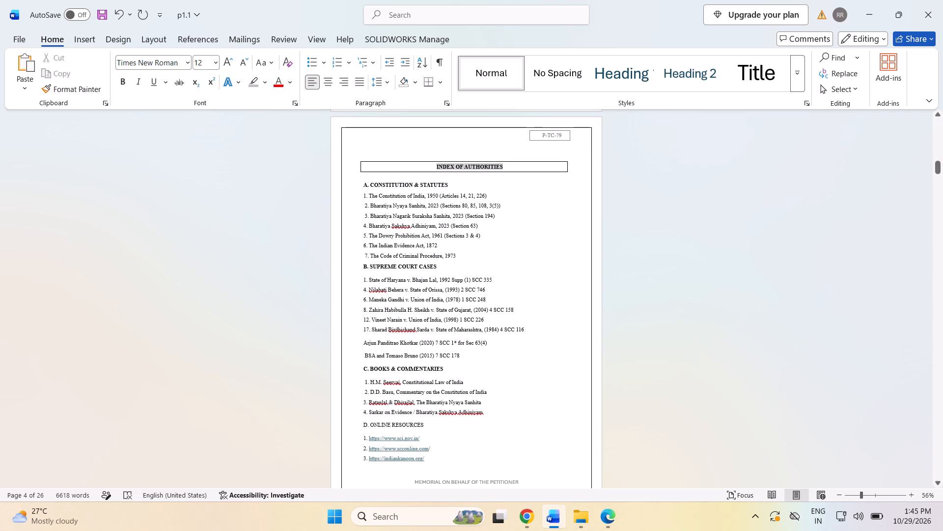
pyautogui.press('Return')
# Change the wording of heading C in the Index of Authorities to "BOOK & COMMENTARIES".
pyautogui.click(389, 370)
pyautogui.press('BackSpace')
pyautogui.press('BackSpace')
pyautogui.press('BackSpace')
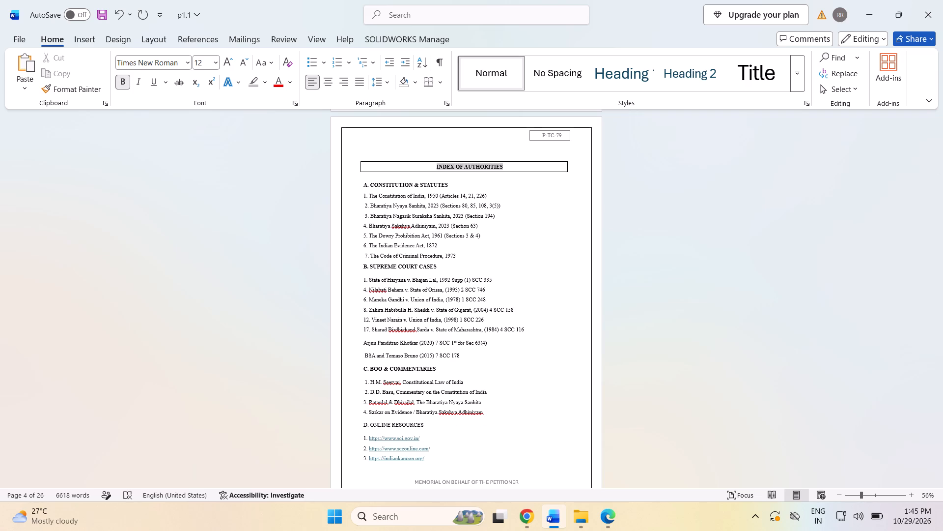
pyautogui.press('k')
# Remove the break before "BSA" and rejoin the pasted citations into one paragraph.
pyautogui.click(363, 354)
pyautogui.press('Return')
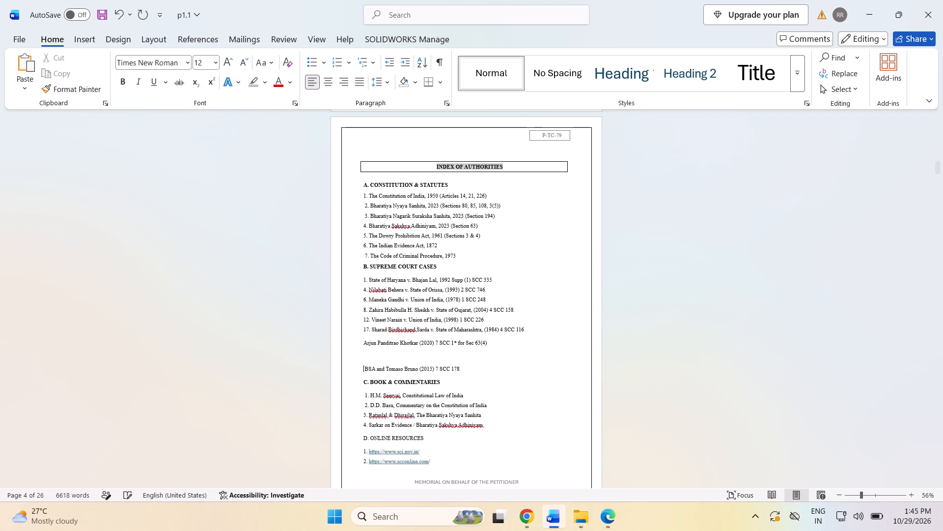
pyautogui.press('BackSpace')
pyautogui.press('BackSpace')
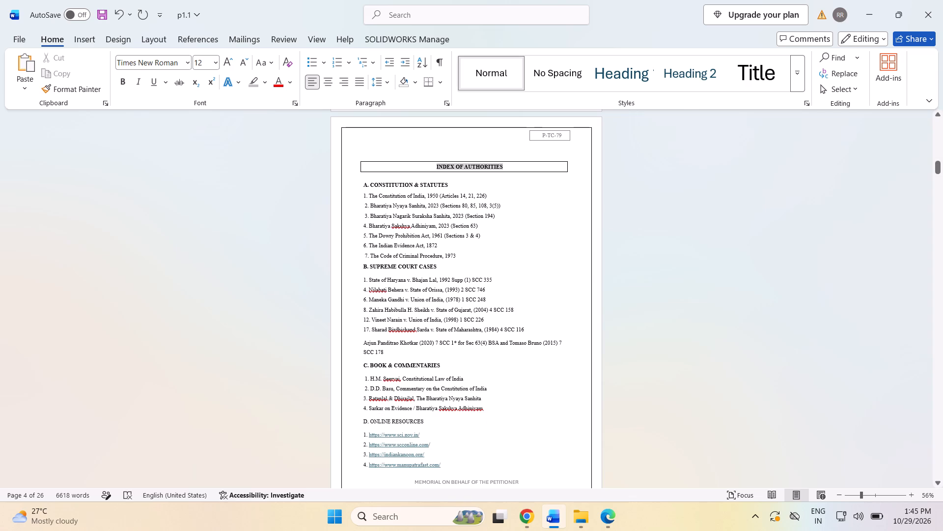
# Move the Bruno (2015) 7 SCC 178 citation to its own line and delete the trailing "and" after "BSA".
pyautogui.click(509, 345)
pyautogui.press('Return')
pyautogui.click(509, 344)
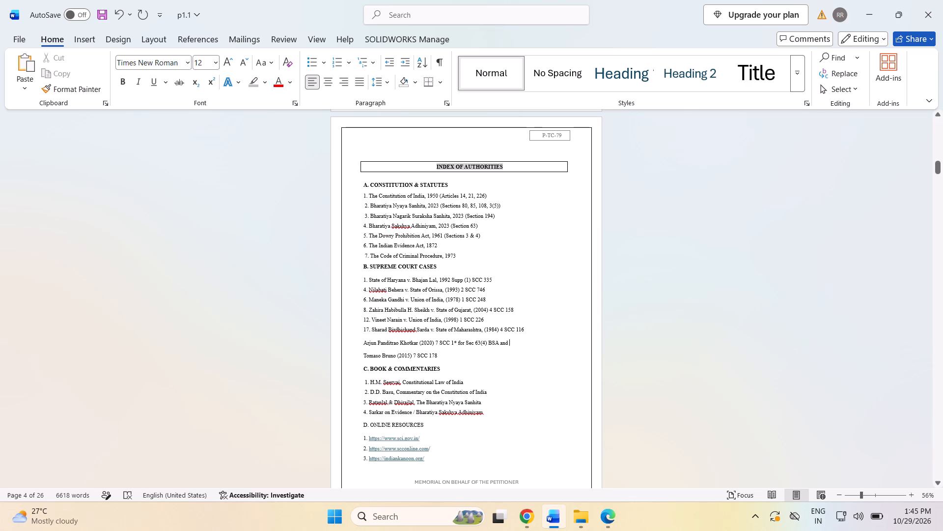
pyautogui.press('BackSpace')
pyautogui.press('BackSpace')
pyautogui.press('BackSpace')
pyautogui.press('BackSpace')
# Renumber the second, third and fourth entries under Supreme Court Cases as 2, 3 and 4.
pyautogui.click(365, 287)
pyautogui.press('BackSpace')
pyautogui.press('2')
pyautogui.click(365, 299)
pyautogui.press('BackSpace')
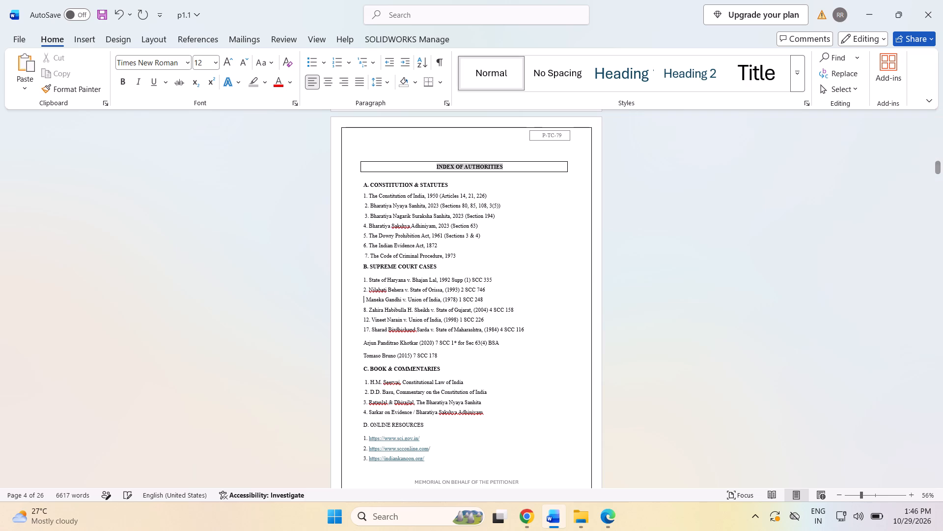
pyautogui.press('3')
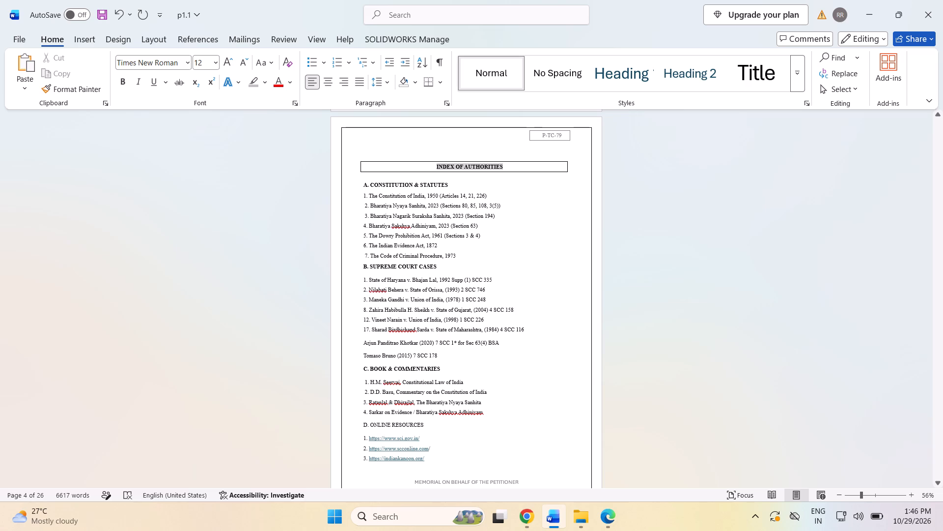
pyautogui.click(366, 308)
pyautogui.press('BackSpace')
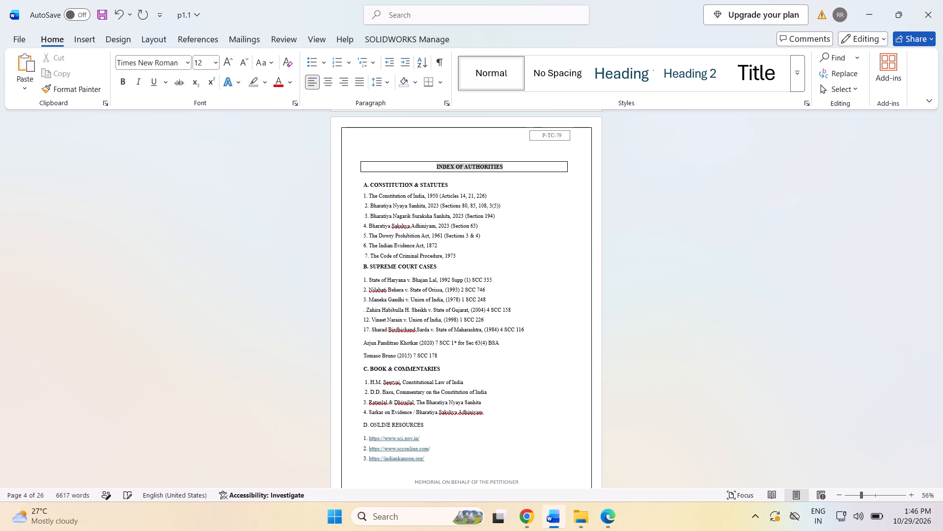
pyautogui.press('4')
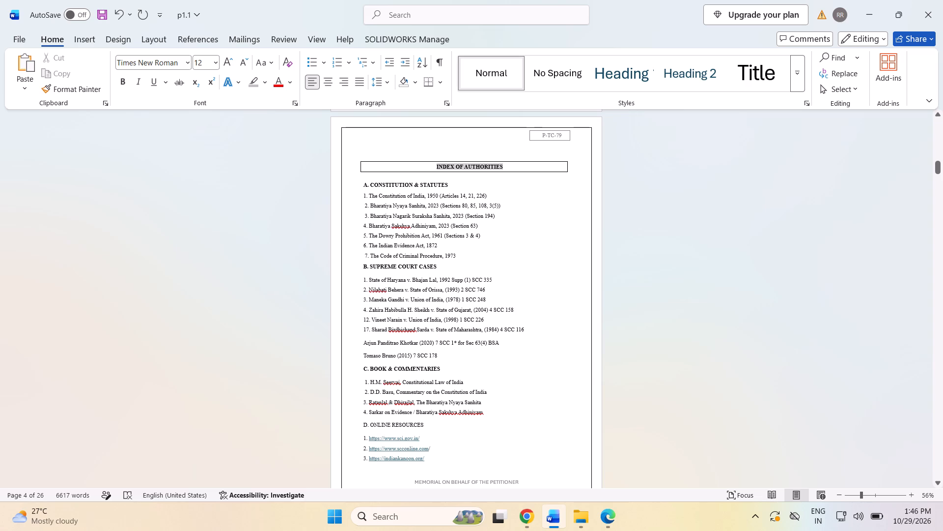
# Renumber the fifth and sixth entries under Supreme Court Cases as 5 and 6.
pyautogui.click(367, 318)
pyautogui.click(367, 321)
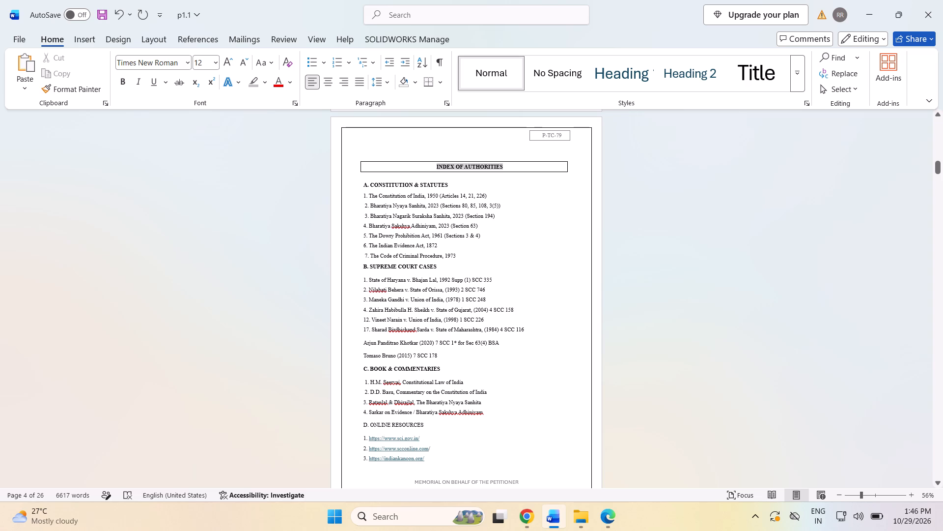
pyautogui.click(368, 321)
pyautogui.press('BackSpace')
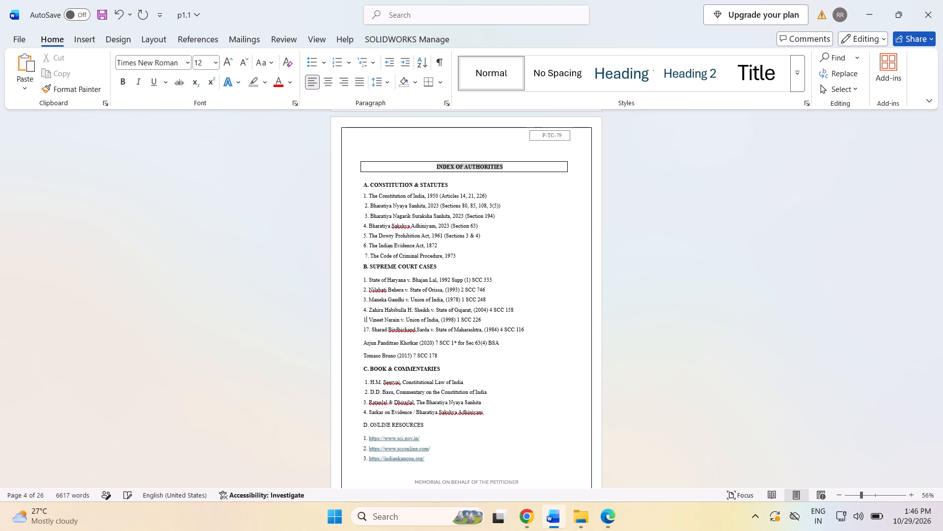
pyautogui.press('BackSpace')
pyautogui.press('5')
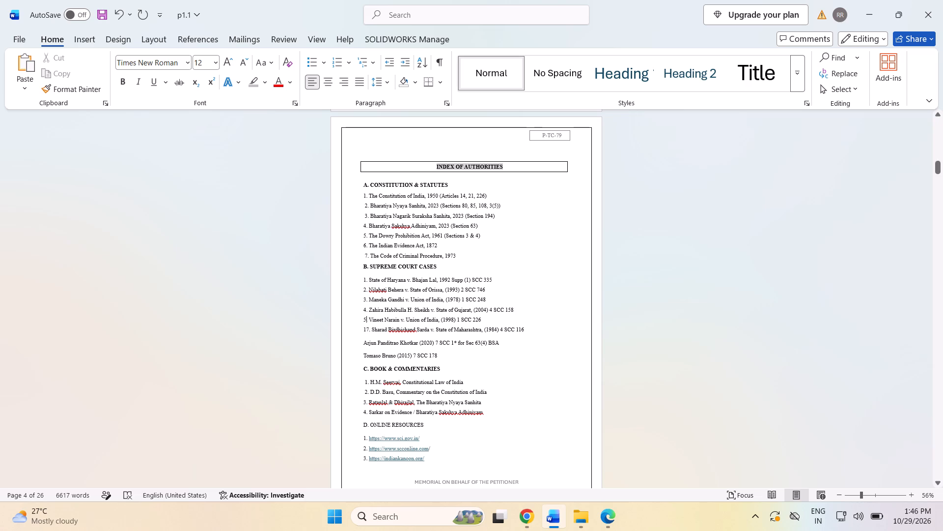
pyautogui.click(369, 329)
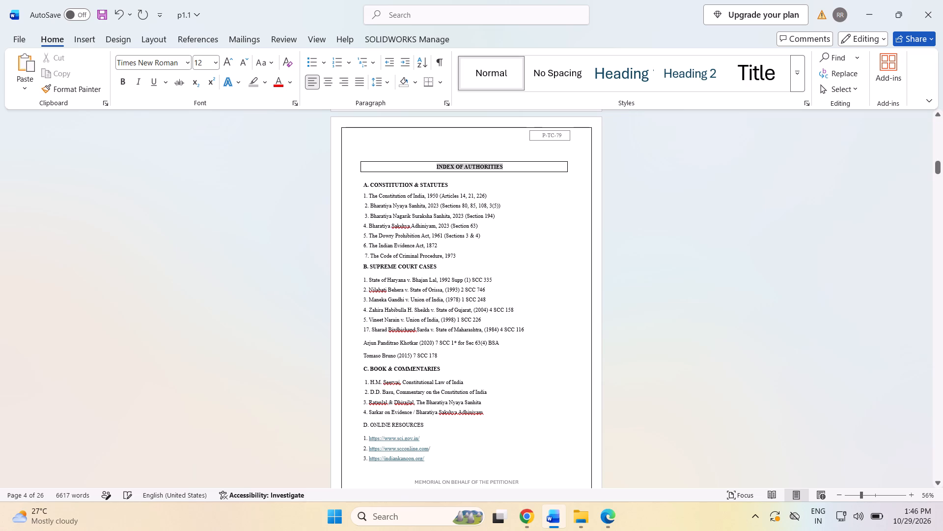
pyautogui.press('BackSpace')
pyautogui.press('BackSpace')
pyautogui.rightClick(364, 376)
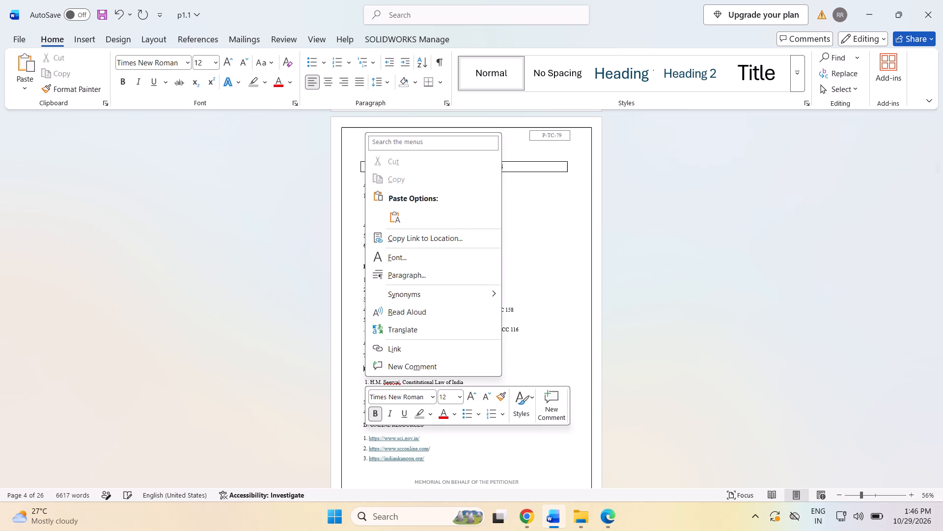
pyautogui.rightClick(364, 376)
pyautogui.click(364, 376)
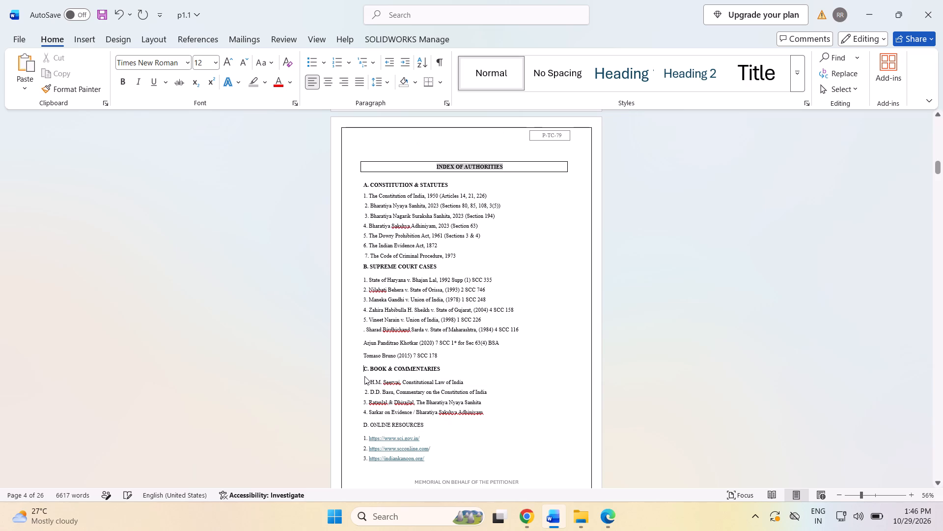
pyautogui.click(361, 329)
pyautogui.press('6')
# Set single (1.0) line spacing for all eight citations under Supreme Court Cases.
pyautogui.click(362, 343)
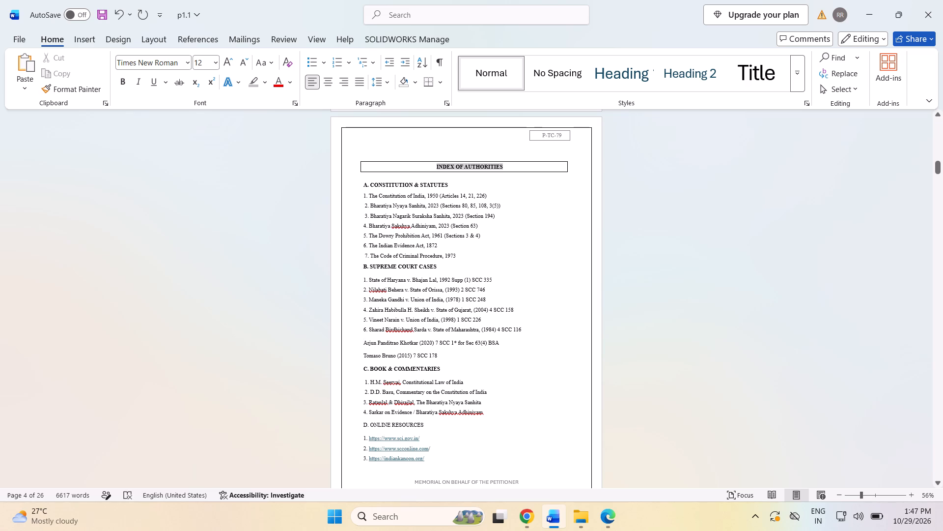
pyautogui.moveTo(362, 277); pyautogui.dragTo(377, 341)
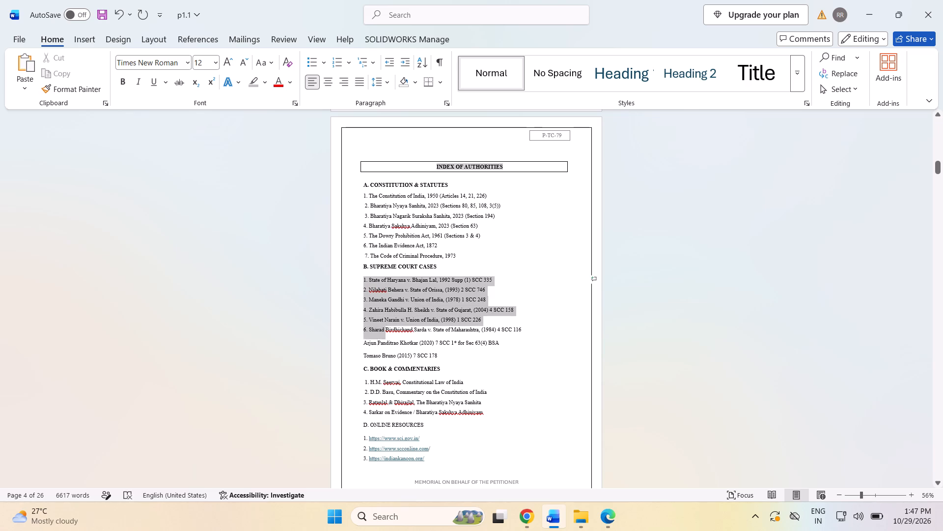
pyautogui.moveTo(377, 341); pyautogui.dragTo(441, 359)
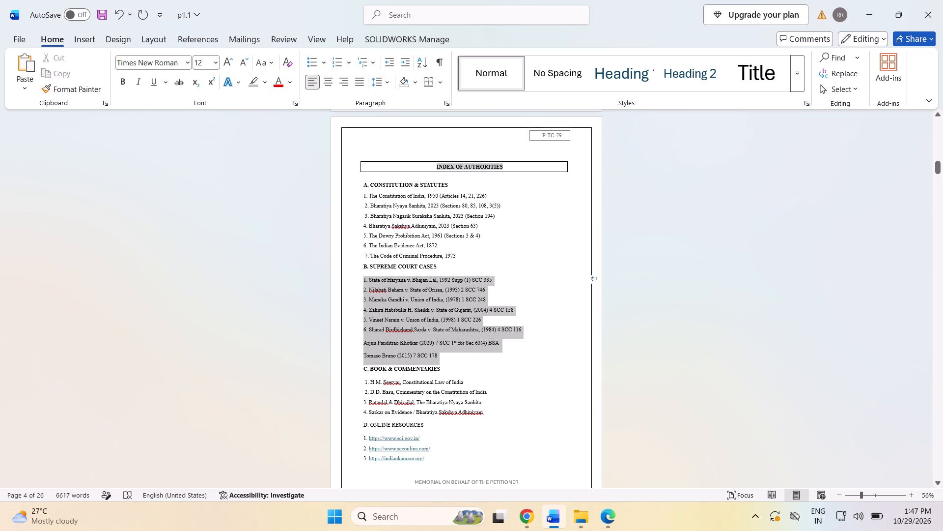
pyautogui.moveTo(441, 359); pyautogui.dragTo(444, 355)
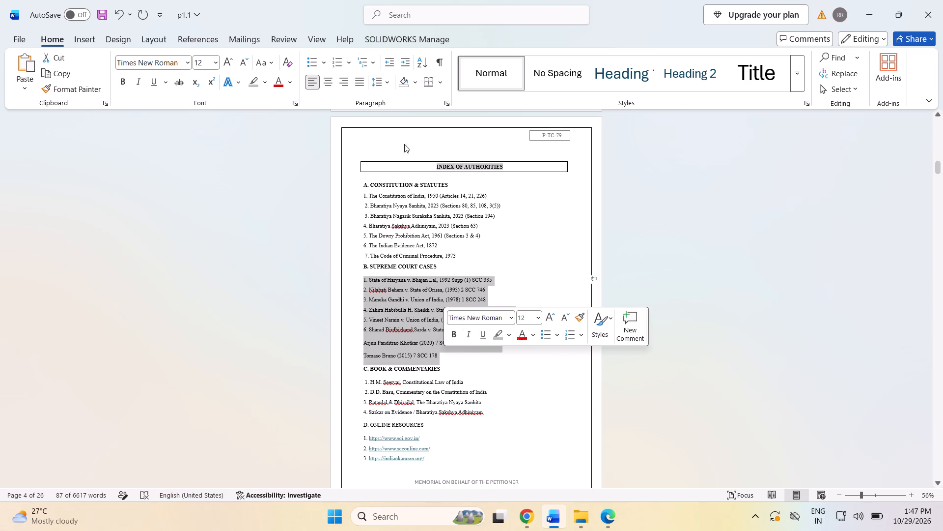
pyautogui.click(384, 83)
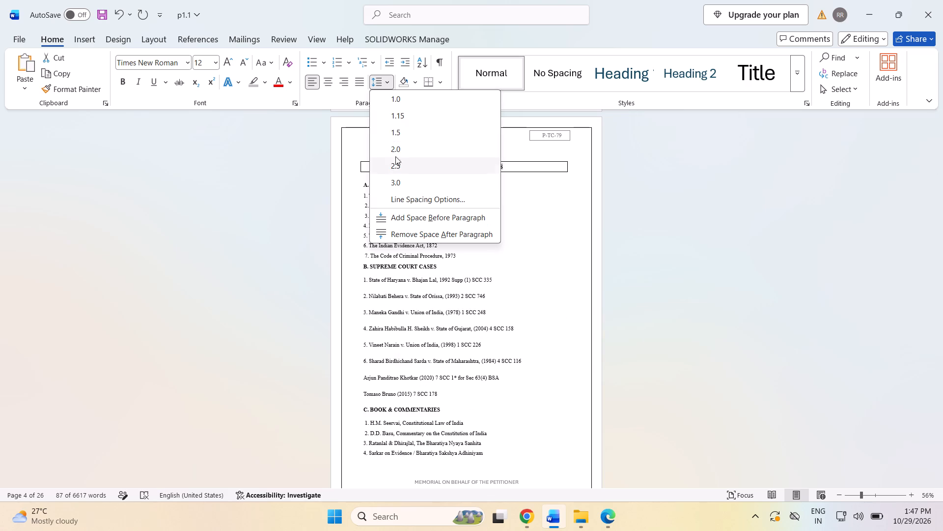
pyautogui.click(399, 102)
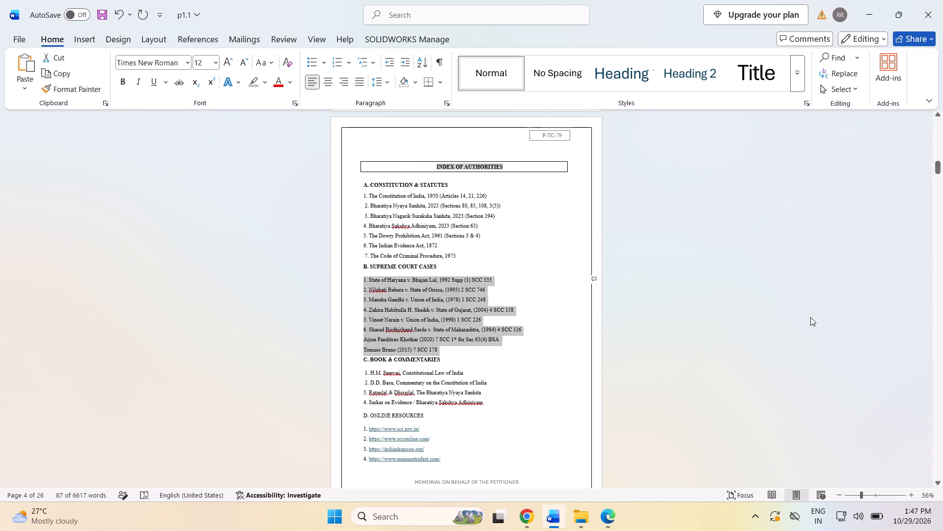
pyautogui.click(811, 317)
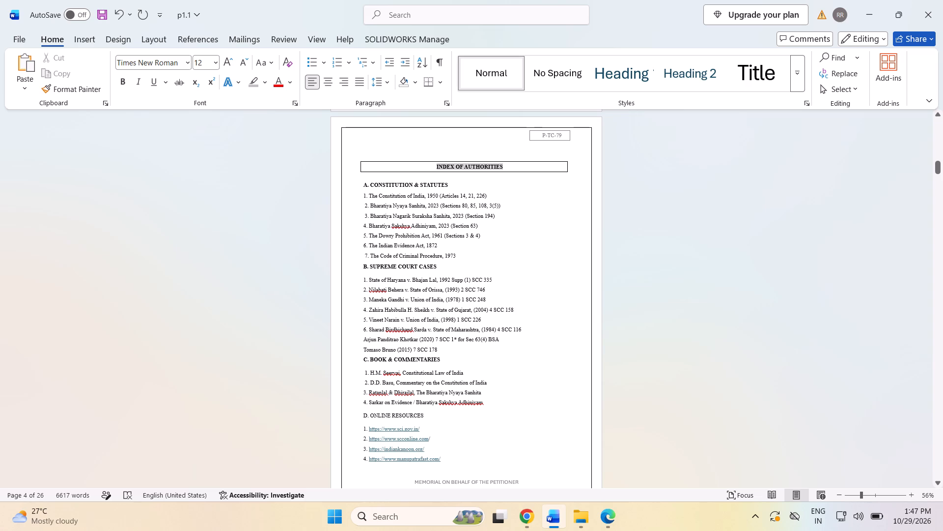
# Number the (2020) 7 SCC 1 and (2015) 7 SCC 178 citations under Supreme Court Cases as 7 and 8.
pyautogui.click(363, 341)
pyautogui.press('7')
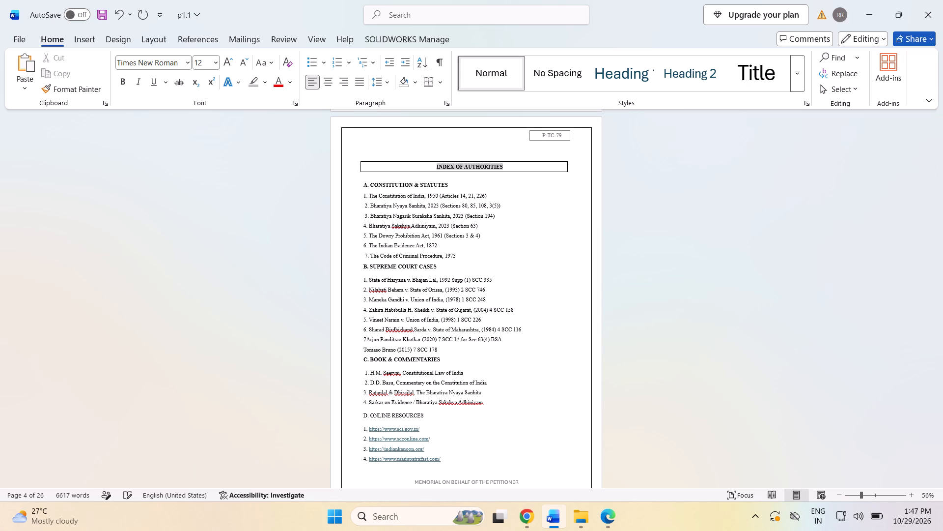
pyautogui.press('.')
pyautogui.press('Down')
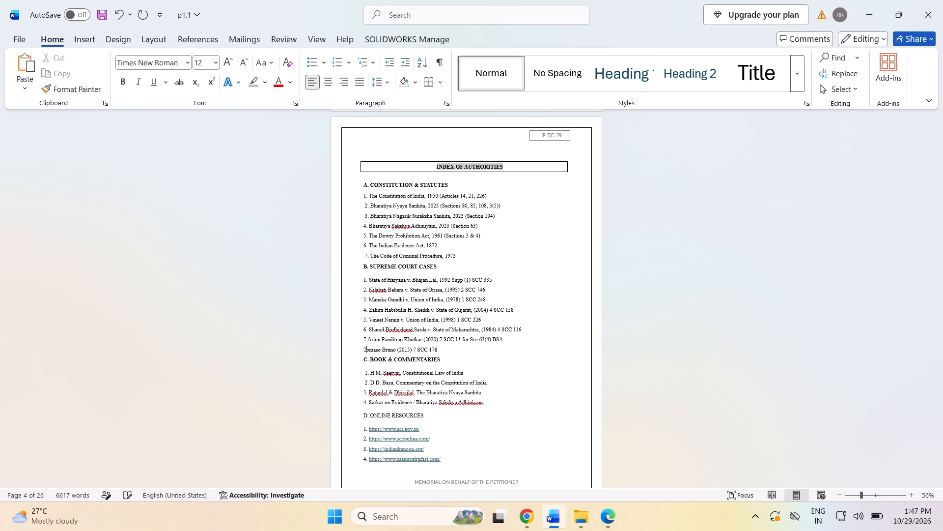
pyautogui.press('Left')
pyautogui.write('8.')
# Delete the empty line above the Index of Authorities heading.
pyautogui.scroll(-4, 398, 383)
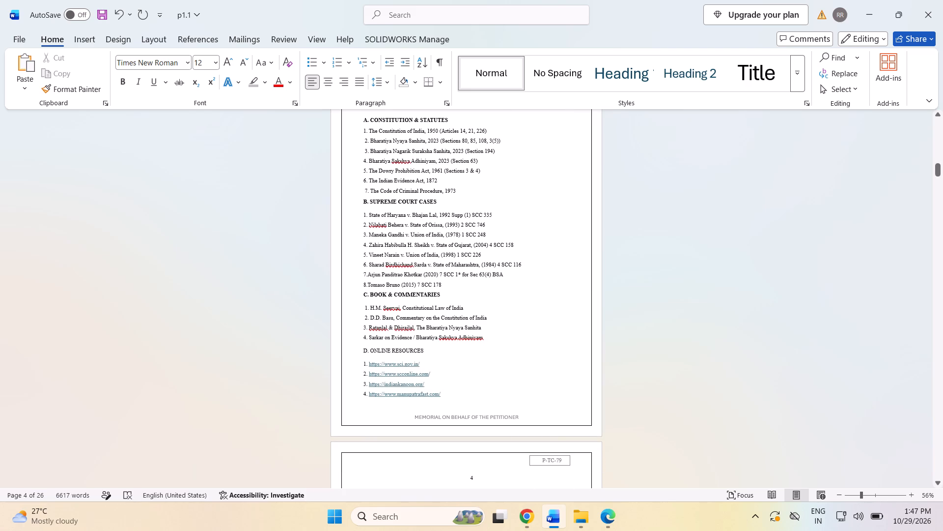
pyautogui.click(481, 399)
pyautogui.click(469, 478)
pyautogui.scroll(6, 483, 452)
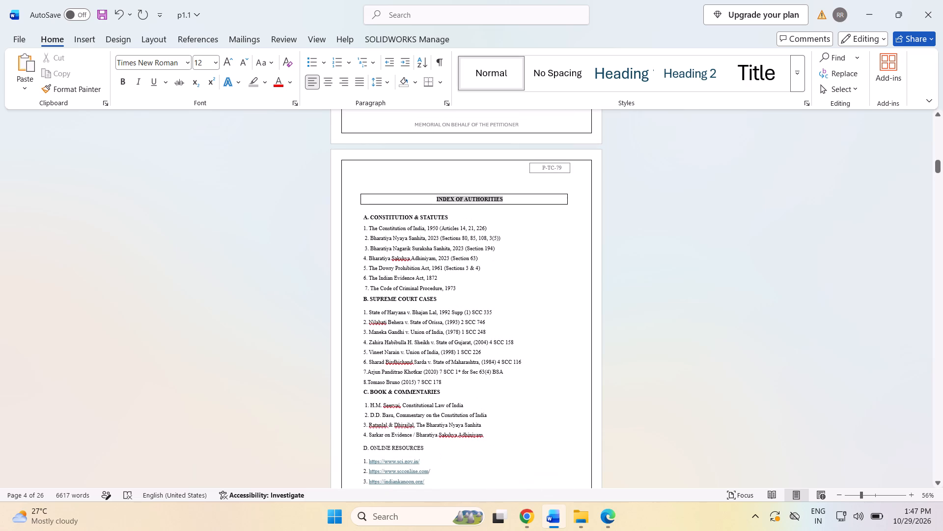
pyautogui.click(377, 184)
pyautogui.press('BackSpace')
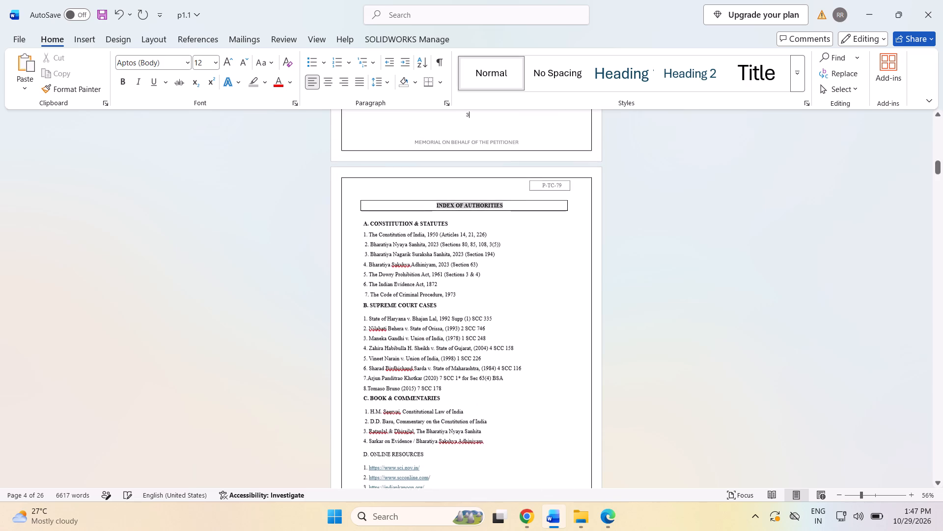
pyautogui.scroll(-6, 387, 209)
pyautogui.scroll(2, 397, 229)
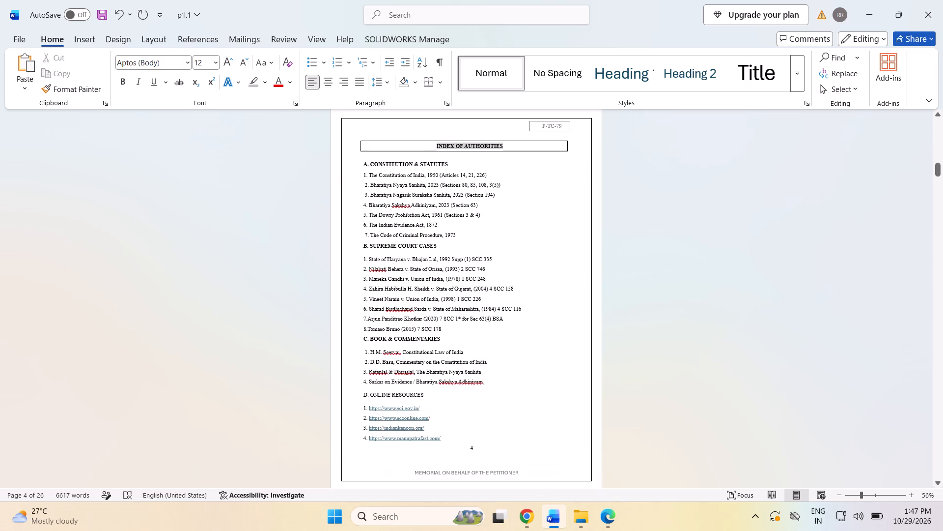
pyautogui.scroll(5, 736, 252)
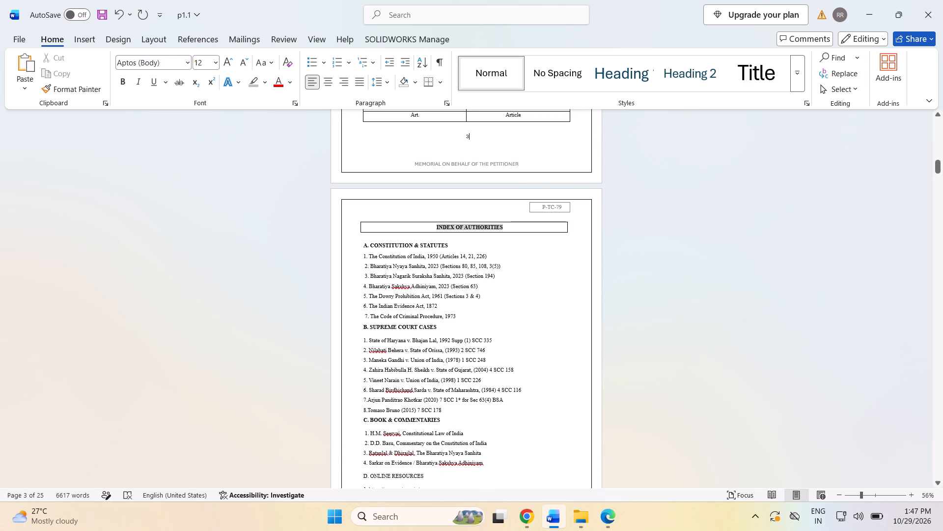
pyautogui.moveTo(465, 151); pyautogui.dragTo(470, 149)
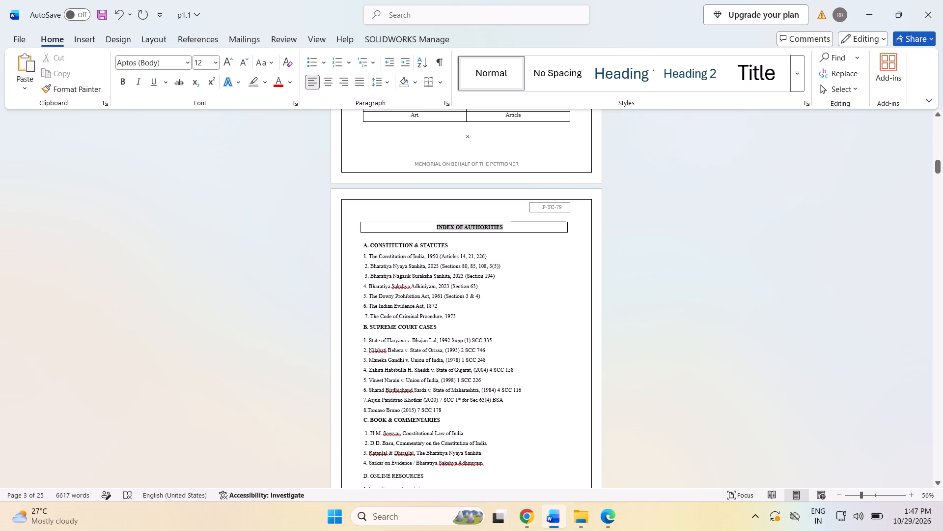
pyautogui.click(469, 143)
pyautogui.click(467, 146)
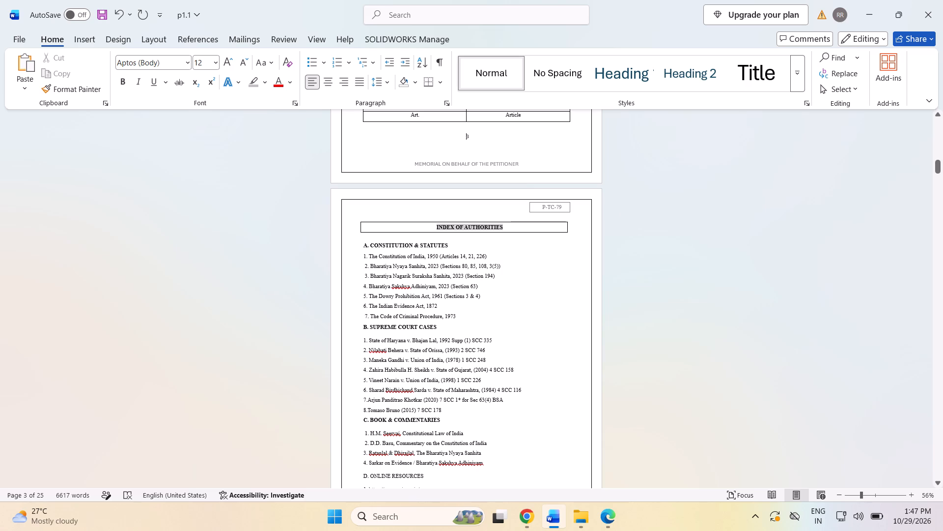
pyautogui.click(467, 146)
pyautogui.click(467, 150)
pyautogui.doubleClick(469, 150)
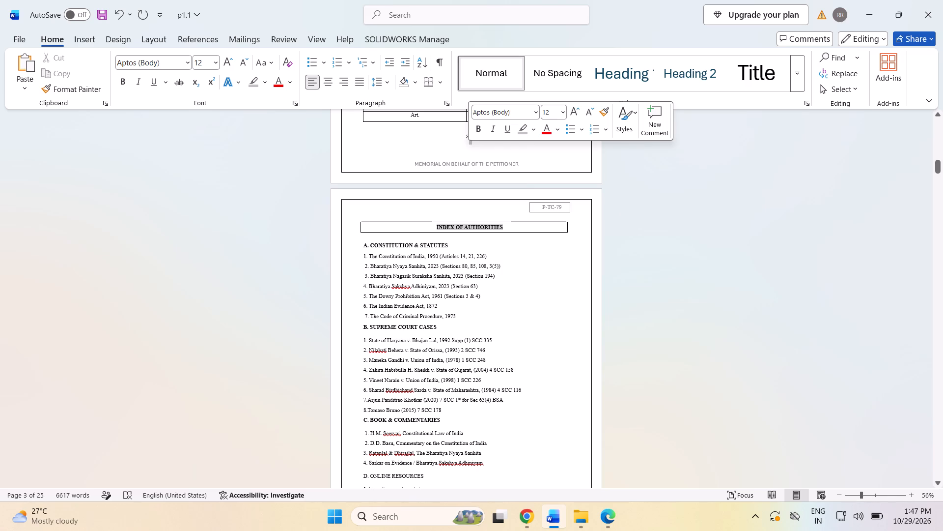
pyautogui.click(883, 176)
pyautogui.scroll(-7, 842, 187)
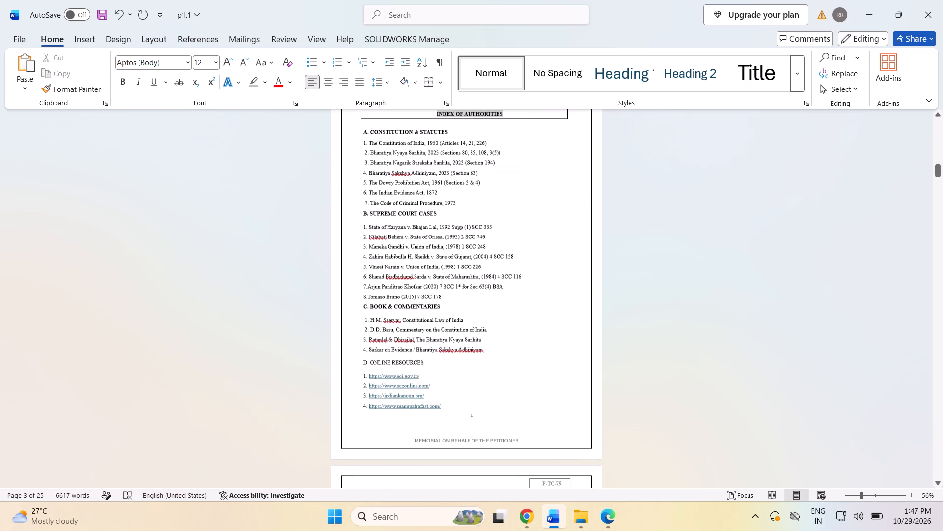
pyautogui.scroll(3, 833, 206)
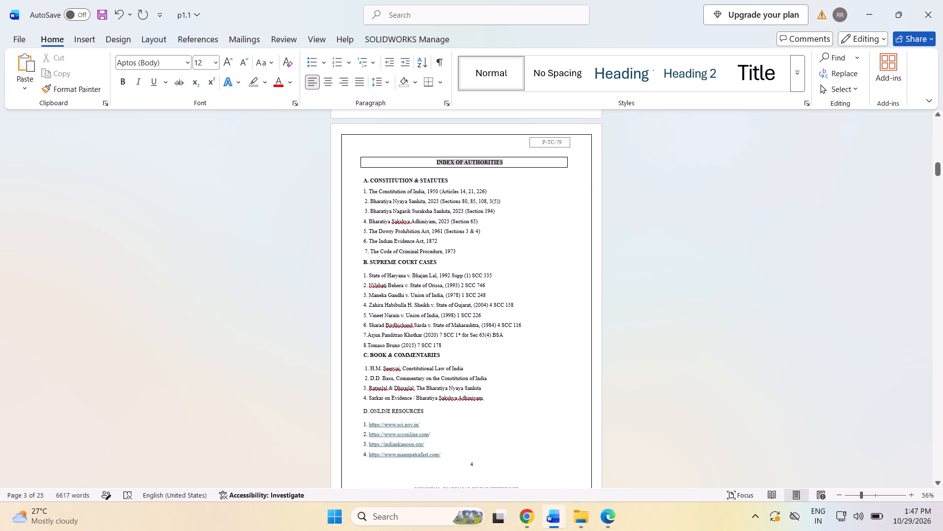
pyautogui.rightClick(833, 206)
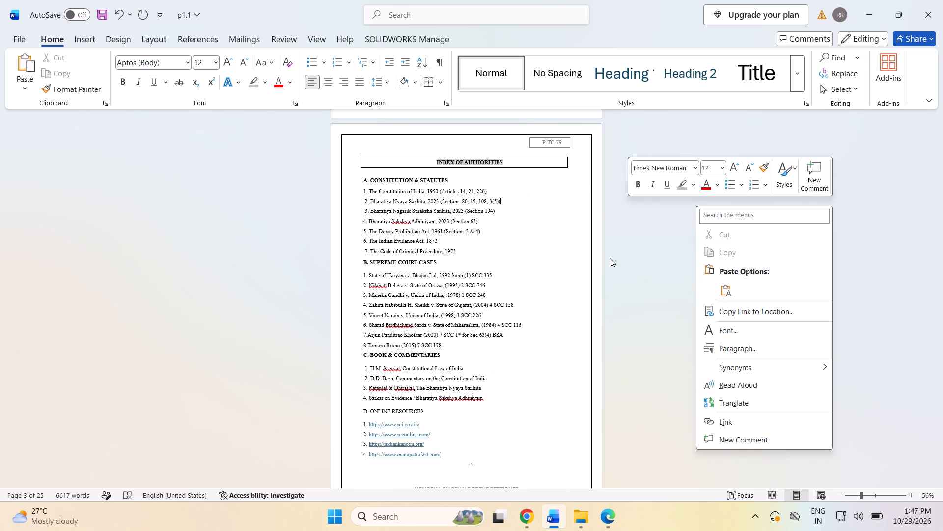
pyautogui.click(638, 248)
# Review the pages from Statement of Jurisdiction to Summary of Arguments, examining the summary's heading and body formatting.
pyautogui.scroll(-14, 638, 248)
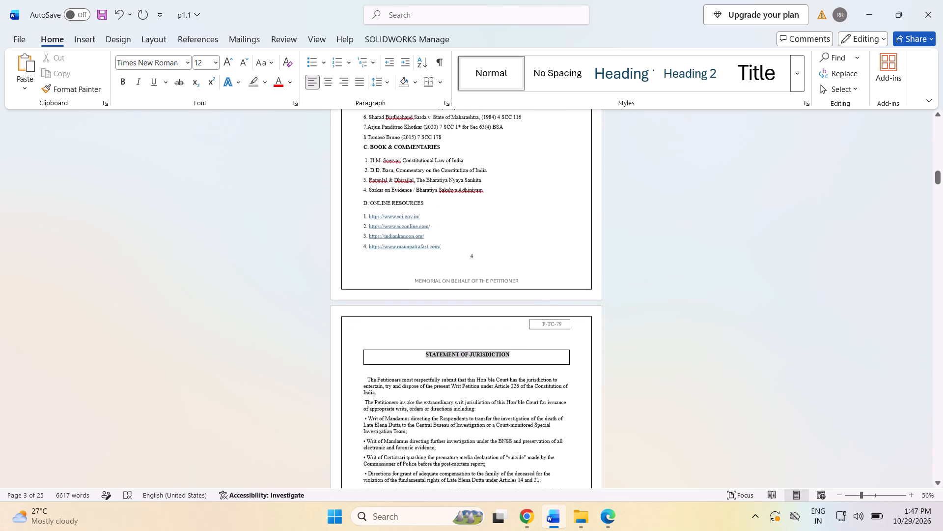
pyautogui.scroll(-7, 642, 257)
pyautogui.scroll(-20, 642, 257)
pyautogui.scroll(-20, 642, 257)
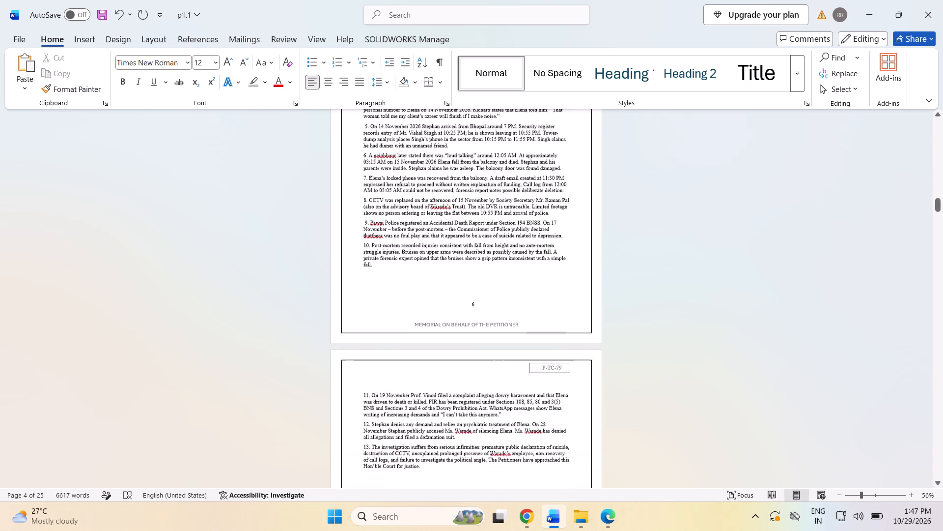
pyautogui.scroll(-18, 639, 249)
pyautogui.scroll(-16, 639, 249)
pyautogui.scroll(1, 639, 249)
pyautogui.scroll(-10, 639, 249)
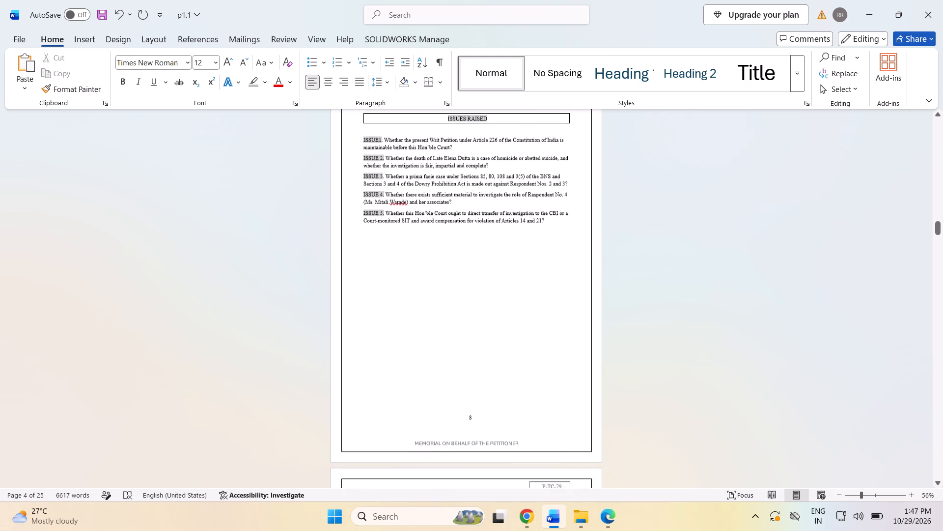
pyautogui.scroll(-13, 639, 249)
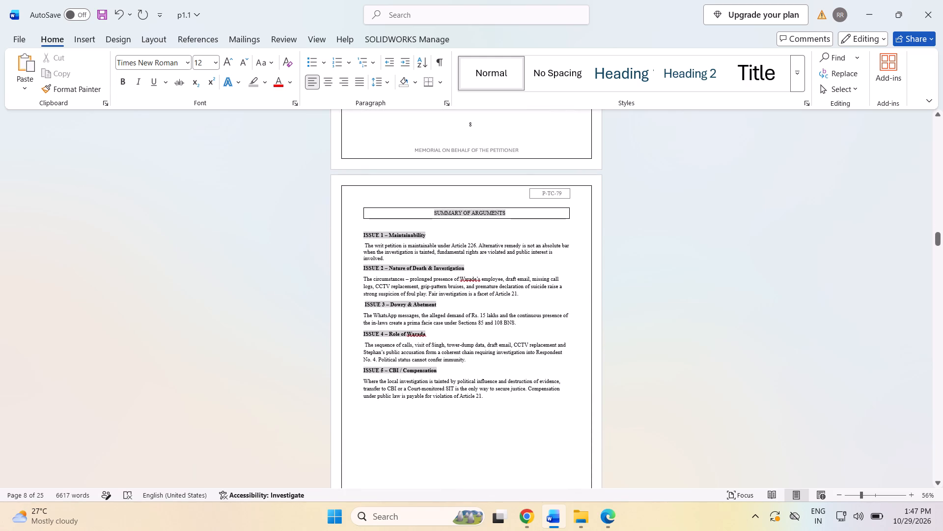
pyautogui.click(424, 216)
pyautogui.moveTo(429, 214); pyautogui.dragTo(495, 209)
pyautogui.click(739, 276)
pyautogui.moveTo(357, 231); pyautogui.dragTo(400, 396)
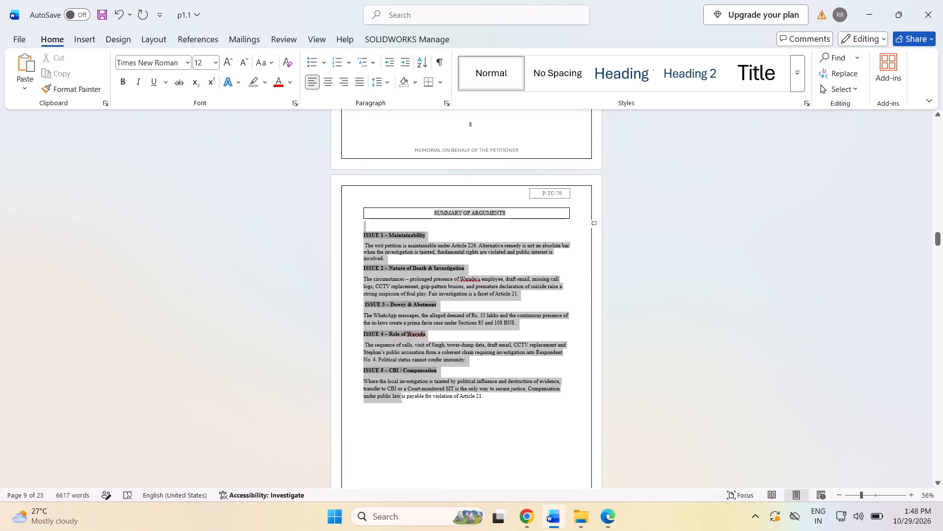
pyautogui.moveTo(400, 396); pyautogui.dragTo(419, 429)
pyautogui.click(710, 305)
# Examine the heading and body formatting of the Arguments Advanced pages, from Issue 1 through Issue 3.
pyautogui.scroll(-20, 710, 305)
pyautogui.scroll(-9, 710, 305)
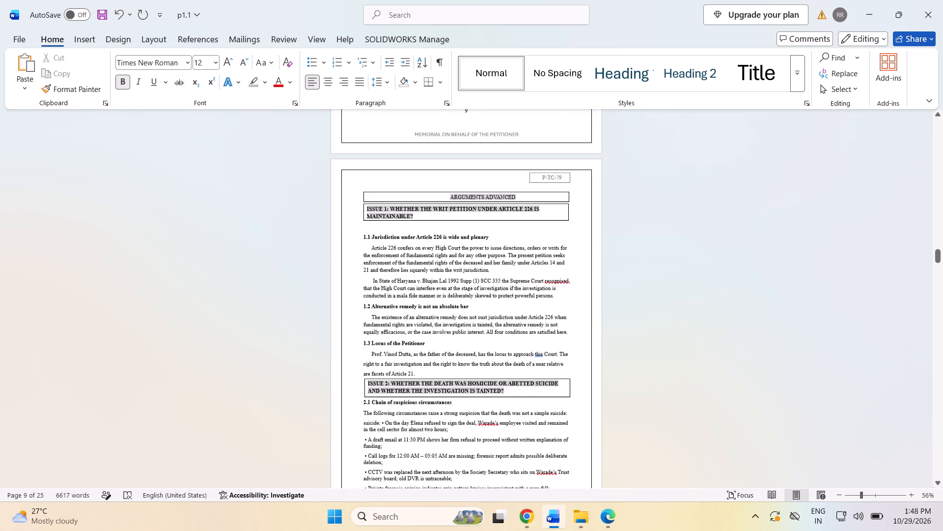
pyautogui.click(445, 131)
pyautogui.moveTo(445, 131); pyautogui.dragTo(513, 127)
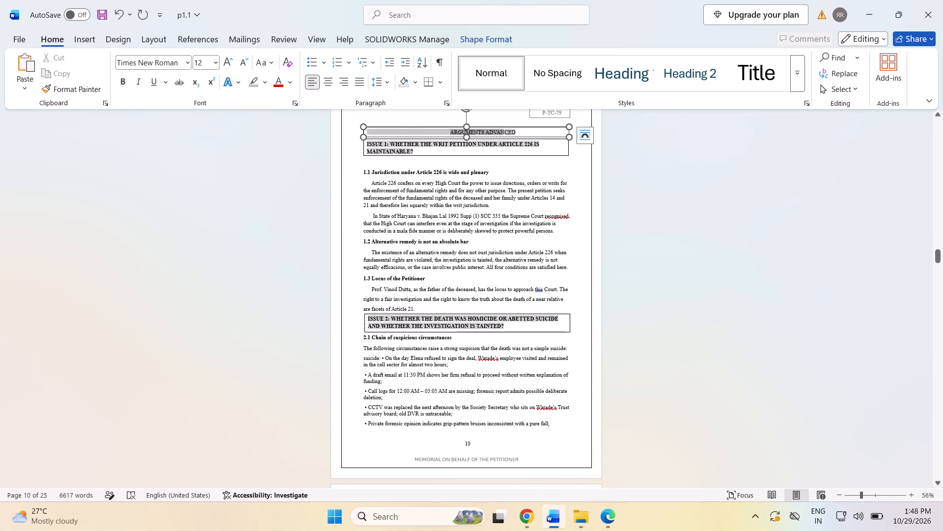
pyautogui.moveTo(513, 127); pyautogui.dragTo(549, 126)
pyautogui.click(653, 206)
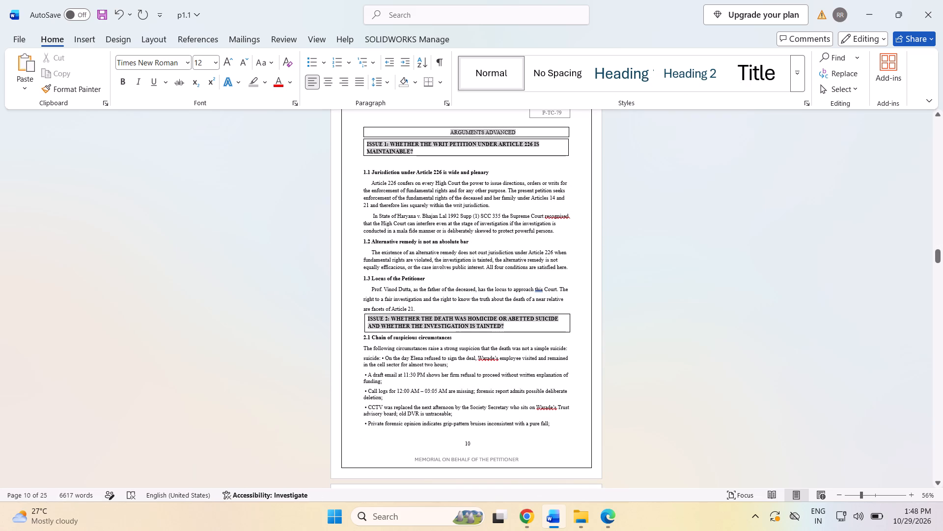
pyautogui.moveTo(358, 145); pyautogui.dragTo(371, 227)
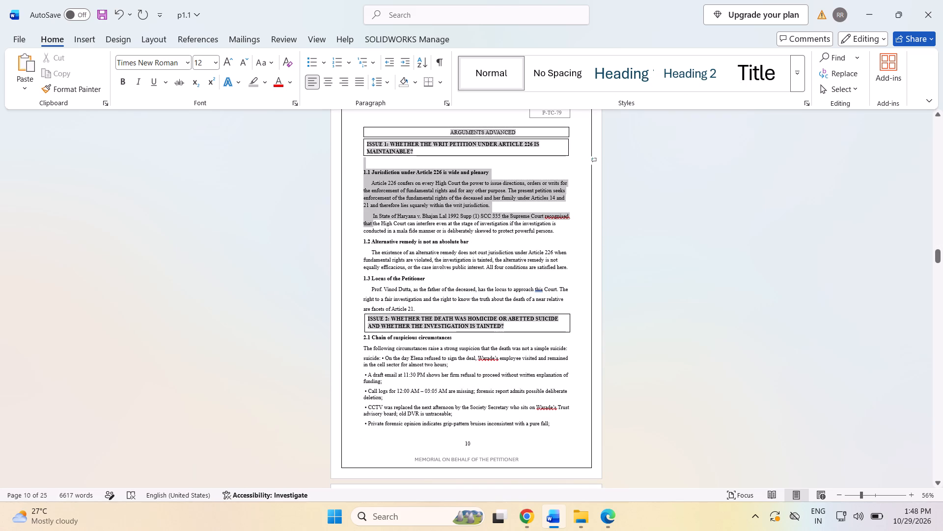
pyautogui.moveTo(371, 227); pyautogui.dragTo(413, 431)
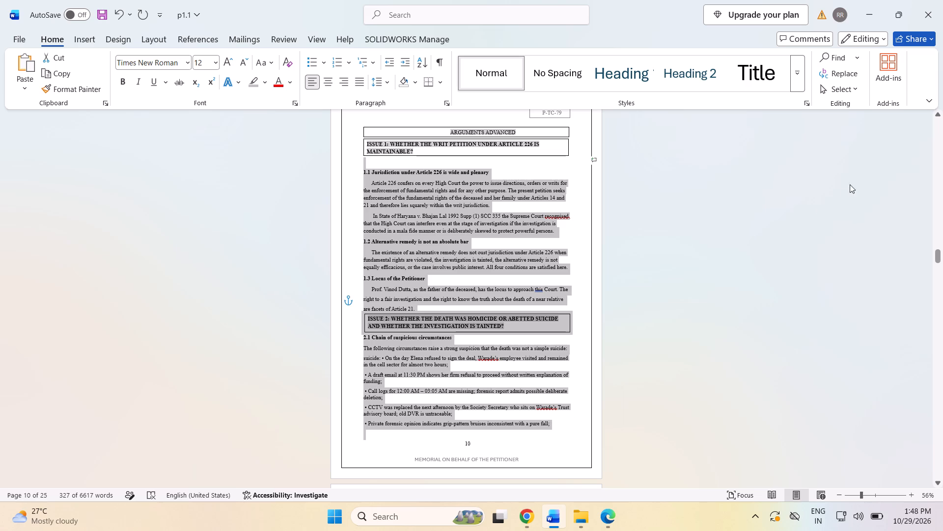
pyautogui.click(861, 179)
pyautogui.moveTo(364, 141); pyautogui.dragTo(427, 150)
pyautogui.click(731, 196)
pyautogui.scroll(-17, 722, 211)
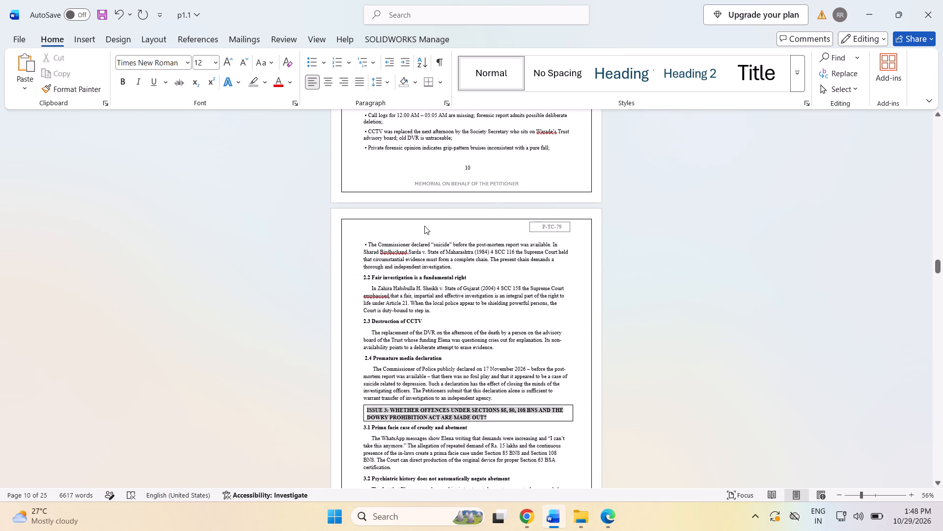
pyautogui.scroll(-3, 389, 244)
pyautogui.scroll(-2, 367, 185)
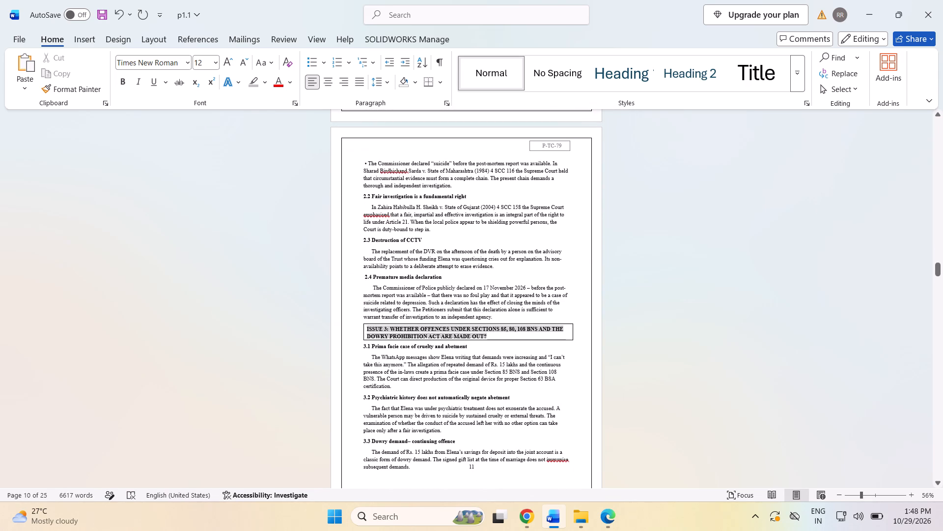
pyautogui.moveTo(360, 163); pyautogui.dragTo(426, 477)
pyautogui.click(808, 233)
# Check the page margin options for the page containing Issue 3.
pyautogui.click(159, 41)
pyautogui.click(31, 61)
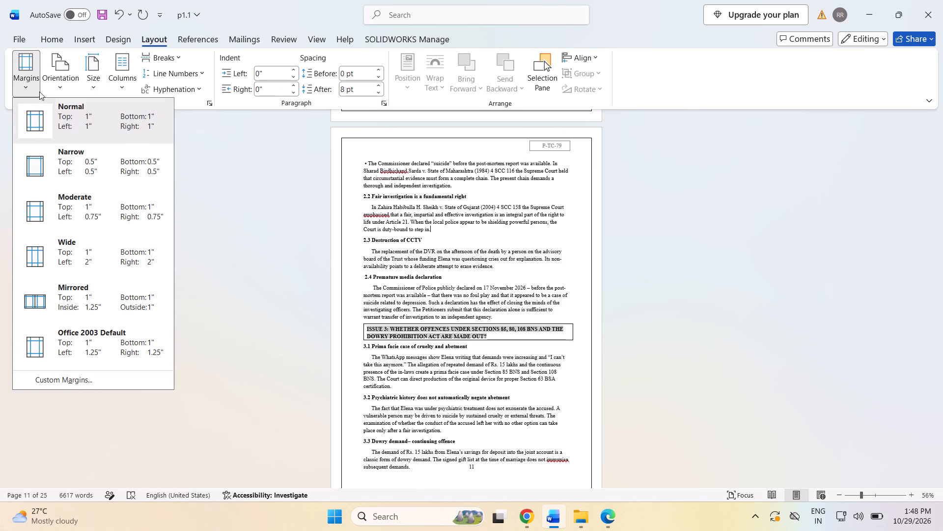
pyautogui.click(218, 198)
# Examine the indents and paragraph spacing of the Issue 4 and Issue 5 arguments on page 12.
pyautogui.scroll(-6, 756, 240)
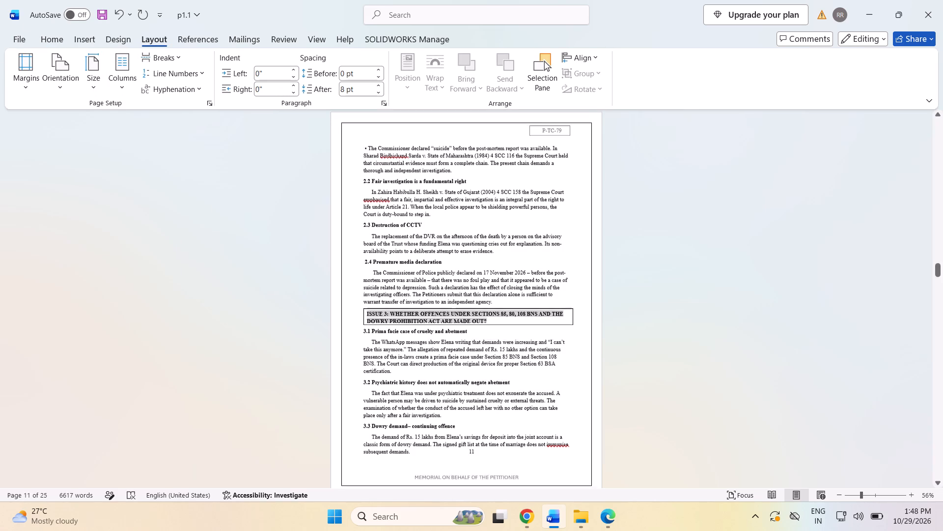
pyautogui.scroll(-5, 761, 245)
pyautogui.scroll(-8, 791, 200)
pyautogui.scroll(-3, 362, 238)
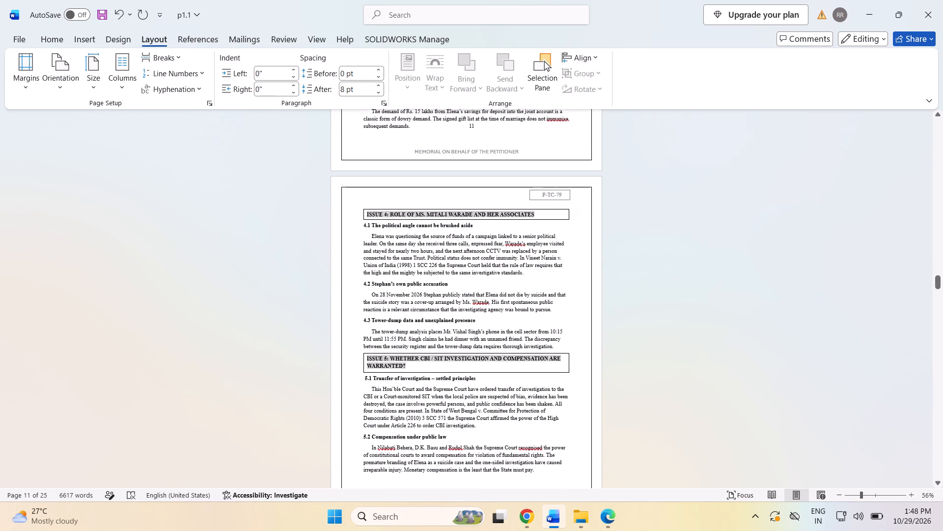
pyautogui.moveTo(362, 185); pyautogui.dragTo(397, 469)
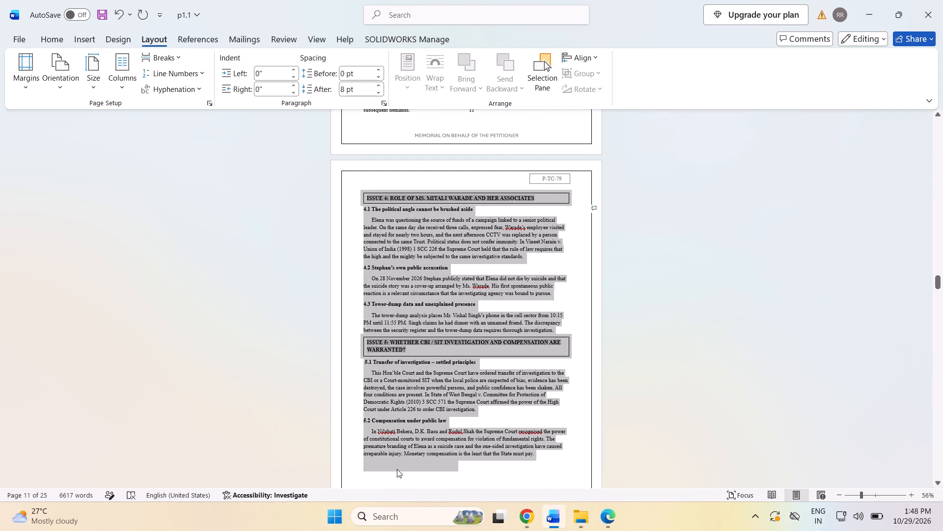
pyautogui.moveTo(397, 469); pyautogui.dragTo(399, 474)
pyautogui.click(637, 371)
# Examine the indents and spacing of the Additional Submissions synopsis and its bulleted points on pages 13 and 14.
pyautogui.scroll(-10, 628, 396)
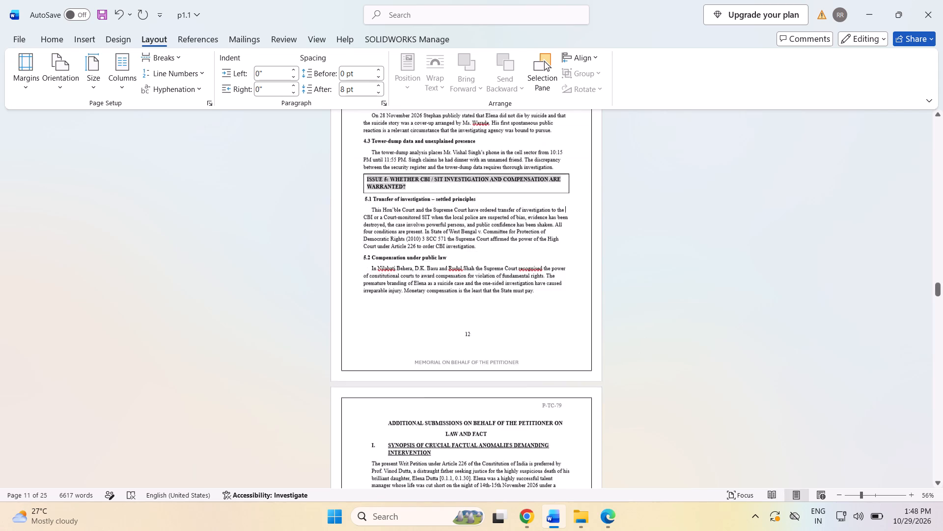
pyautogui.scroll(-19, 640, 326)
pyautogui.scroll(1, 611, 303)
pyautogui.scroll(4, 476, 176)
pyautogui.moveTo(382, 193); pyautogui.dragTo(385, 300)
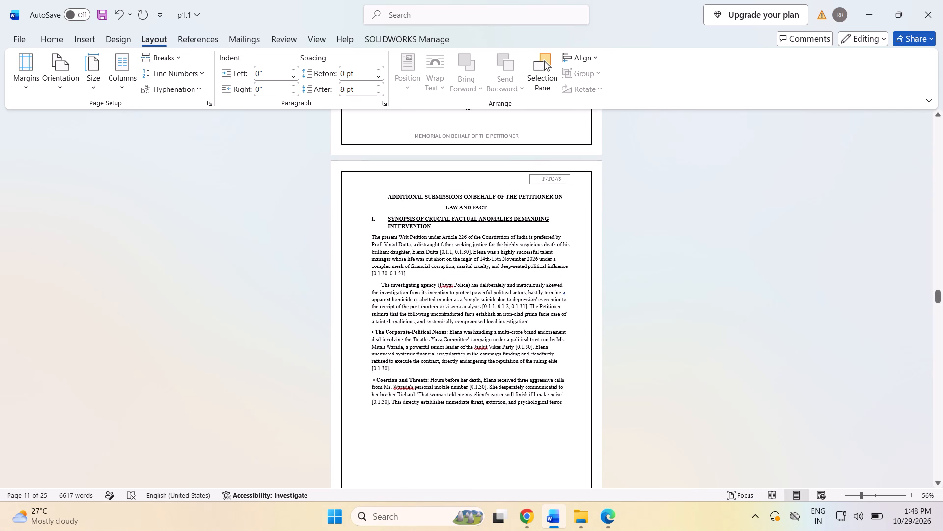
pyautogui.moveTo(385, 300); pyautogui.dragTo(408, 452)
pyautogui.click(766, 301)
pyautogui.scroll(-16, 764, 308)
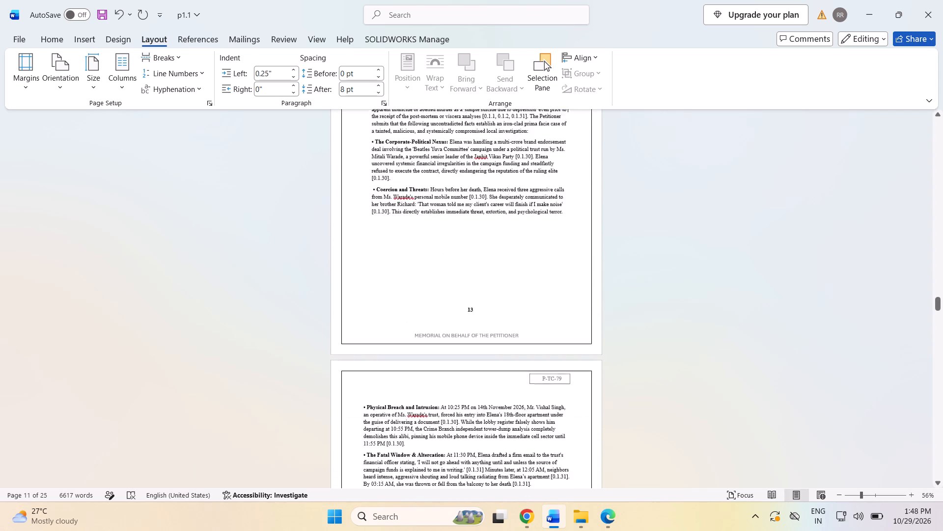
pyautogui.scroll(-8, 740, 292)
pyautogui.moveTo(348, 203); pyautogui.dragTo(388, 323)
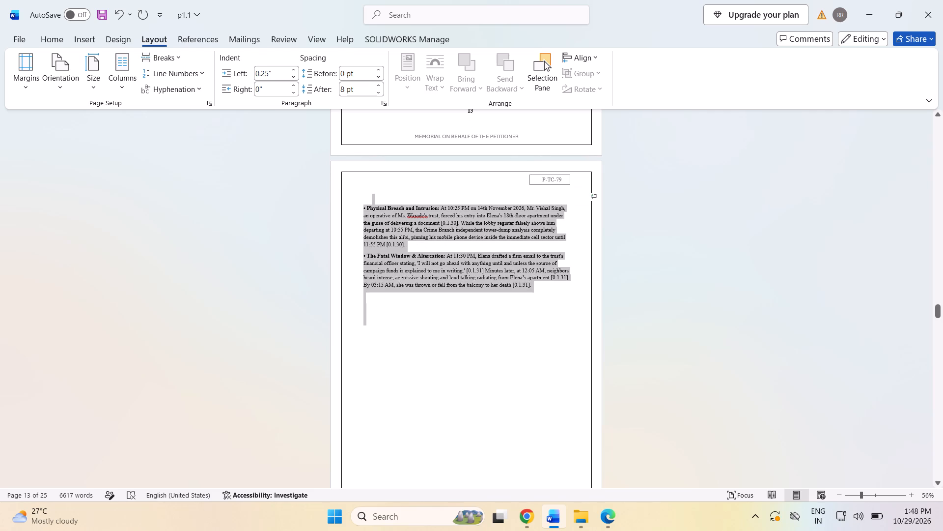
pyautogui.moveTo(388, 323); pyautogui.dragTo(388, 323)
pyautogui.click(746, 242)
# Examine the indents and spacing of sections II and III, from electronic evidence destruction through the psychiatric history paragraph.
pyautogui.scroll(-20, 741, 254)
pyautogui.scroll(-2, 741, 254)
pyautogui.scroll(-3, 459, 237)
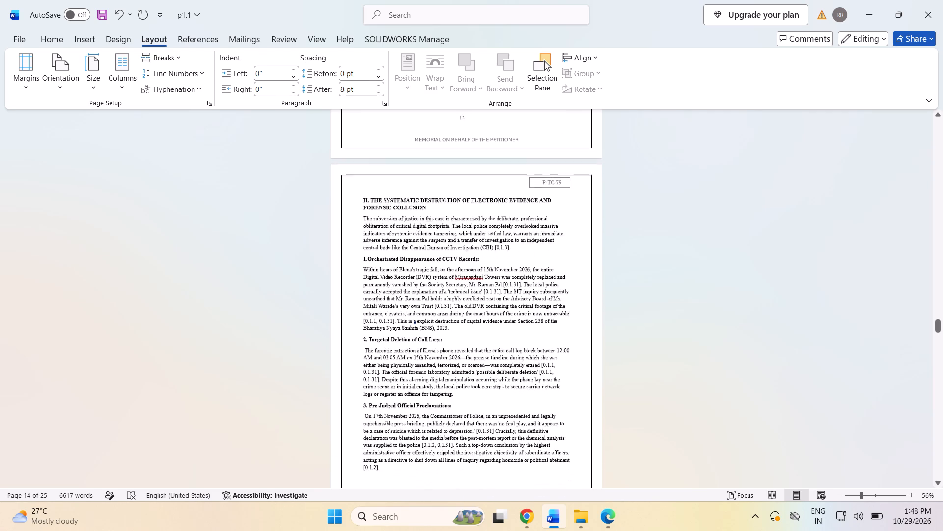
pyautogui.moveTo(363, 176); pyautogui.dragTo(373, 385)
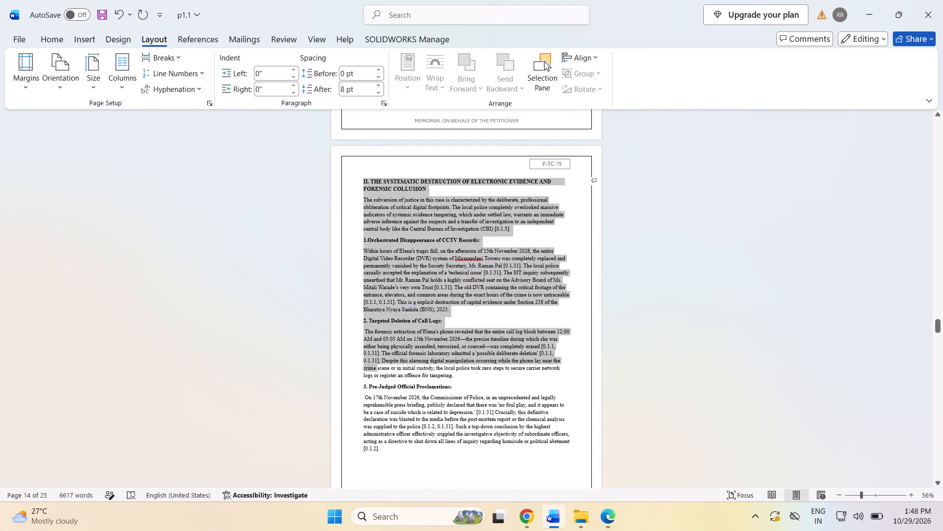
pyautogui.moveTo(373, 385); pyautogui.dragTo(382, 453)
pyautogui.click(678, 272)
pyautogui.scroll(-14, 696, 274)
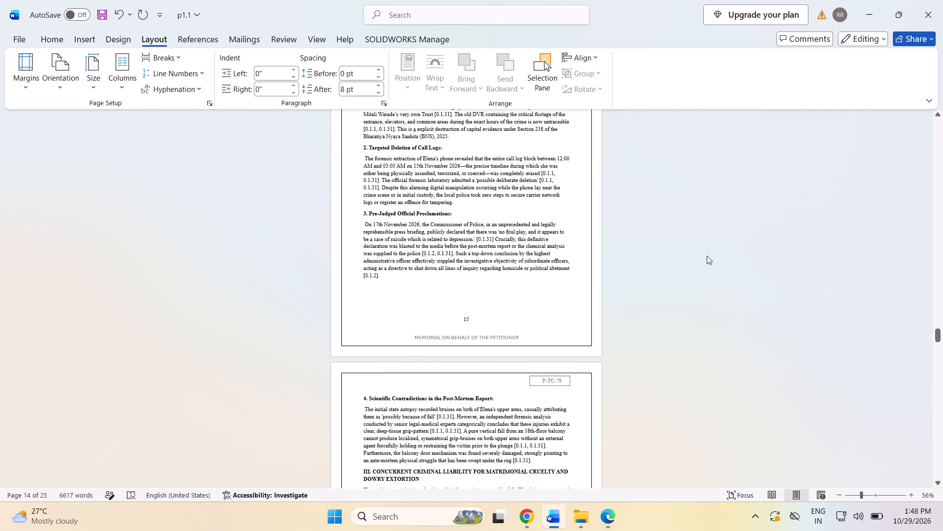
pyautogui.scroll(-12, 707, 256)
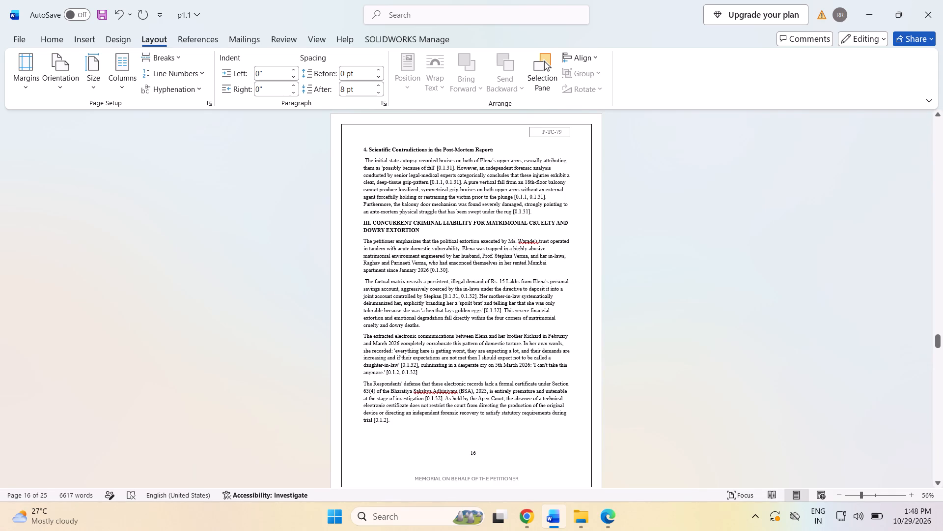
pyautogui.moveTo(364, 144); pyautogui.dragTo(423, 424)
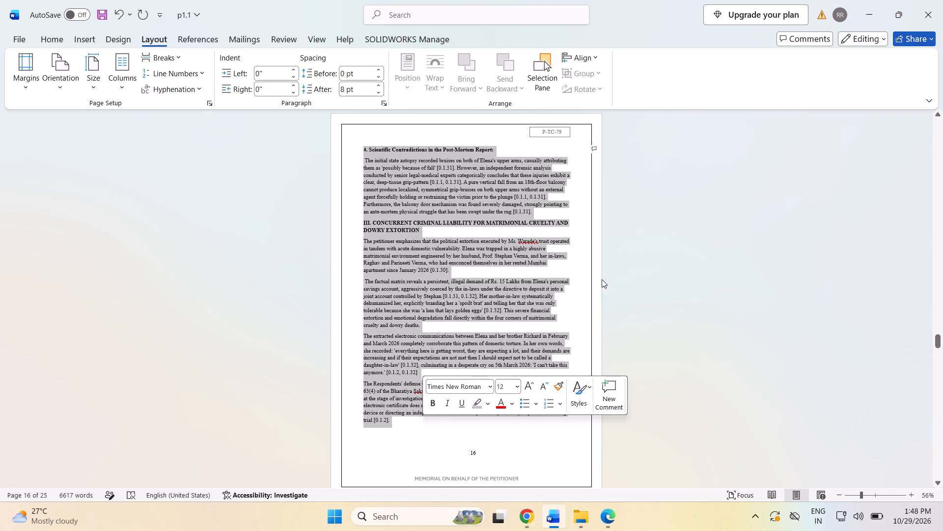
pyautogui.click(688, 218)
pyautogui.scroll(-20, 691, 223)
pyautogui.scroll(-1, 691, 223)
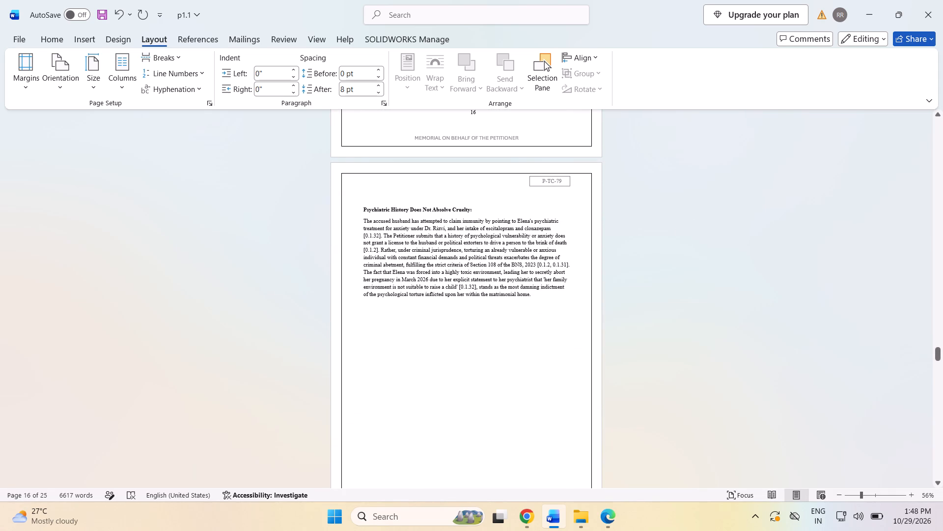
pyautogui.moveTo(357, 203); pyautogui.dragTo(417, 311)
pyautogui.click(748, 200)
# Examine the indents and spacing of section IV, Substantive Arguments, and the Additional Legal Submission on pages 18 to 20.
pyautogui.scroll(-19, 749, 192)
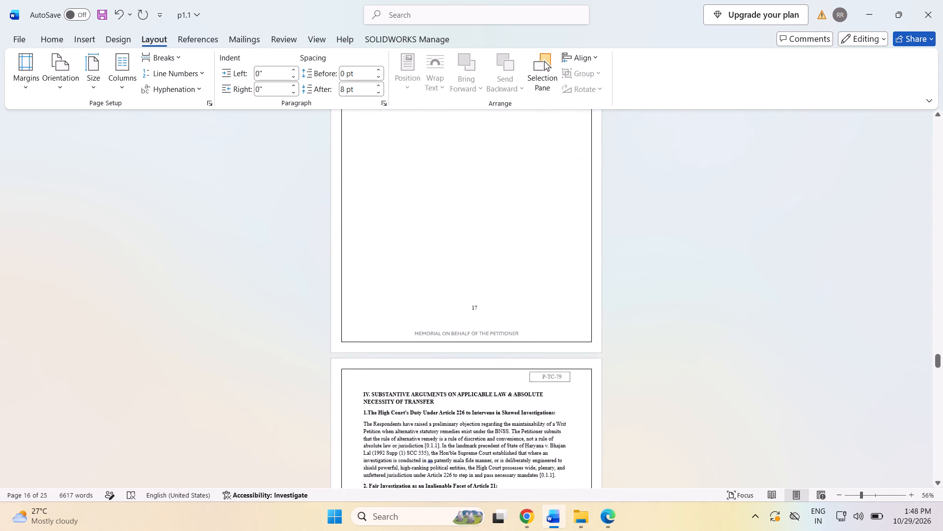
pyautogui.scroll(-9, 741, 184)
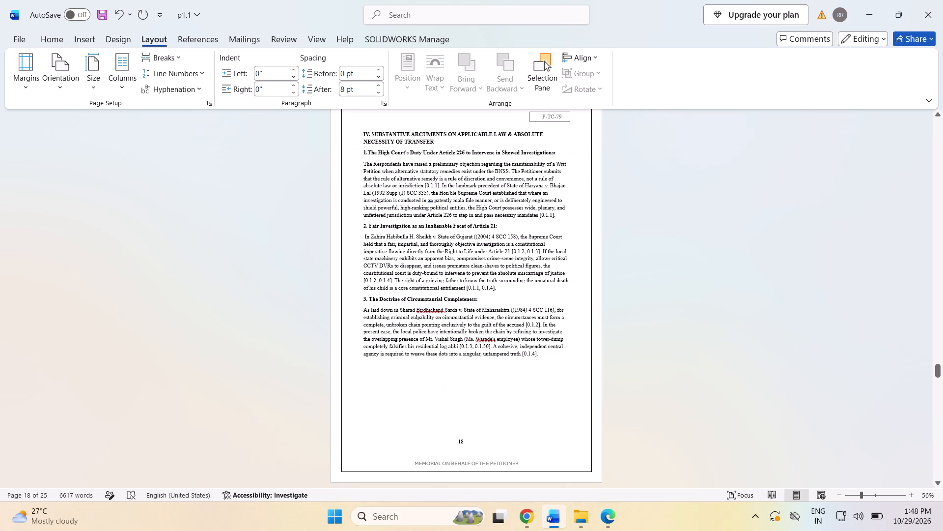
pyautogui.moveTo(360, 134); pyautogui.dragTo(406, 351)
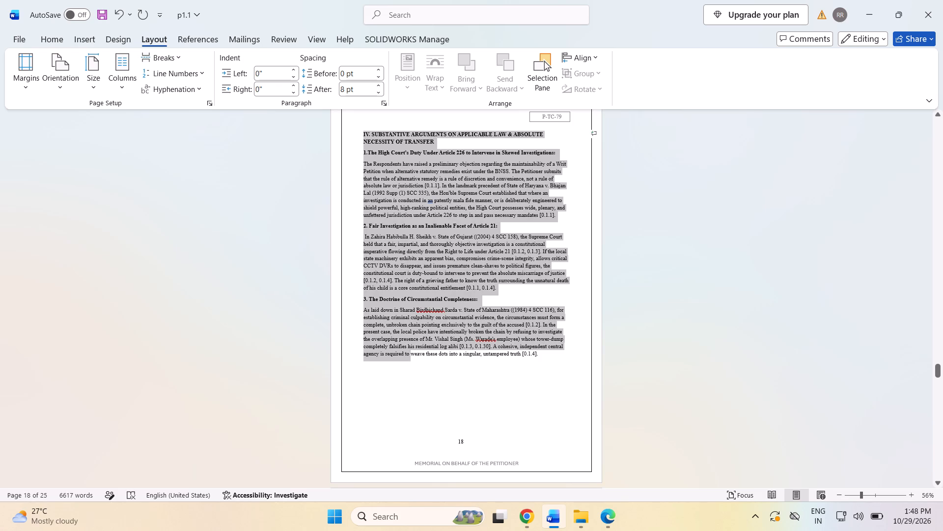
pyautogui.moveTo(406, 351); pyautogui.dragTo(407, 371)
pyautogui.click(659, 240)
pyautogui.scroll(-20, 677, 216)
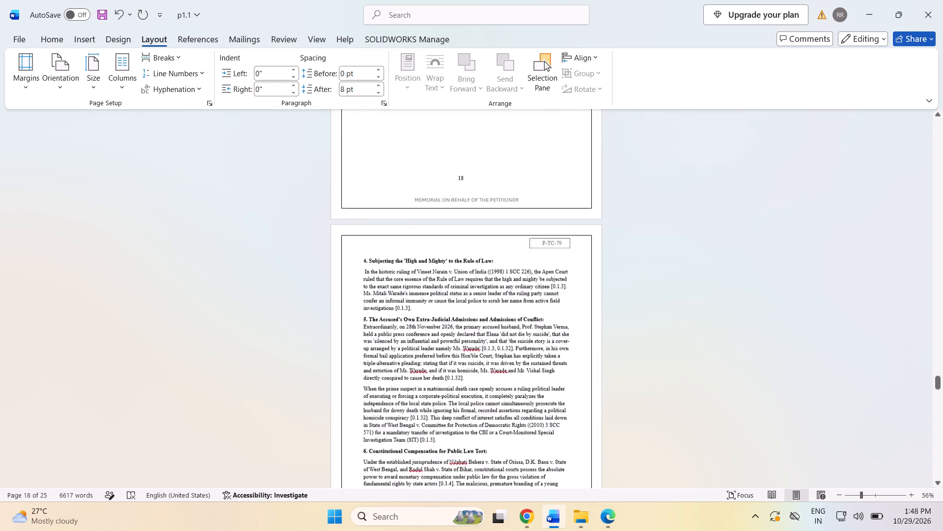
pyautogui.scroll(-2, 672, 217)
pyautogui.moveTo(358, 166); pyautogui.dragTo(450, 425)
pyautogui.click(662, 261)
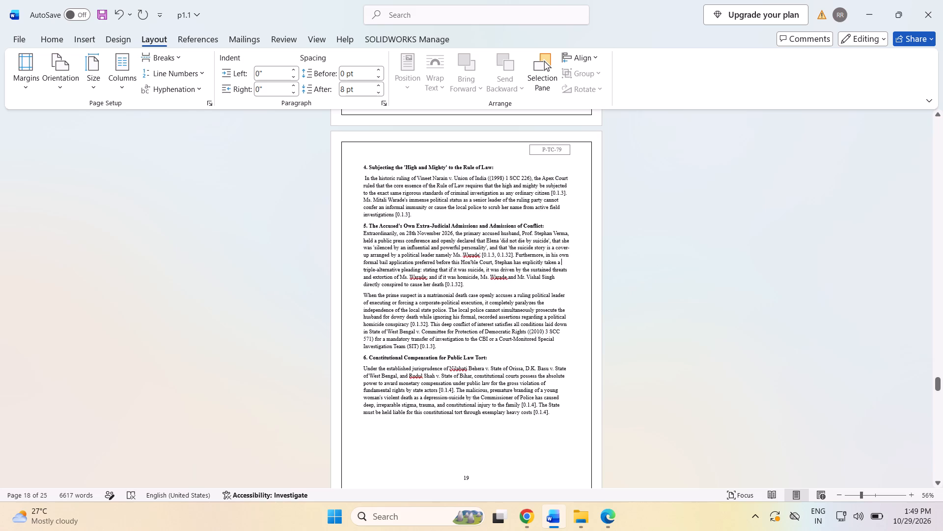
pyautogui.scroll(-12, 685, 235)
pyautogui.scroll(-10, 689, 226)
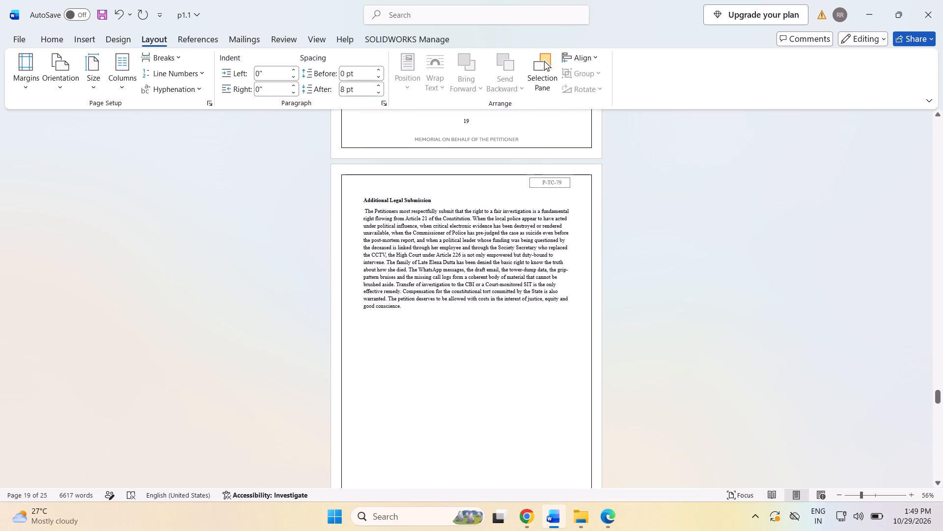
pyautogui.moveTo(360, 200); pyautogui.dragTo(415, 324)
pyautogui.click(740, 177)
# Examine the boxed Arguments Advanced (Continued) heading and the indents and spacing of Issues 1 to 3 on pages 21 and 22.
pyautogui.scroll(-12, 737, 175)
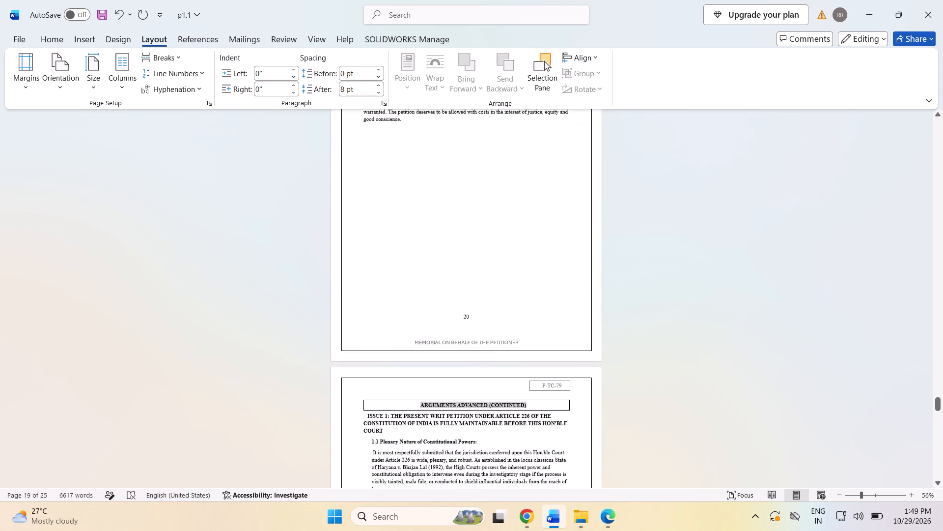
pyautogui.scroll(-11, 728, 185)
pyautogui.click(412, 218)
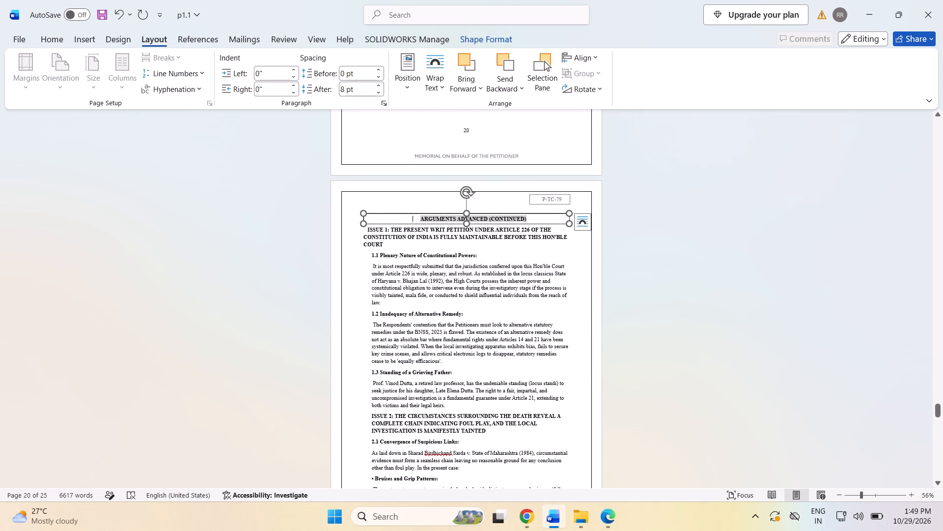
pyautogui.moveTo(413, 219); pyautogui.dragTo(522, 224)
pyautogui.click(706, 143)
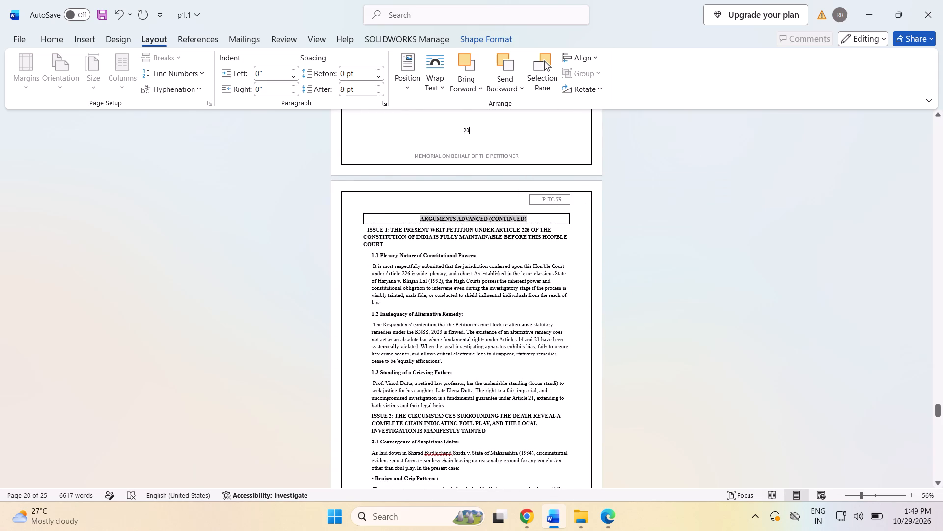
pyautogui.scroll(-10, 702, 150)
pyautogui.scroll(4, 571, 156)
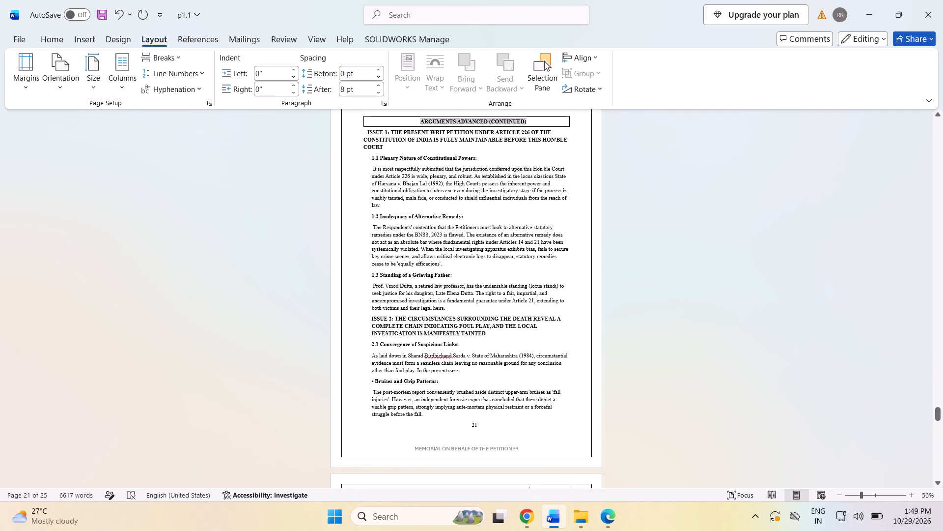
pyautogui.moveTo(359, 134); pyautogui.dragTo(390, 247)
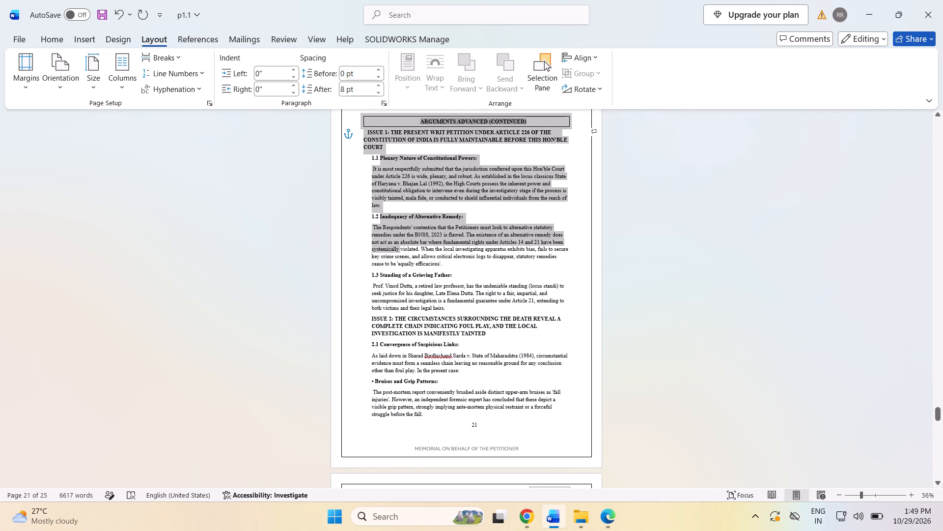
pyautogui.moveTo(390, 247); pyautogui.dragTo(420, 417)
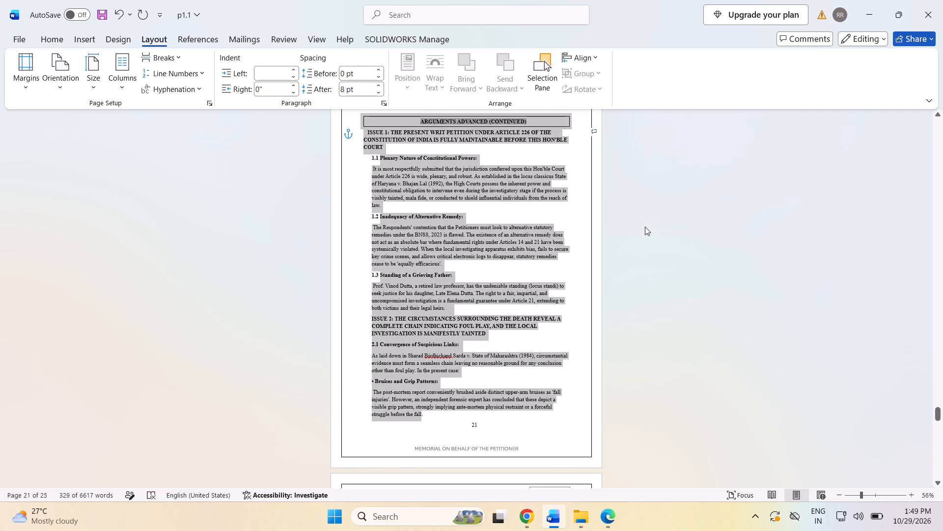
pyautogui.rightClick(678, 217)
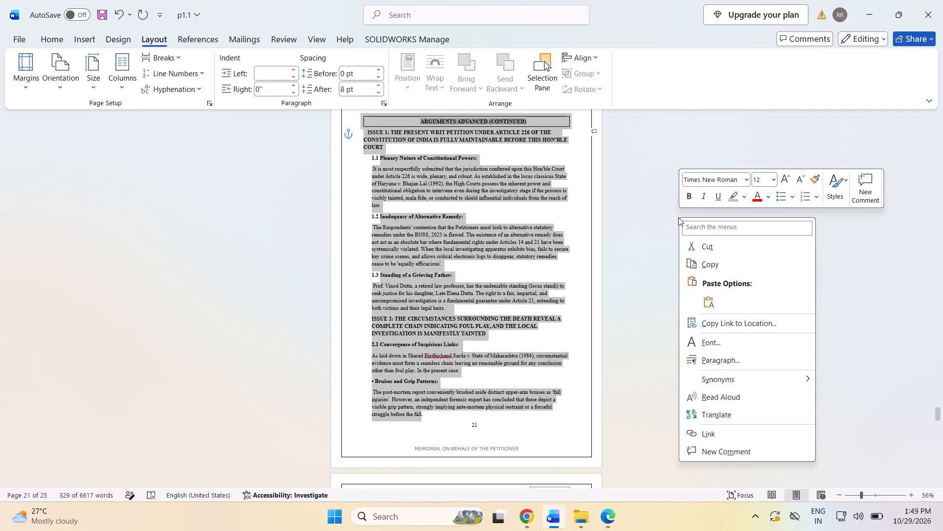
pyautogui.click(653, 196)
pyautogui.scroll(-18, 653, 196)
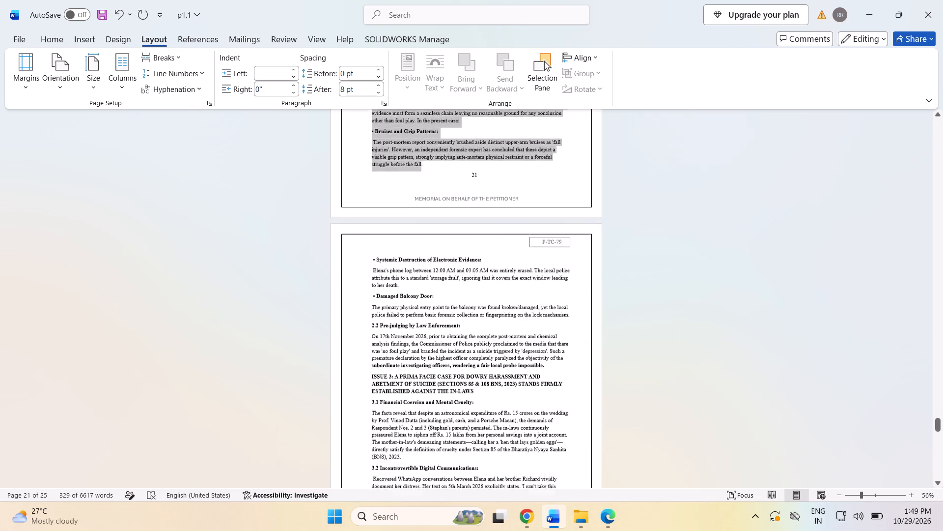
pyautogui.moveTo(750, 224); pyautogui.dragTo(746, 221, button='right')
pyautogui.scroll(-4, 746, 221)
pyautogui.click(668, 264)
pyautogui.scroll(-1, 496, 177)
pyautogui.moveTo(365, 134); pyautogui.dragTo(465, 427)
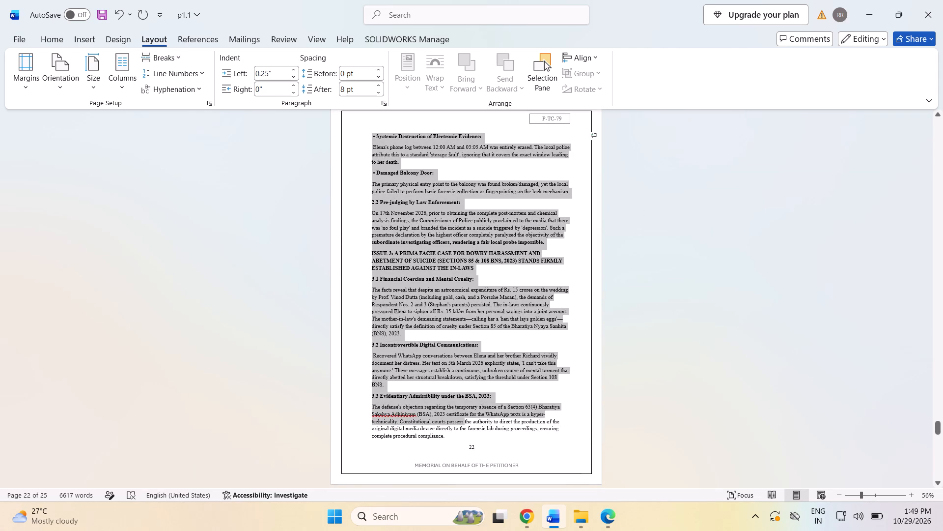
pyautogui.moveTo(465, 427); pyautogui.dragTo(465, 436)
pyautogui.click(670, 260)
# Examine the indents and spacing of the continued Issue 4, Issue 5 and Further Submission text on pages 23 and 24.
pyautogui.scroll(-11, 686, 230)
pyautogui.scroll(-10, 679, 208)
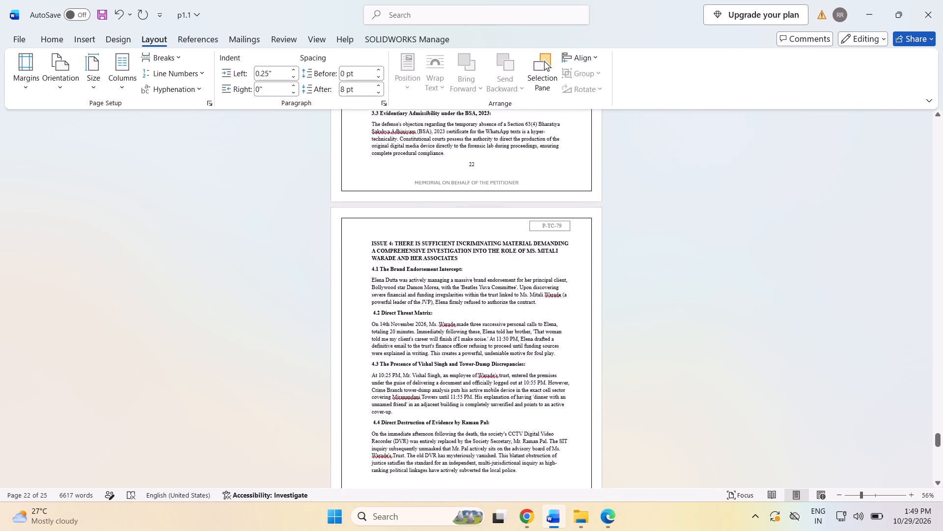
pyautogui.moveTo(360, 185); pyautogui.dragTo(485, 408)
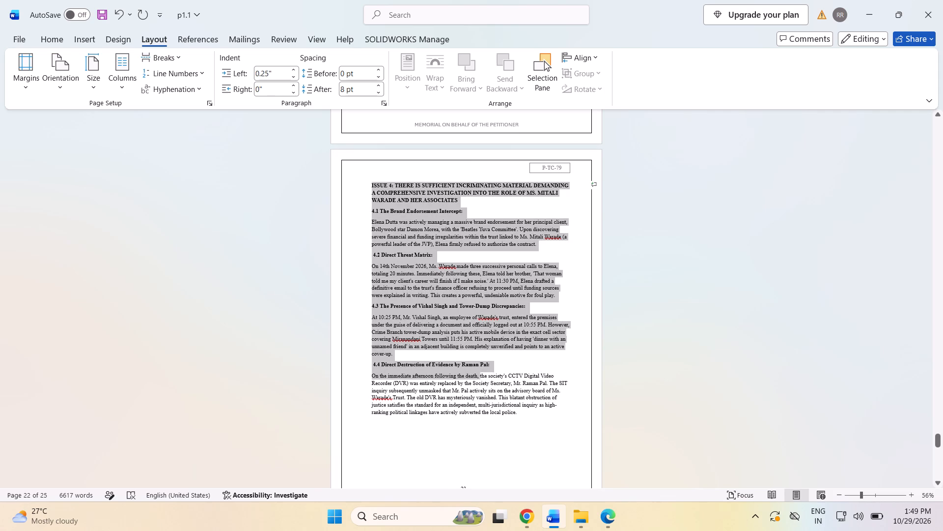
pyautogui.moveTo(485, 408); pyautogui.dragTo(489, 429)
pyautogui.click(667, 257)
pyautogui.scroll(-20, 682, 254)
pyautogui.scroll(-1, 682, 254)
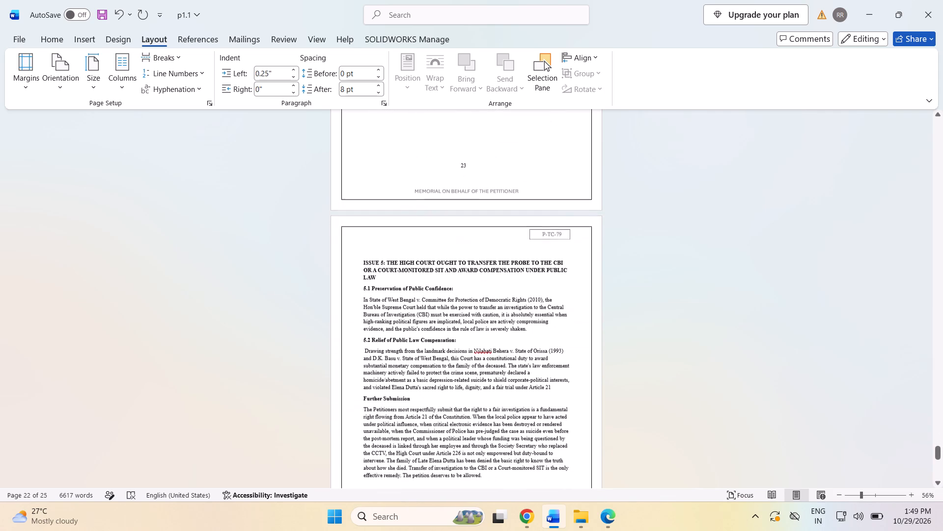
pyautogui.scroll(-1, 668, 247)
pyautogui.moveTo(355, 225); pyautogui.dragTo(420, 357)
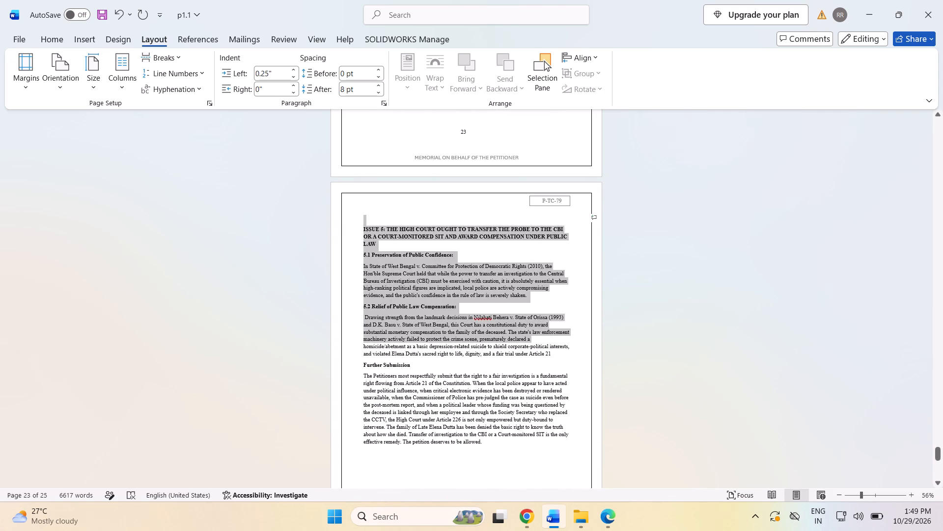
pyautogui.moveTo(420, 357); pyautogui.dragTo(455, 449)
pyautogui.click(612, 287)
# Review the layout of the closing Prayer page.
pyautogui.scroll(-12, 628, 280)
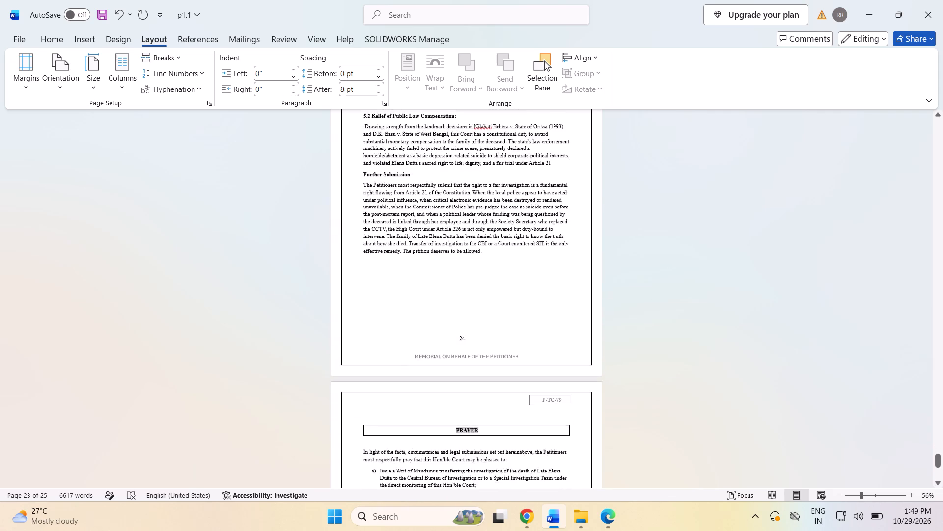
pyautogui.scroll(-15, 610, 274)
pyautogui.scroll(1, 599, 292)
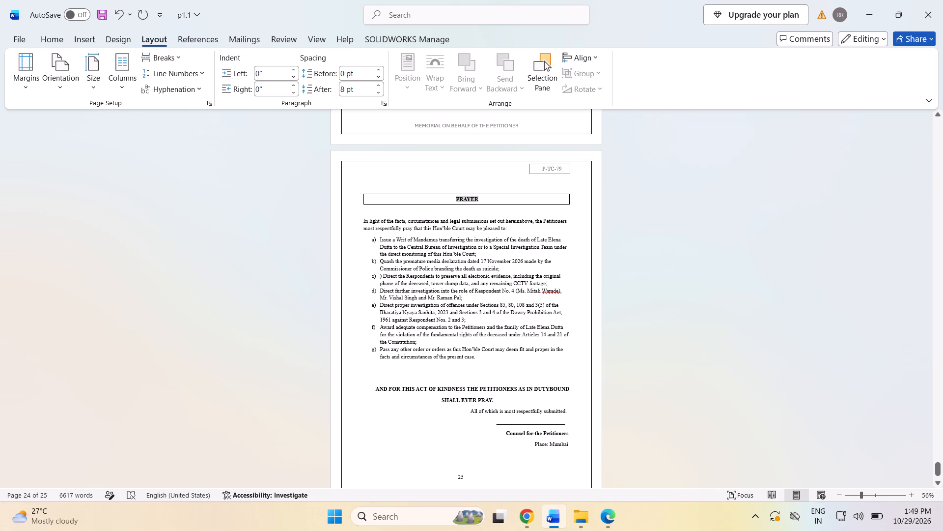
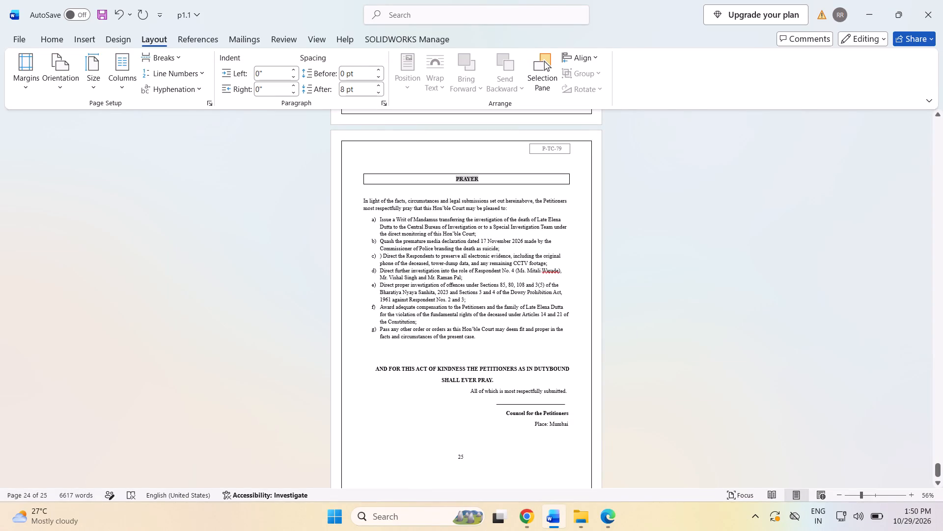
# Delete the Prayer's introductory paragraph and its reliefs a) to g), leaving the heading and closing lines.
pyautogui.moveTo(485, 345); pyautogui.dragTo(353, 198)
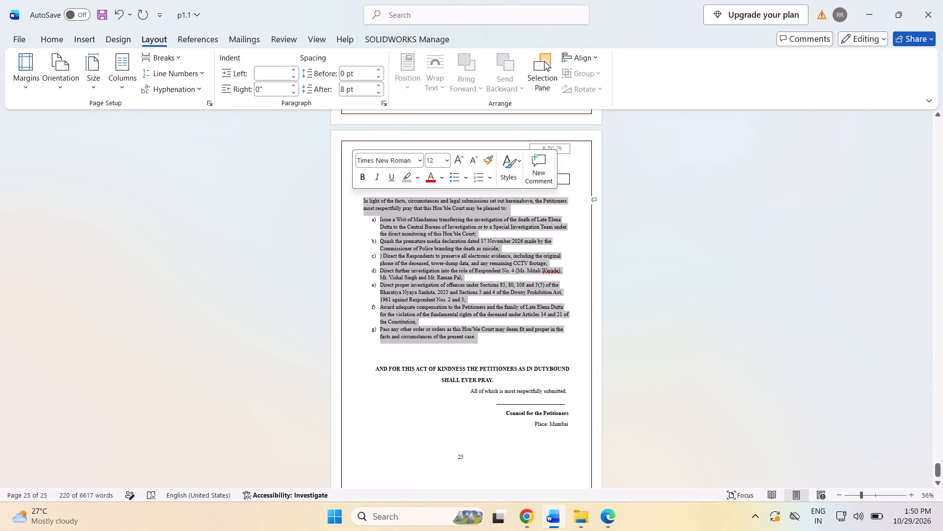
pyautogui.press('BackSpace')
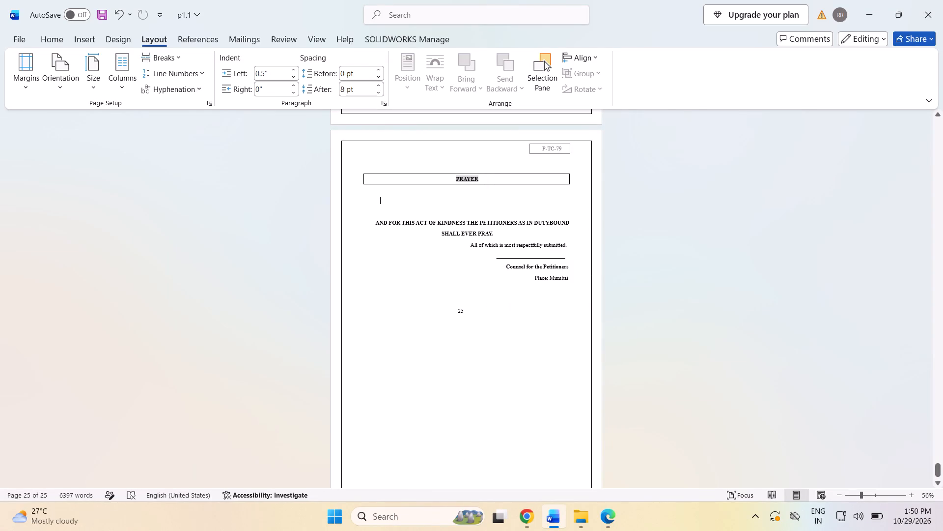
# Break the closing sentence inside DUTYBOUND after "DUT" and join "SHALL EVER PRAY." after "YBOUND" with a single space.
pyautogui.click(545, 223)
pyautogui.press('Return')
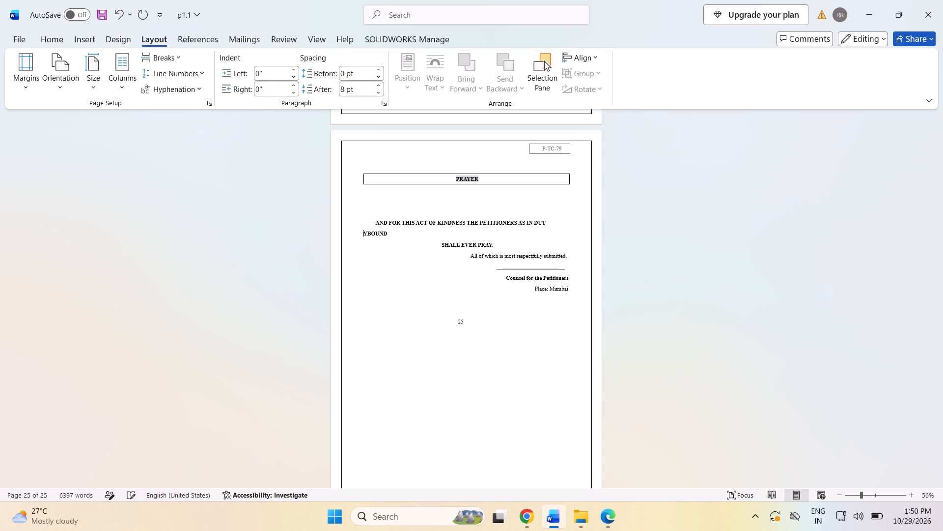
pyautogui.click(442, 245)
pyautogui.press('Return')
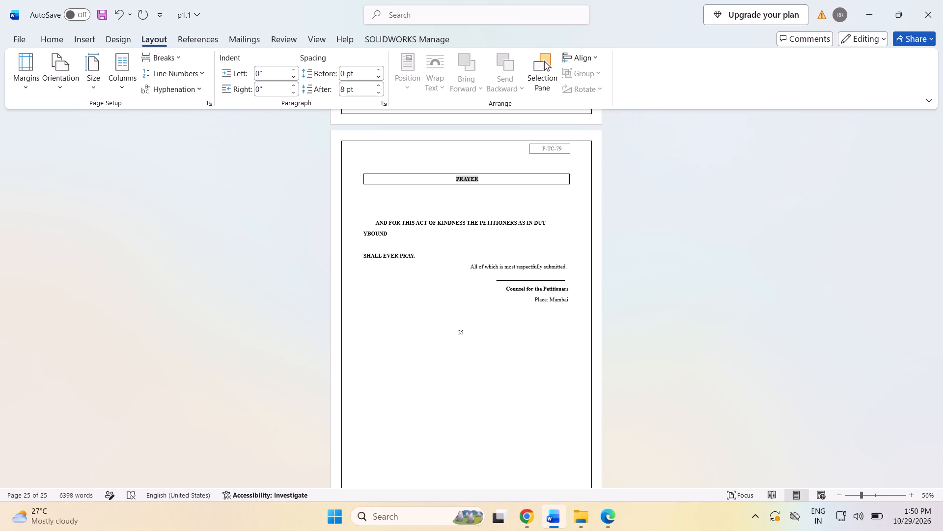
pyautogui.press('Return')
pyautogui.press('BackSpace')
pyautogui.press('BackSpace')
pyautogui.press('BackSpace')
pyautogui.press('BackSpace')
pyautogui.press('BackSpace')
pyautogui.press('BackSpace')
pyautogui.press('BackSpace')
pyautogui.press('BackSpace')
pyautogui.press('BackSpace')
pyautogui.press('BackSpace')
pyautogui.press('BackSpace')
pyautogui.press('BackSpace')
pyautogui.press('BackSpace')
pyautogui.press('BackSpace')
pyautogui.press('BackSpace')
pyautogui.press('BackSpace')
pyautogui.press('BackSpace')
pyautogui.press('BackSpace')
pyautogui.press('BackSpace')
pyautogui.press('BackSpace')
pyautogui.press('BackSpace')
pyautogui.press('BackSpace')
pyautogui.press('BackSpace')
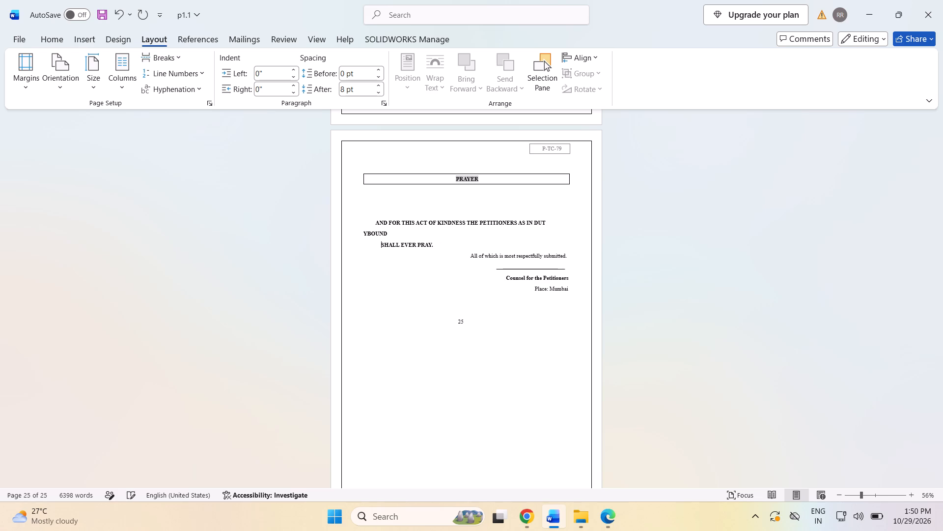
pyautogui.press('BackSpace')
pyautogui.press('BackSpace')
pyautogui.press('BackSpace')
pyautogui.press('BackSpace')
pyautogui.press('BackSpace')
pyautogui.press('BackSpace')
pyautogui.press('BackSpace')
pyautogui.press('BackSpace')
pyautogui.rightClick(413, 331)
pyautogui.press('BackSpace')
pyautogui.click(384, 340)
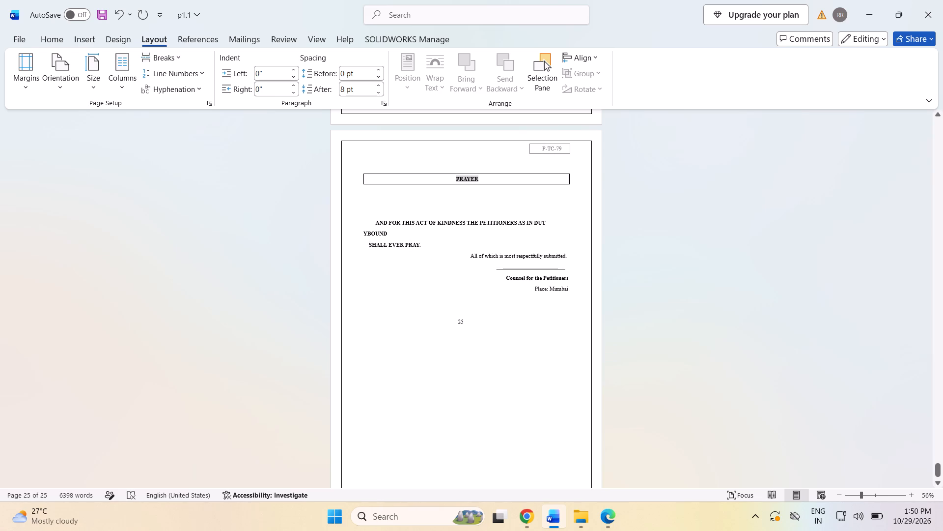
pyautogui.click(369, 246)
pyautogui.press('BackSpace')
pyautogui.press('BackSpace')
pyautogui.press('BackSpace')
pyautogui.press('BackSpace')
pyautogui.press('BackSpace')
pyautogui.press('space')
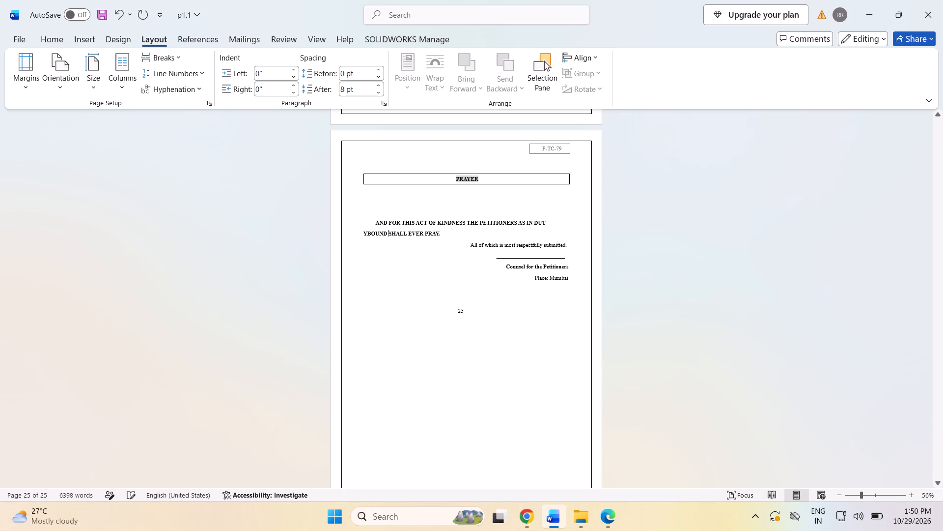
# Split the closing sentence after "DUTY" and indent the second line, "BOUND SHALL EVER PRAY.", with spaces to roughly centre it.
pyautogui.click(367, 234)
pyautogui.press('BackSpace')
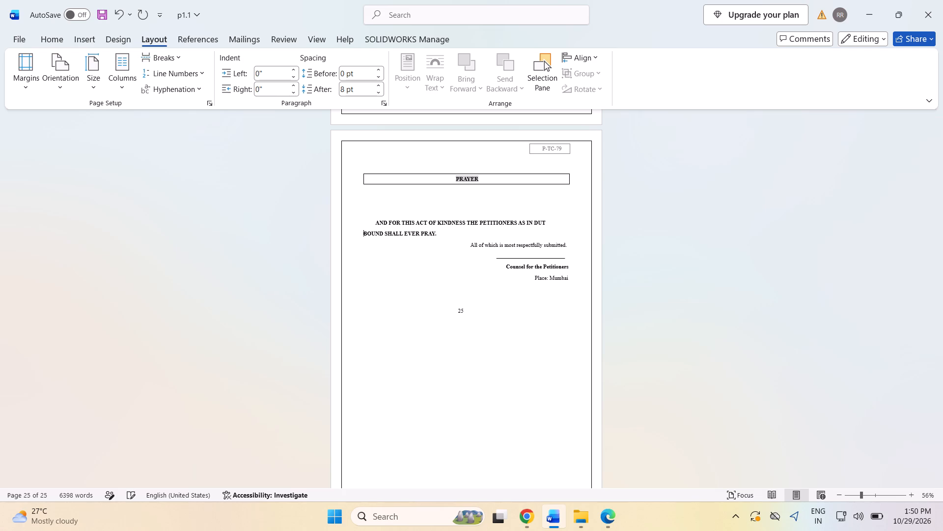
pyautogui.press('BackSpace')
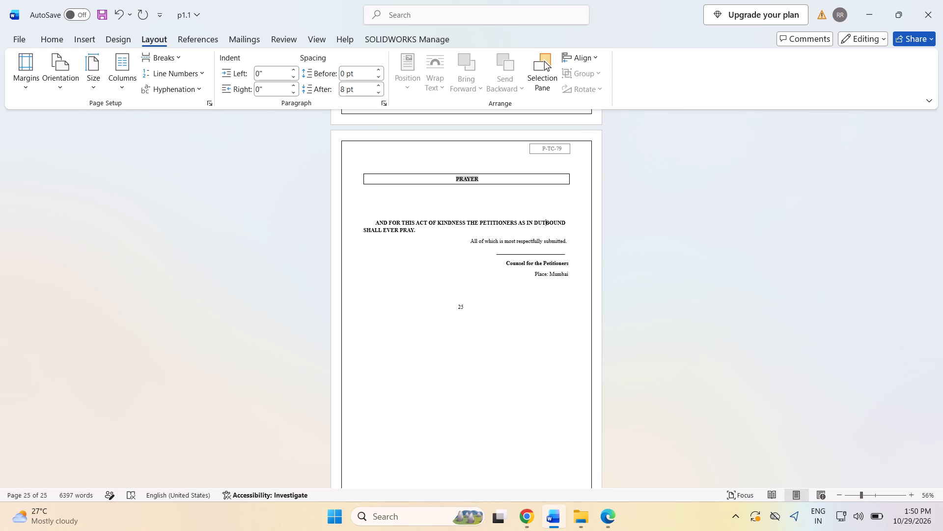
pyautogui.press('y')
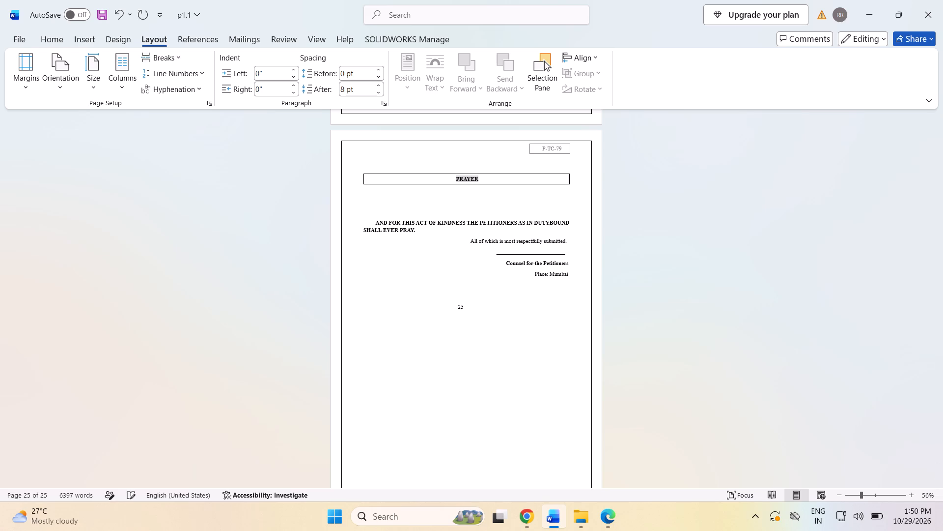
pyautogui.press('Return')
pyautogui.press('space')
pyautogui.press('space')
pyautogui.press('space')
pyautogui.press('space')
pyautogui.press('space')
pyautogui.press('space')
pyautogui.press('space')
pyautogui.press('space')
pyautogui.press('space')
pyautogui.press('space')
pyautogui.press('space')
pyautogui.press('space')
pyautogui.press('space')
pyautogui.press('space')
pyautogui.press('space')
pyautogui.press('space')
pyautogui.press('space')
pyautogui.press('space')
pyautogui.press('space')
pyautogui.press('space')
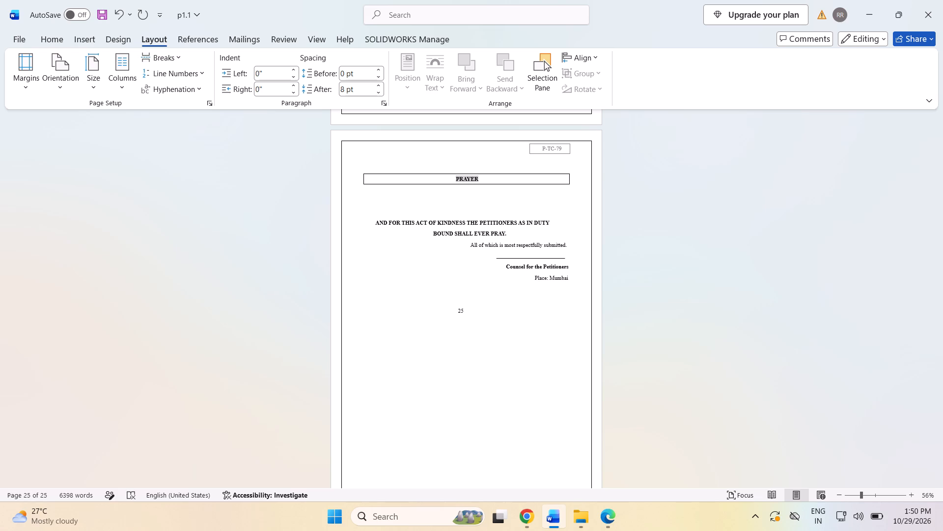
pyautogui.press('BackSpace')
pyautogui.press('BackSpace')
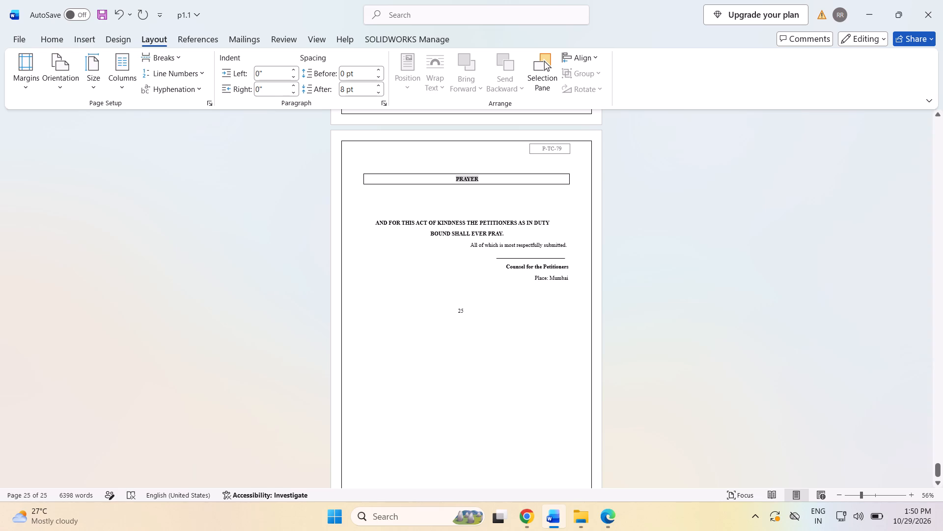
# Copy the team code P-TC-79 from the header box into a new line below "Counsel for the Petitioners".
pyautogui.click(538, 148)
pyautogui.click(542, 147)
pyautogui.doubleClick(526, 151)
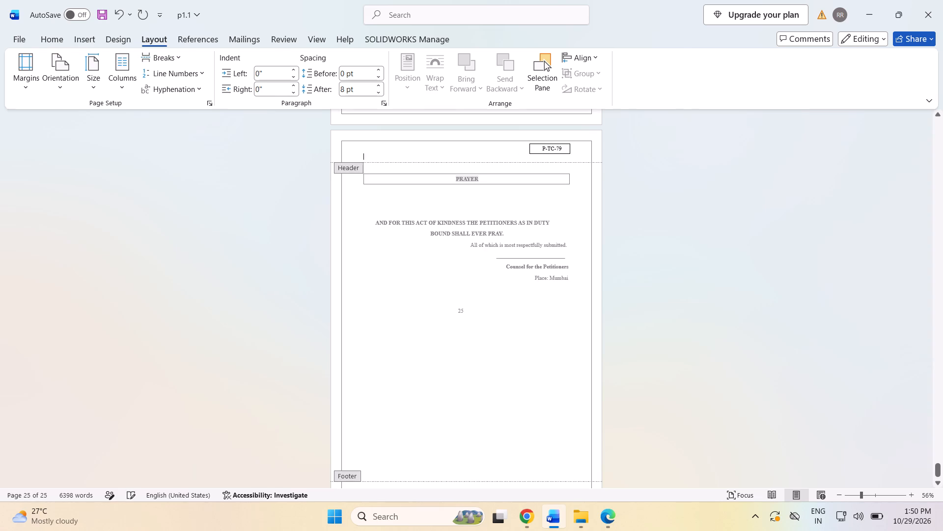
pyautogui.click(539, 147)
pyautogui.moveTo(539, 147); pyautogui.dragTo(565, 147)
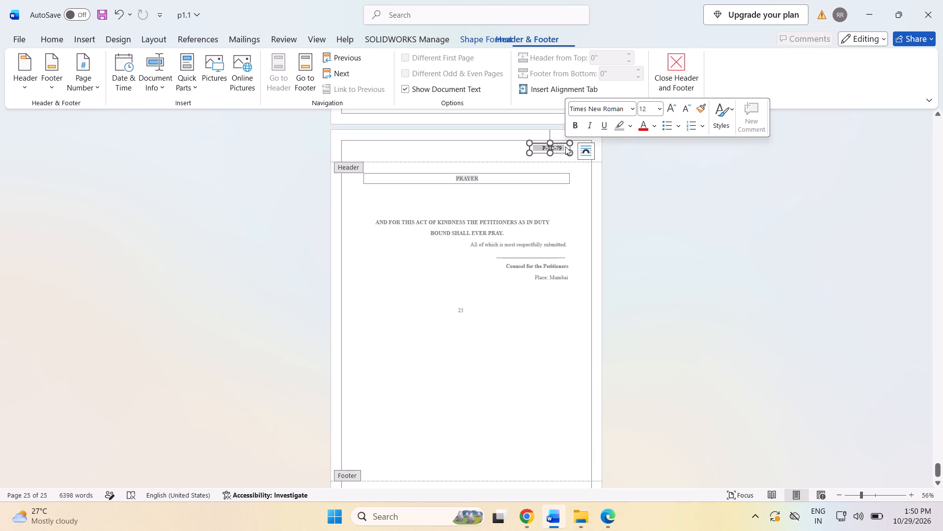
pyautogui.hotkey('ctrl', 'c')
pyautogui.click(643, 207)
pyautogui.doubleClick(576, 222)
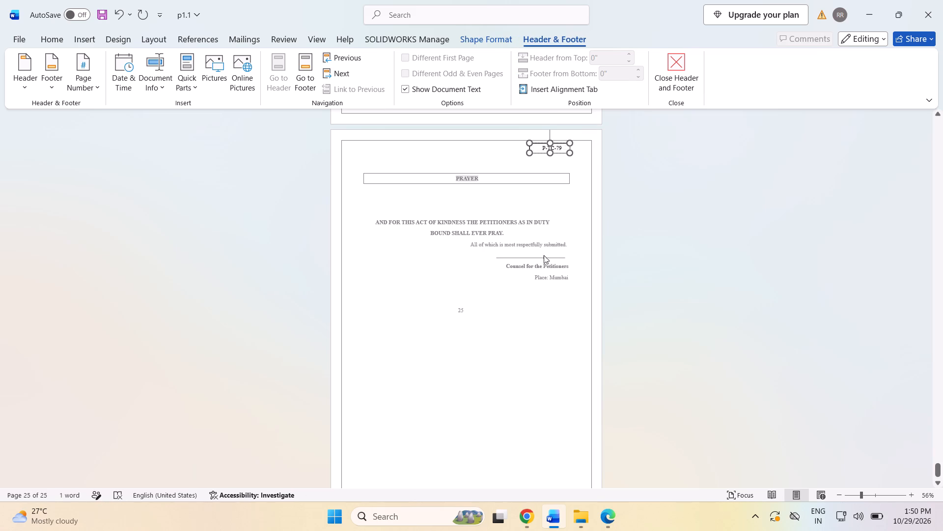
pyautogui.click(572, 264)
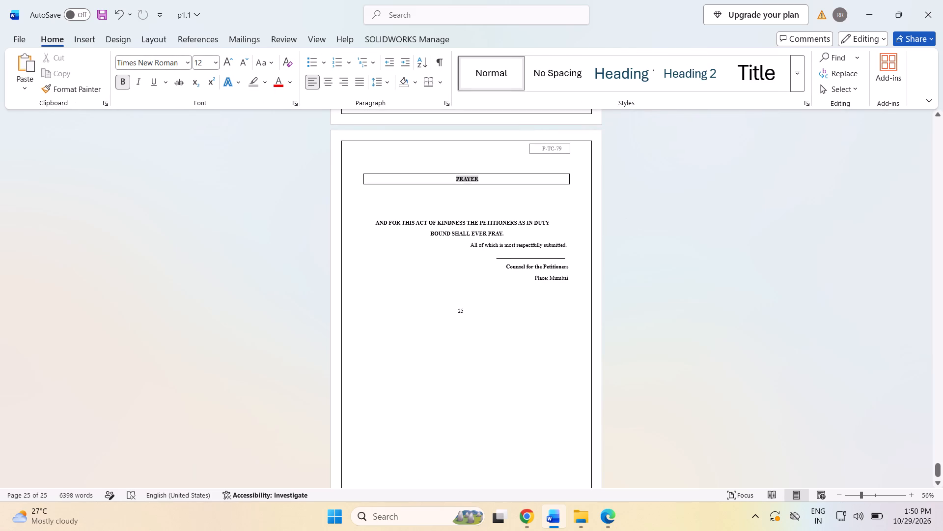
pyautogui.press('Return')
pyautogui.hotkey('ctrl', 'v')
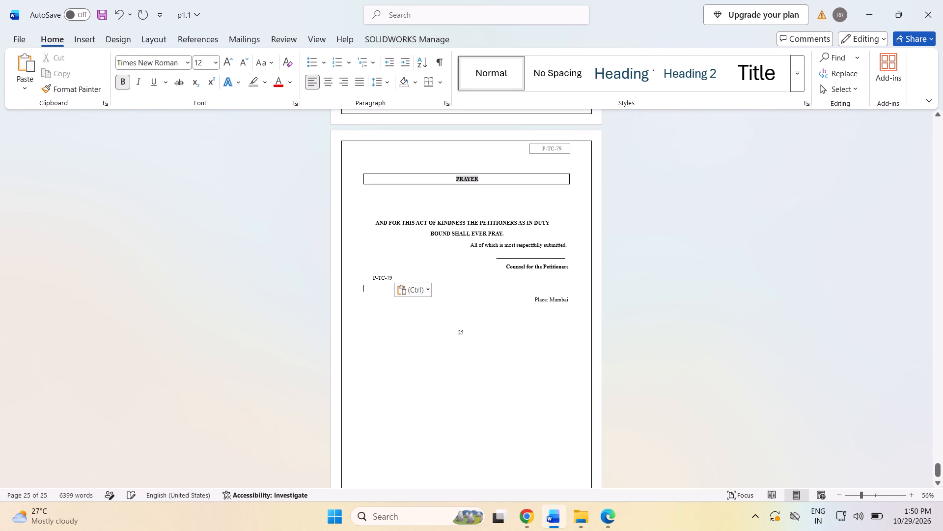
# Shift the pasted P-TC-79 line with leading spaces so it ends level with "Counsel for the Petitioners".
pyautogui.click(369, 275)
pyautogui.press('space')
pyautogui.press('space')
pyautogui.press('space')
pyautogui.press('space')
pyautogui.press('space')
pyautogui.press('space')
pyautogui.press('space')
pyautogui.press('space')
pyautogui.press('space')
pyautogui.press('space')
pyautogui.press('space')
pyautogui.press('space')
pyautogui.press('space')
pyautogui.press('space')
pyautogui.press('space')
pyautogui.press('space')
pyautogui.press('space')
pyautogui.press('space')
pyautogui.press('space')
pyautogui.press('space')
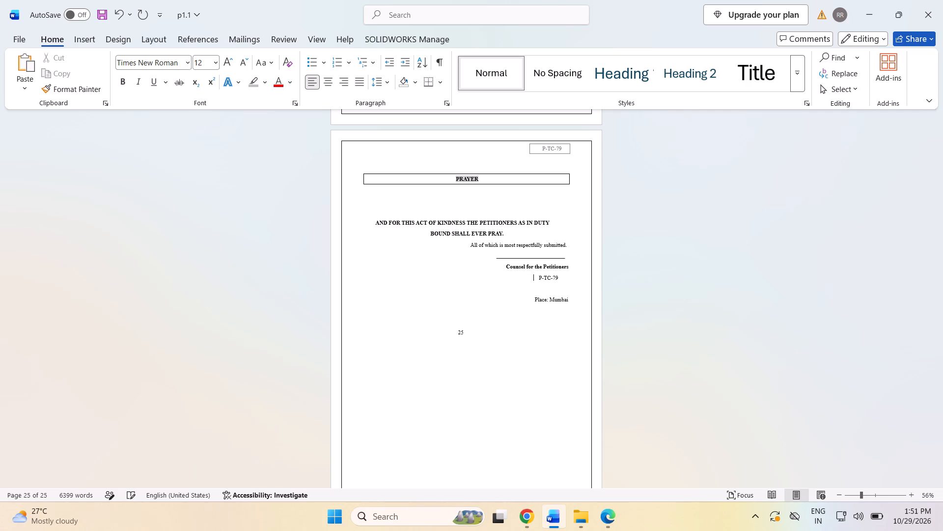
pyautogui.press('space')
# Remove the leading spaces and blank line before "Place: Mumbai" so it sits at the page margin directly below P-TC-79.
pyautogui.click(530, 299)
pyautogui.press('BackSpace')
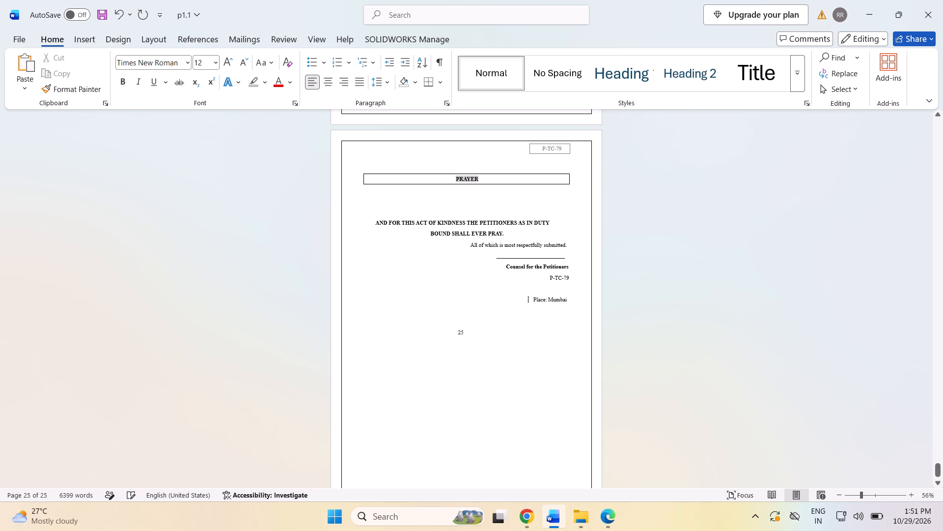
pyautogui.press('BackSpace')
pyautogui.press('BackSpace')
pyautogui.press('BackSpace')
pyautogui.press('BackSpace')
pyautogui.press('BackSpace')
pyautogui.press('BackSpace')
pyautogui.press('BackSpace')
pyautogui.press('BackSpace')
pyautogui.press('BackSpace')
pyautogui.press('BackSpace')
pyautogui.press('BackSpace')
pyautogui.press('BackSpace')
pyautogui.press('BackSpace')
pyautogui.press('BackSpace')
pyautogui.press('BackSpace')
pyautogui.press('BackSpace')
pyautogui.press('BackSpace')
pyautogui.press('BackSpace')
pyautogui.press('BackSpace')
pyautogui.press('BackSpace')
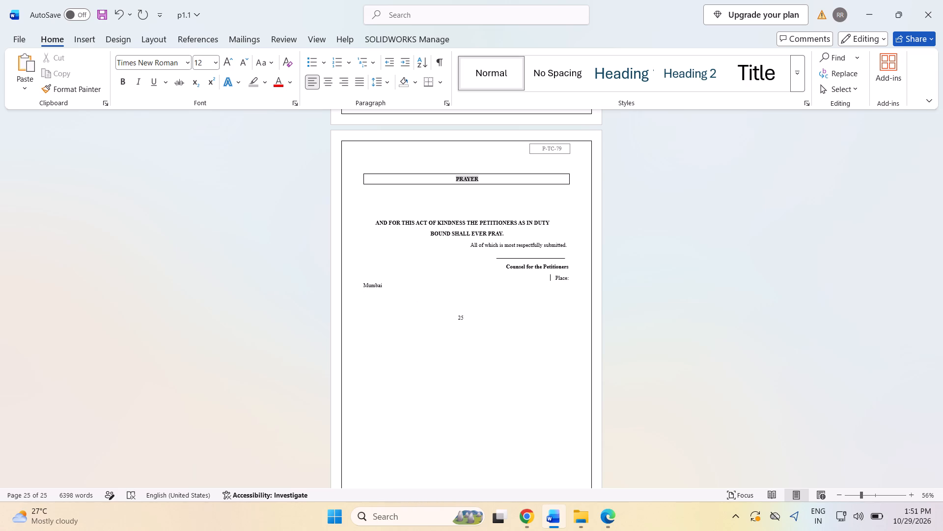
pyautogui.hotkey('ctrl', 'z')
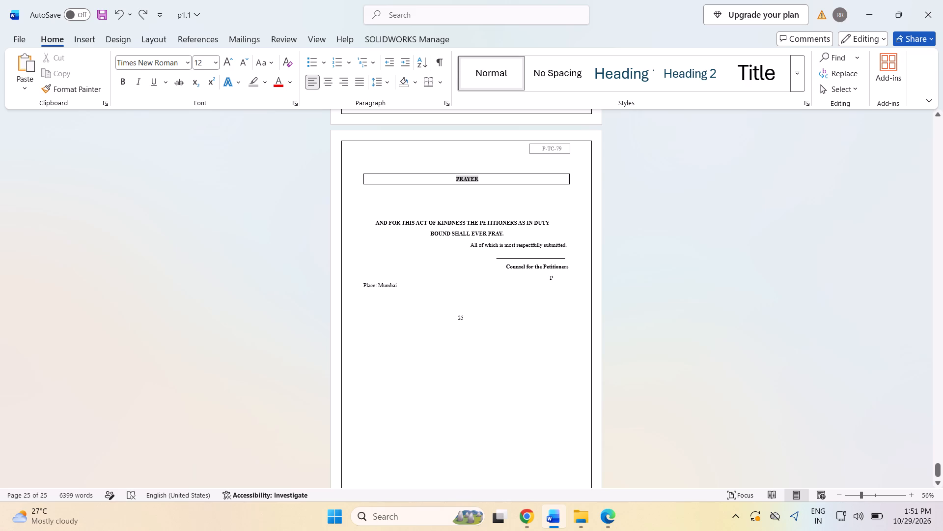
pyautogui.hotkey('ctrl', 'z')
pyautogui.hotkey('ctrl', 'z')
pyautogui.hotkey('ctrl', 'z')
pyautogui.hotkey('ctrl', 'z')
pyautogui.hotkey('ctrl', 'z')
pyautogui.hotkey('ctrl', 'z')
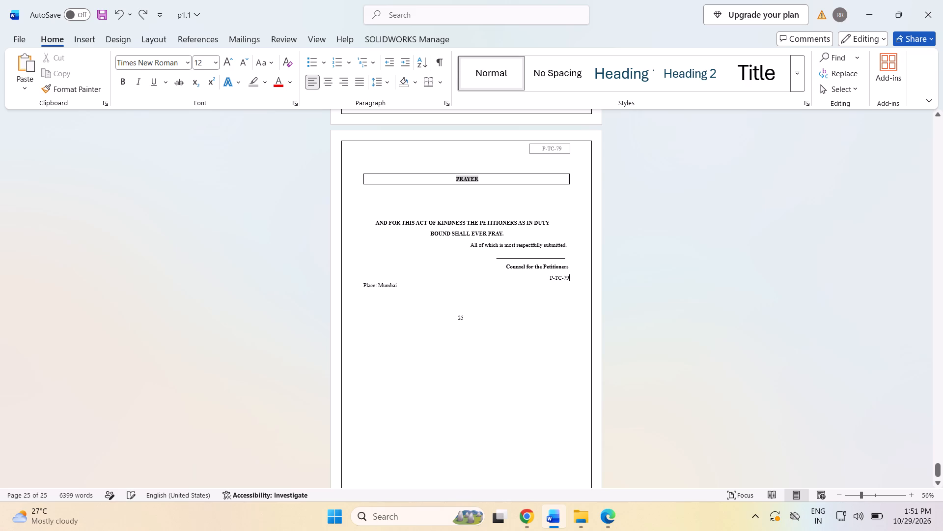
pyautogui.hotkey('ctrl', 'z')
pyautogui.press('BackSpace')
# Put "Place: Mumbai" on its own line below P-TC-79 and indent it with leading spaces so it ends level with the team code.
pyautogui.press('Down')
pyautogui.press('Left')
pyautogui.press('Left')
pyautogui.press('Left')
pyautogui.press('Left')
pyautogui.press('Left')
pyautogui.press('Left')
pyautogui.press('Left')
pyautogui.press('Left')
pyautogui.press('Left')
pyautogui.press('Left')
pyautogui.press('Left')
pyautogui.press('Left')
pyautogui.press('Left')
pyautogui.press('Left')
pyautogui.press('space')
pyautogui.press('space')
pyautogui.press('space')
pyautogui.press('space')
pyautogui.press('space')
pyautogui.press('space')
pyautogui.press('space')
pyautogui.press('space')
pyautogui.press('space')
pyautogui.press('space')
pyautogui.press('space')
pyautogui.press('space')
pyautogui.press('space')
pyautogui.press('space')
pyautogui.press('space')
pyautogui.press('space')
pyautogui.press('space')
pyautogui.press('space')
pyautogui.press('space')
pyautogui.press('space')
pyautogui.press('space')
pyautogui.press('space')
pyautogui.press('space')
pyautogui.click(404, 279)
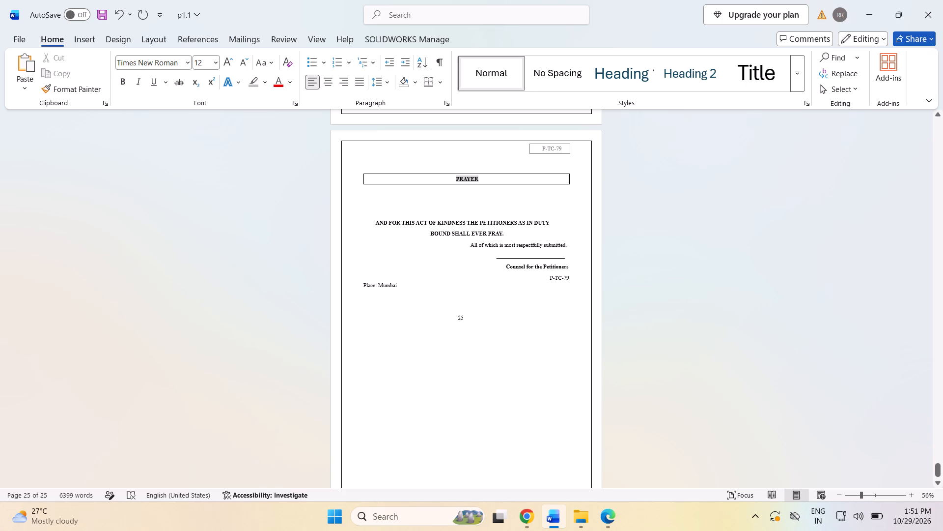
pyautogui.click(570, 277)
pyautogui.press('Return')
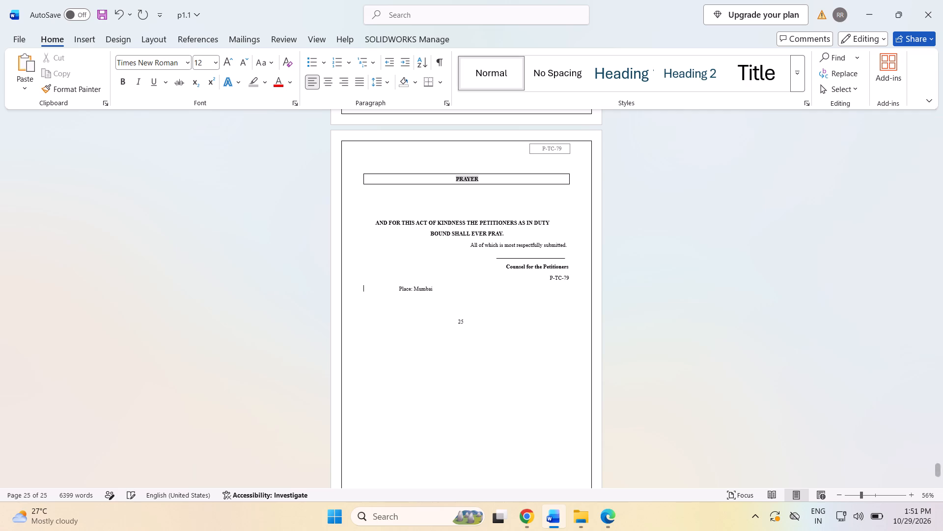
pyautogui.press('space')
pyautogui.press('space')
pyautogui.press('space')
pyautogui.press('space')
pyautogui.press('space')
pyautogui.press('space')
pyautogui.press('space')
pyautogui.press('space')
pyautogui.press('space')
pyautogui.press('space')
pyautogui.press('space')
pyautogui.press('space')
pyautogui.press('space')
pyautogui.press('space')
pyautogui.press('space')
pyautogui.press('space')
pyautogui.press('space')
pyautogui.press('space')
pyautogui.press('space')
pyautogui.press('space')
pyautogui.press('space')
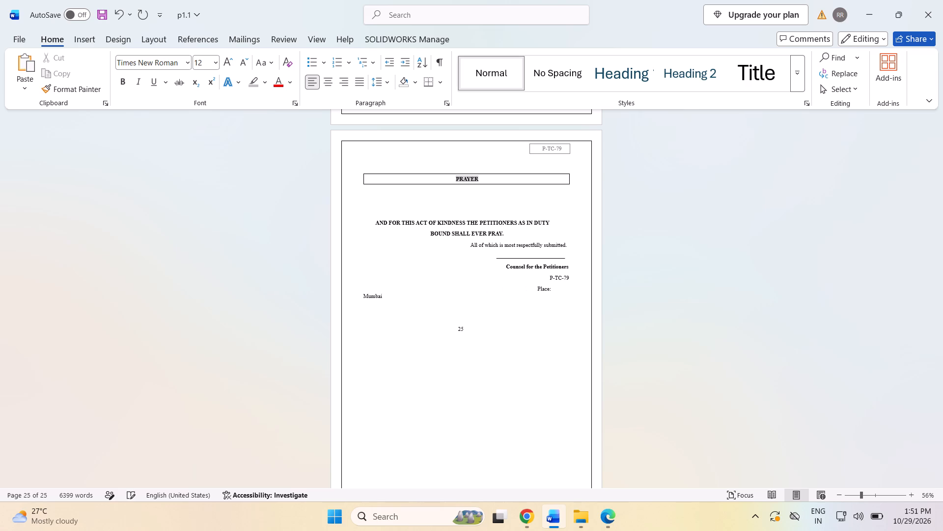
pyautogui.press('BackSpace')
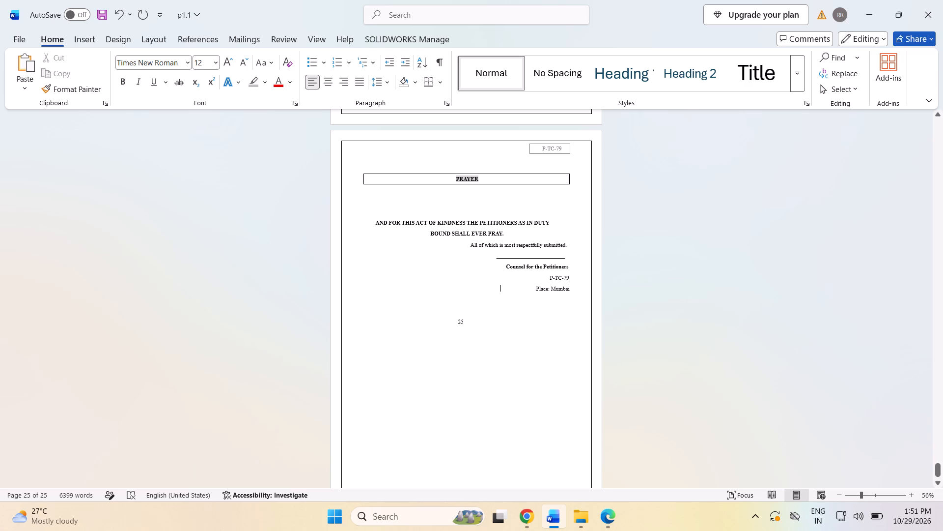
# Move page number 25 down with blank lines to just above the Prayer page's footer, trimming the extras that spill onto a new page.
pyautogui.click(456, 321)
pyautogui.press('Return')
pyautogui.press('Return')
pyautogui.press('Return')
pyautogui.press('Return')
pyautogui.press('Return')
pyautogui.press('Return')
pyautogui.press('Return')
pyautogui.press('Return')
pyautogui.press('Return')
pyautogui.press('Return')
pyautogui.press('Return')
pyautogui.press('Return')
pyautogui.press('Return')
pyautogui.press('Return')
pyautogui.press('Return')
pyautogui.press('Return')
pyautogui.press('Return')
pyautogui.scroll(1, 459, 321)
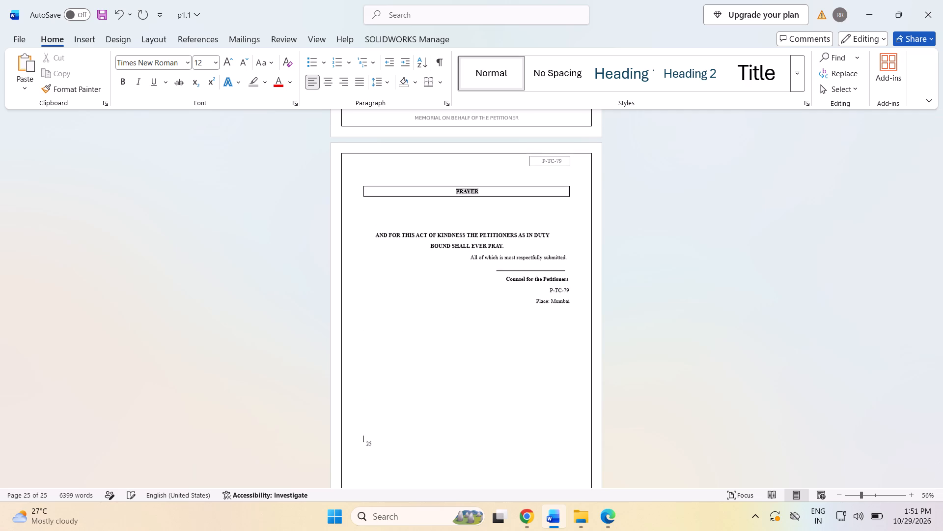
pyautogui.scroll(3, 459, 321)
pyautogui.scroll(-5, 456, 323)
pyautogui.scroll(1, 456, 323)
pyautogui.press('BackSpace')
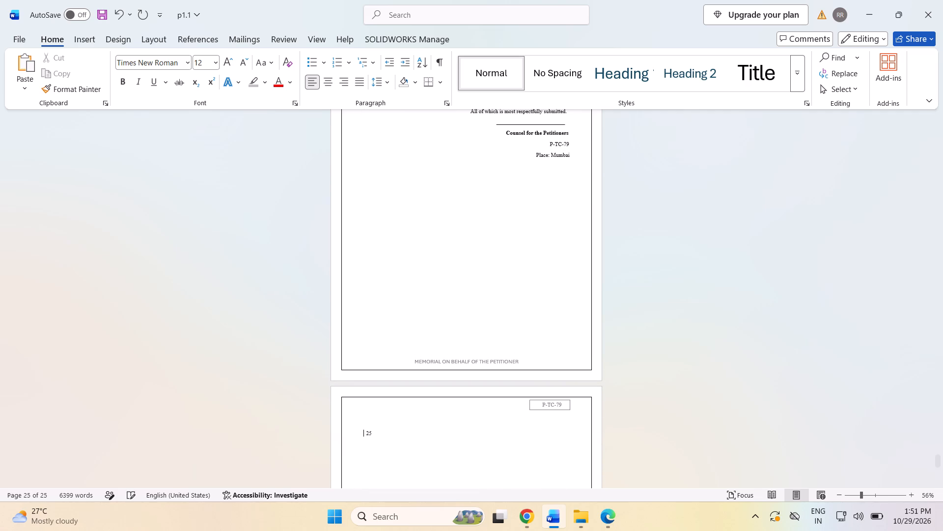
pyautogui.press('BackSpace')
pyautogui.press('BackSpace')
# Indent page number 25 with leading spaces towards the page centre and compare its position with page number 24.
pyautogui.press('space')
pyautogui.press('space')
pyautogui.press('space')
pyautogui.press('space')
pyautogui.press('space')
pyautogui.press('space')
pyautogui.press('space')
pyautogui.press('space')
pyautogui.press('space')
pyautogui.press('space')
pyautogui.press('space')
pyautogui.press('space')
pyautogui.press('space')
pyautogui.press('space')
pyautogui.press('space')
pyautogui.press('space')
pyautogui.press('space')
pyautogui.press('space')
pyautogui.press('space')
pyautogui.press('space')
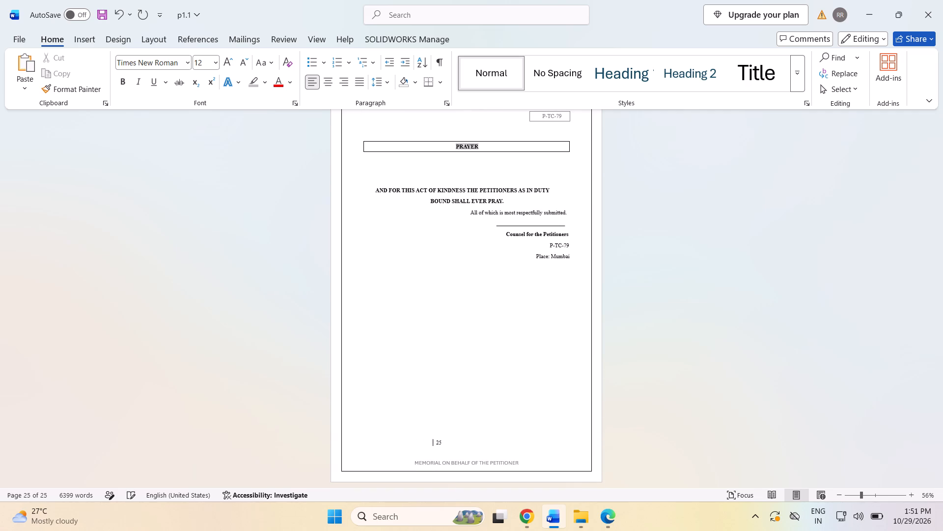
pyautogui.scroll(-2, 390, 377)
pyautogui.scroll(6, 388, 379)
pyautogui.scroll(-2, 384, 364)
pyautogui.scroll(10, 384, 364)
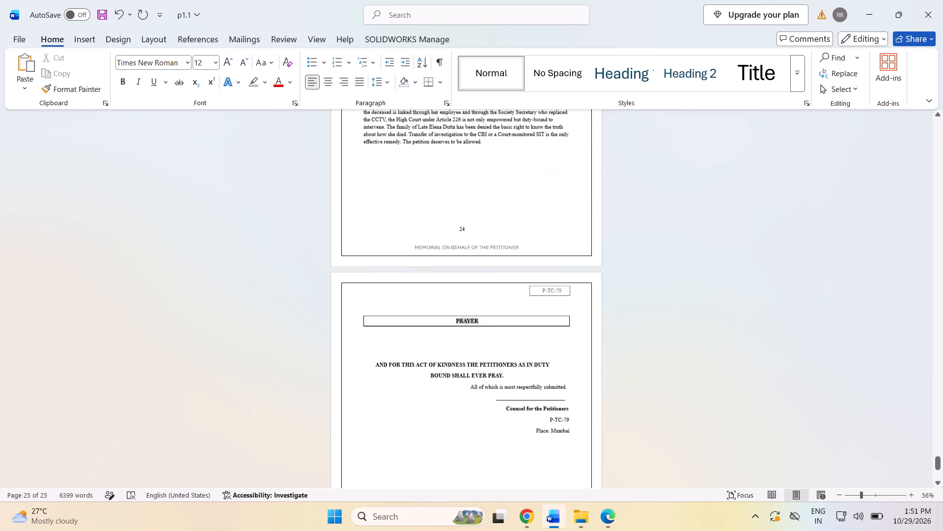
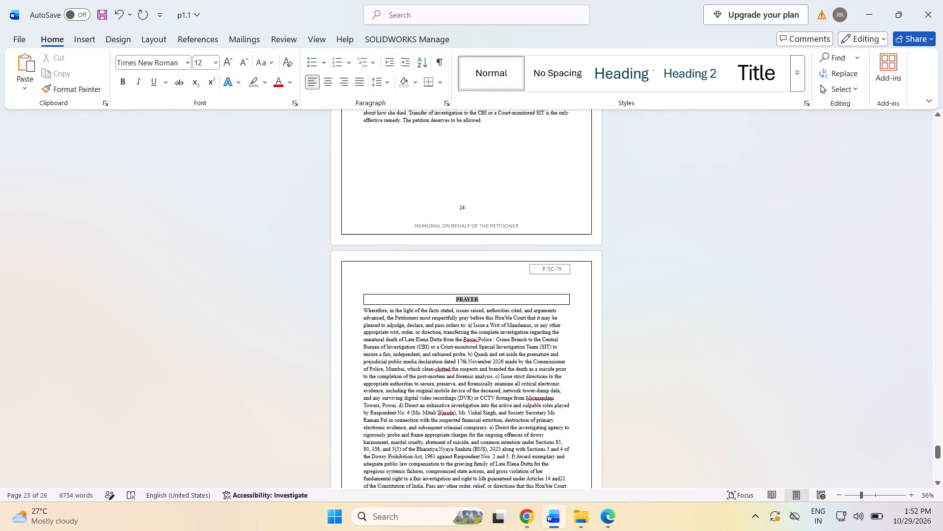
# Split the Prayer text into separate paragraphs so the relief clauses a) to f) each start on their own line.
pyautogui.scroll(-2, 404, 407)
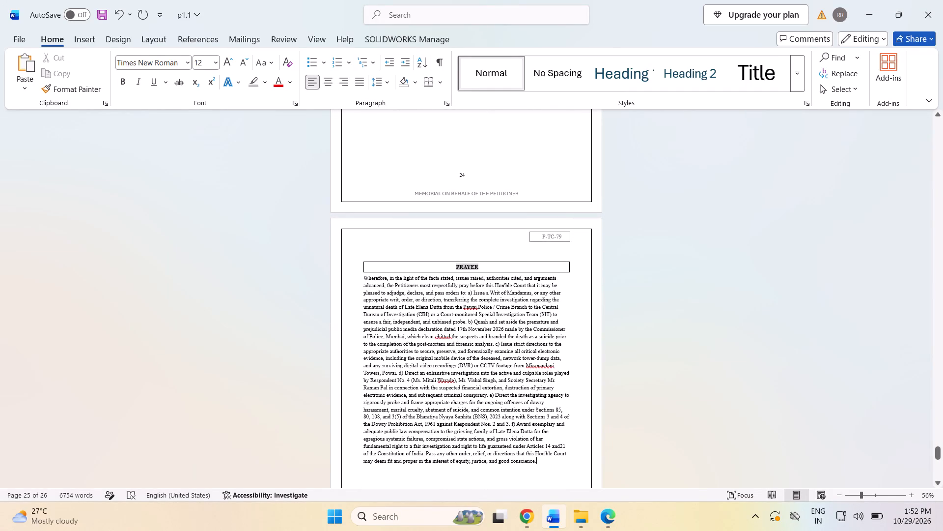
pyautogui.click(467, 294)
pyautogui.press('Return')
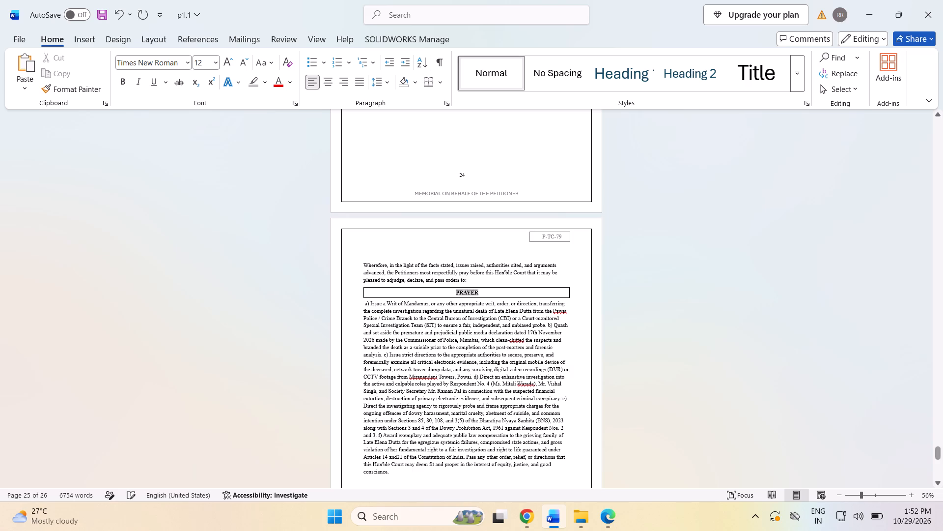
pyautogui.click(546, 326)
pyautogui.press('Return')
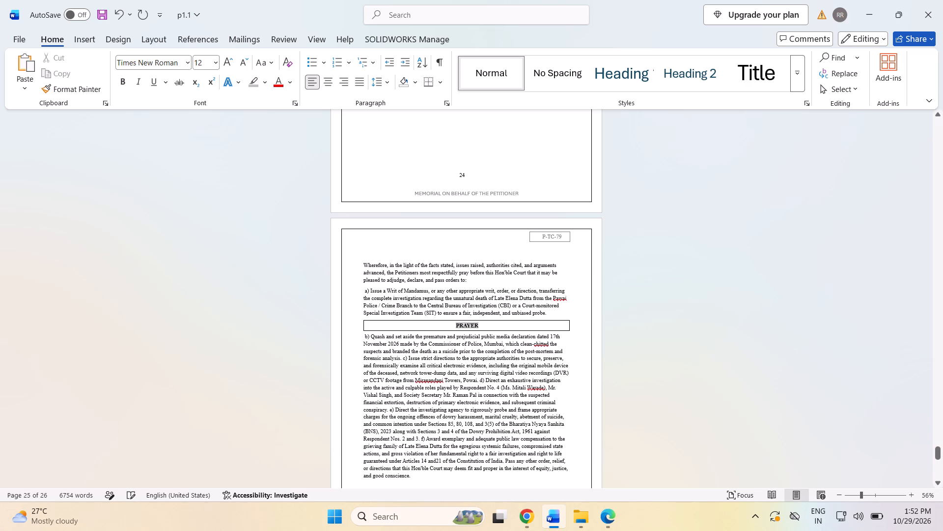
pyautogui.click(478, 380)
pyautogui.press('Return')
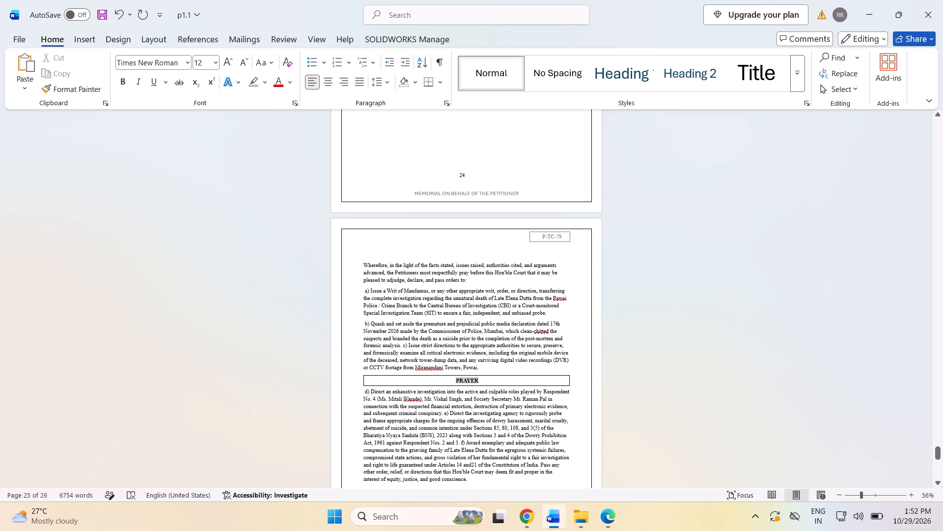
pyautogui.click(401, 347)
pyautogui.press('Return')
pyautogui.scroll(-6, 425, 357)
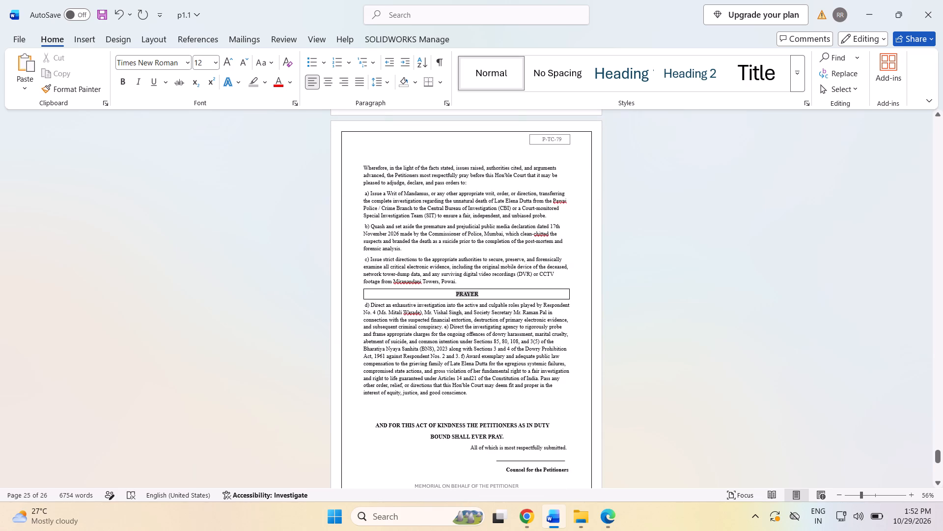
pyautogui.click(444, 330)
pyautogui.press('Return')
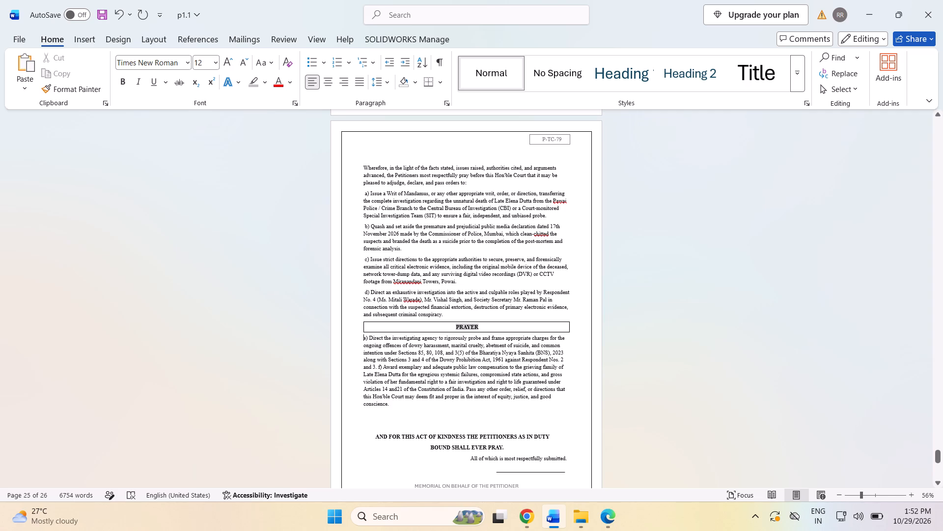
pyautogui.click(378, 367)
pyautogui.press('Return')
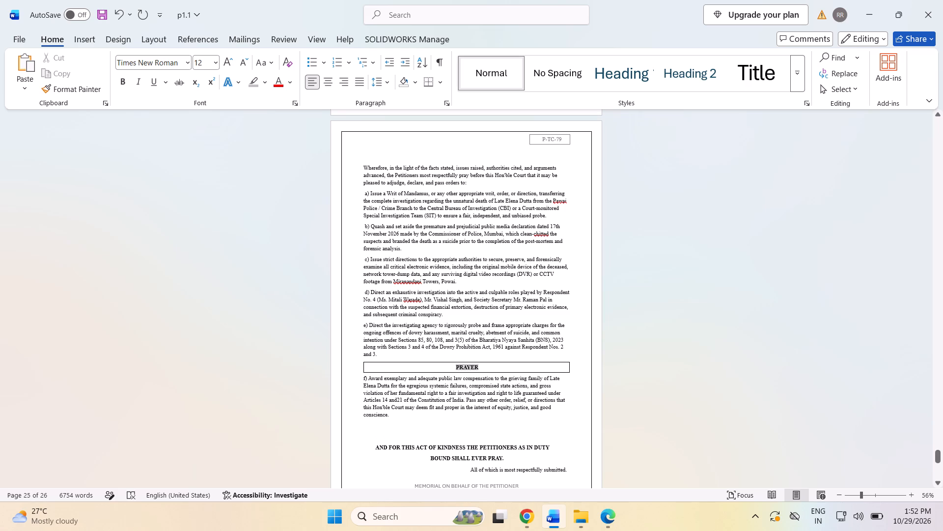
# Move the PRAYER heading box back above the opening paragraph and line it up with the text margins.
pyautogui.click(451, 364)
pyautogui.moveTo(446, 361); pyautogui.dragTo(468, 281)
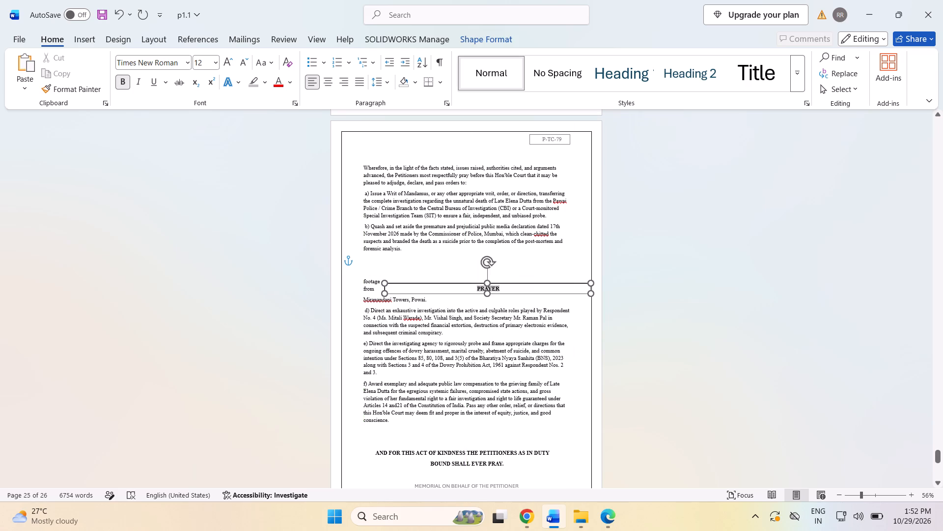
pyautogui.moveTo(468, 281); pyautogui.dragTo(465, 151)
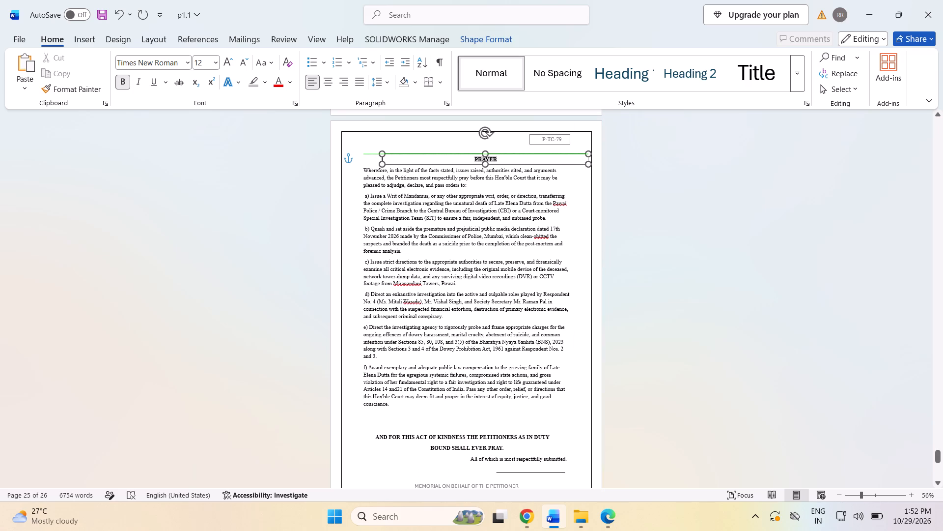
pyautogui.moveTo(465, 151); pyautogui.dragTo(464, 147)
pyautogui.scroll(2, 496, 280)
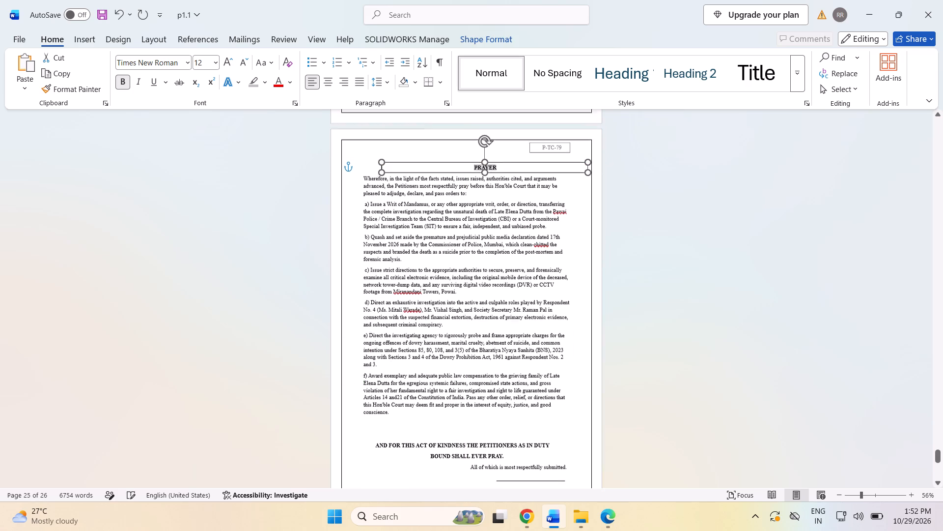
pyautogui.scroll(15, 472, 266)
pyautogui.scroll(-17, 469, 265)
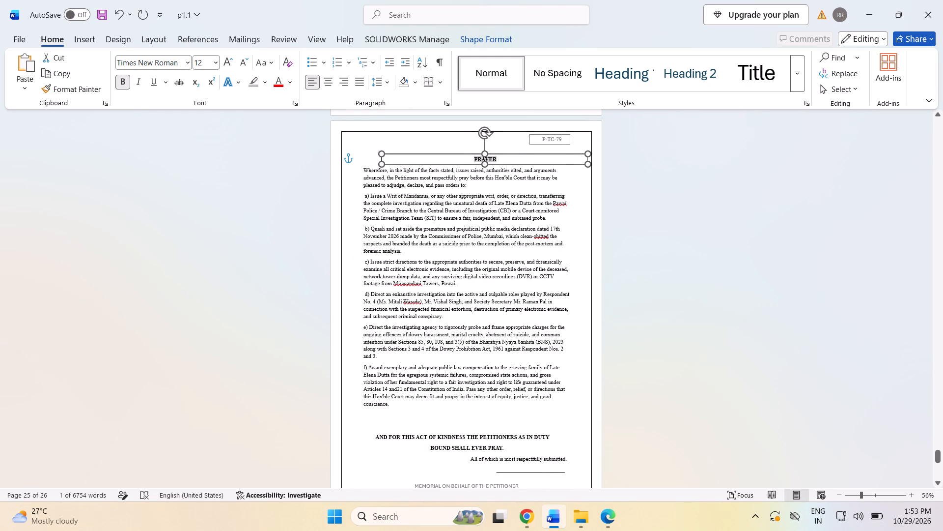
pyautogui.moveTo(455, 154); pyautogui.dragTo(447, 150)
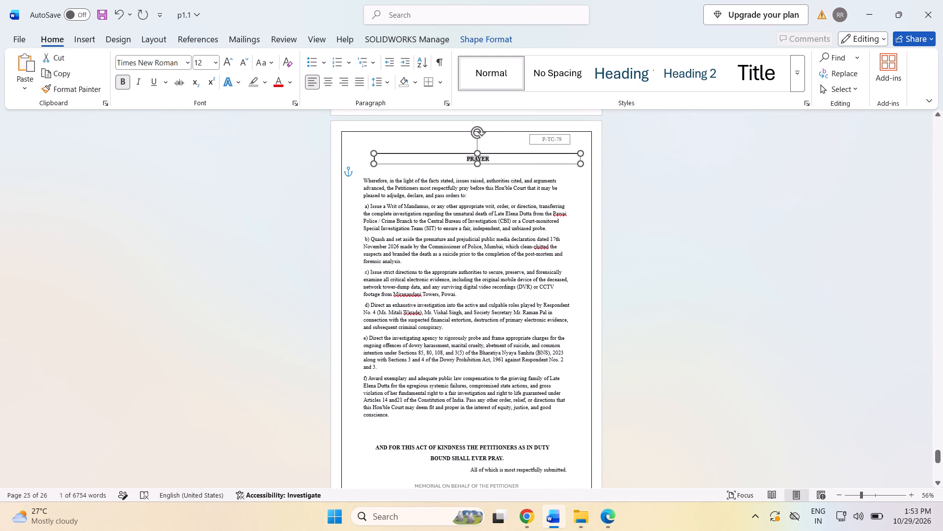
pyautogui.moveTo(447, 150); pyautogui.dragTo(440, 147)
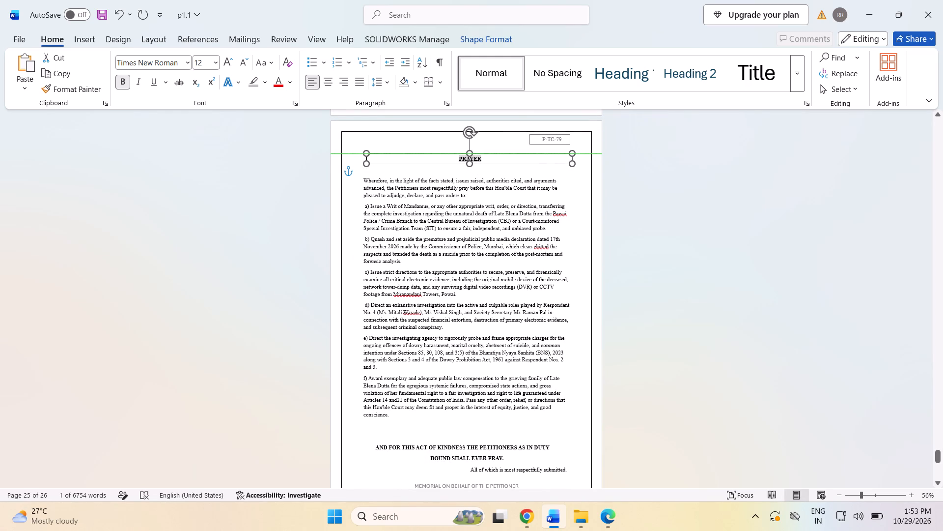
pyautogui.moveTo(440, 147); pyautogui.dragTo(436, 147)
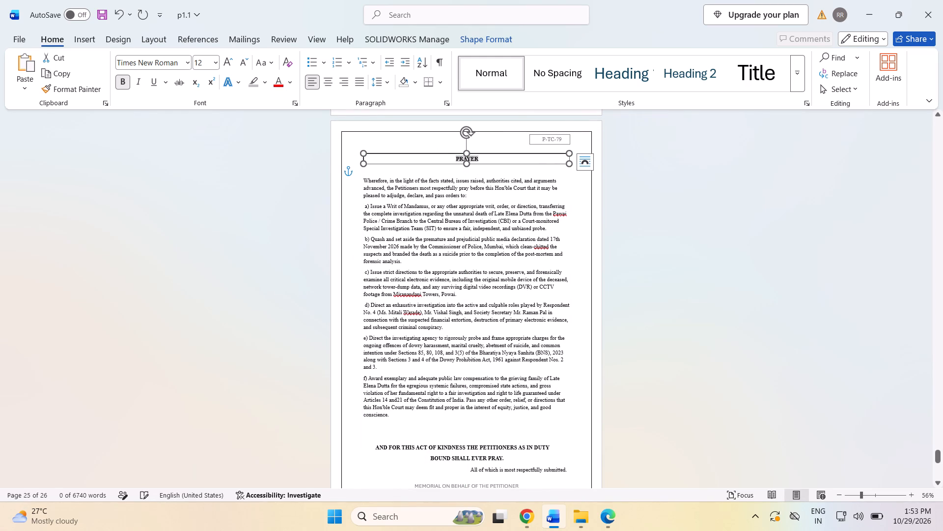
pyautogui.click(694, 188)
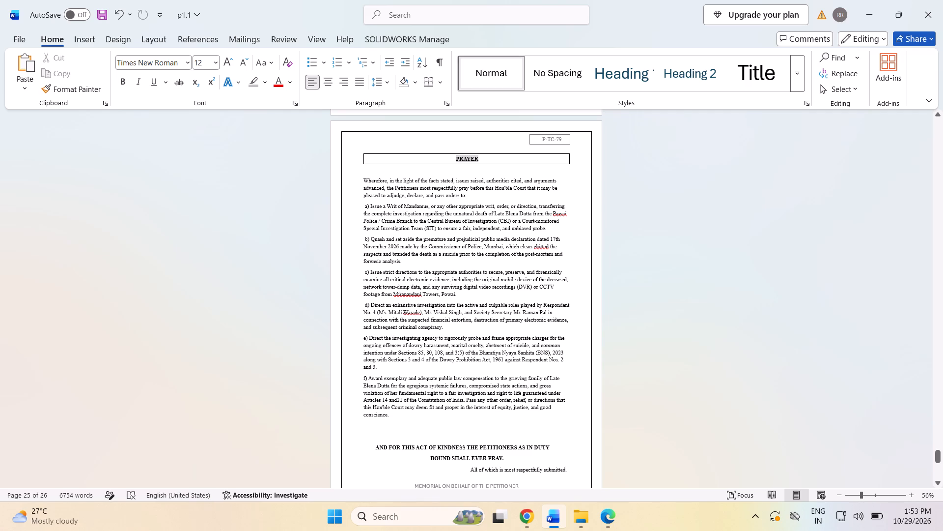
# Delete Prayer clause b) on the public media declaration and clause e) on framing appropriate charges.
pyautogui.scroll(-2, 440, 208)
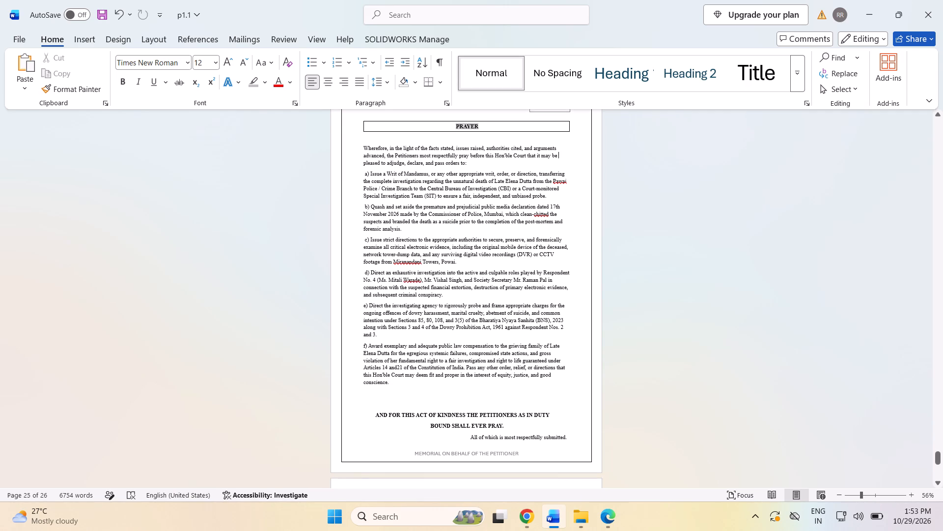
pyautogui.moveTo(359, 206); pyautogui.dragTo(402, 230)
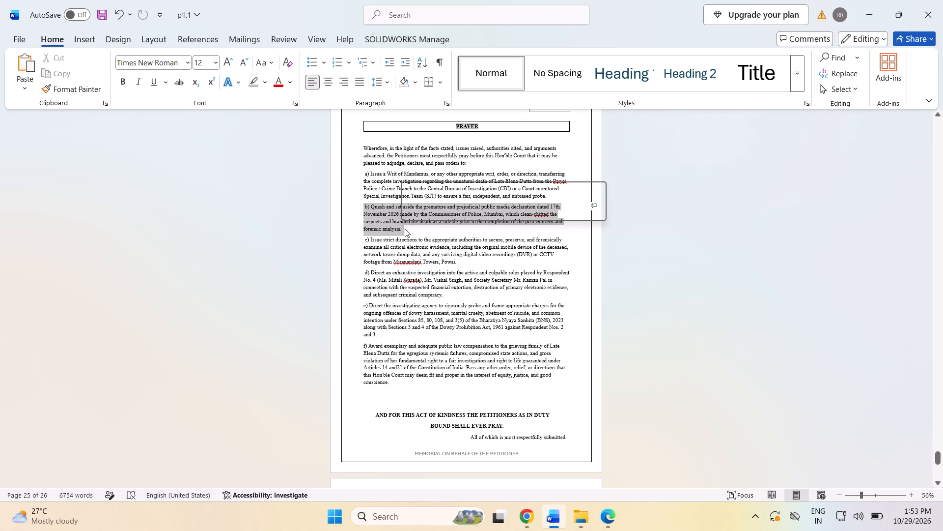
pyautogui.press('BackSpace')
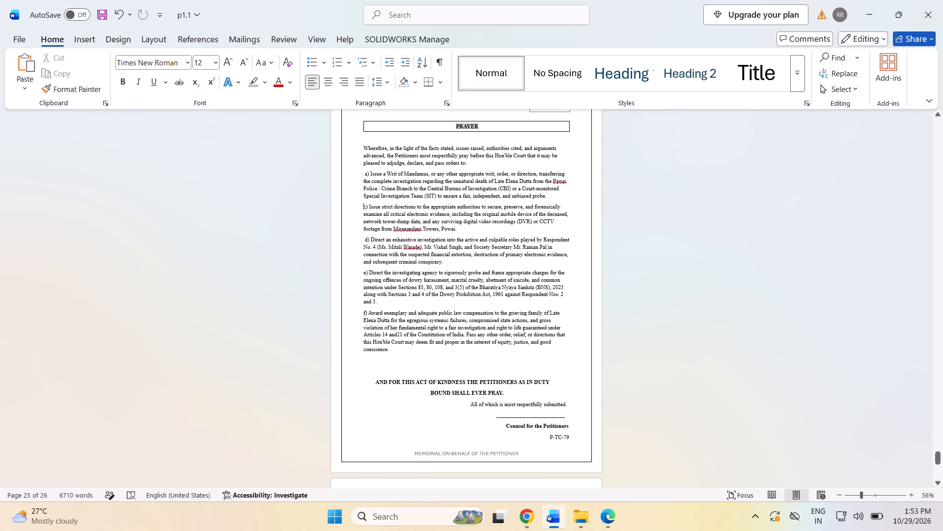
pyautogui.moveTo(361, 271); pyautogui.dragTo(388, 298)
pyautogui.press('BackSpace')
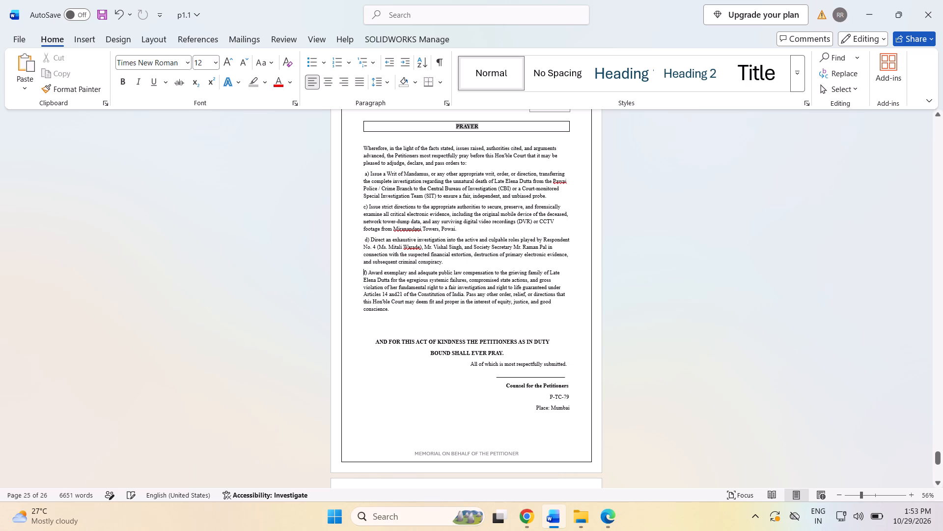
# Strip the leading spaces before page number 25 on the last page to bring it back towards the margin.
pyautogui.scroll(1, 429, 299)
pyautogui.scroll(-8, 429, 299)
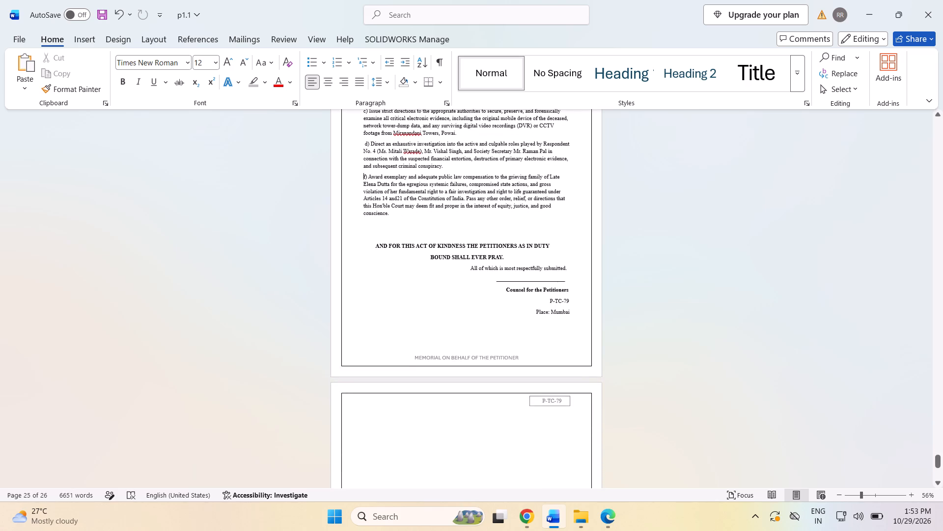
pyautogui.scroll(-7, 426, 296)
pyautogui.click(471, 442)
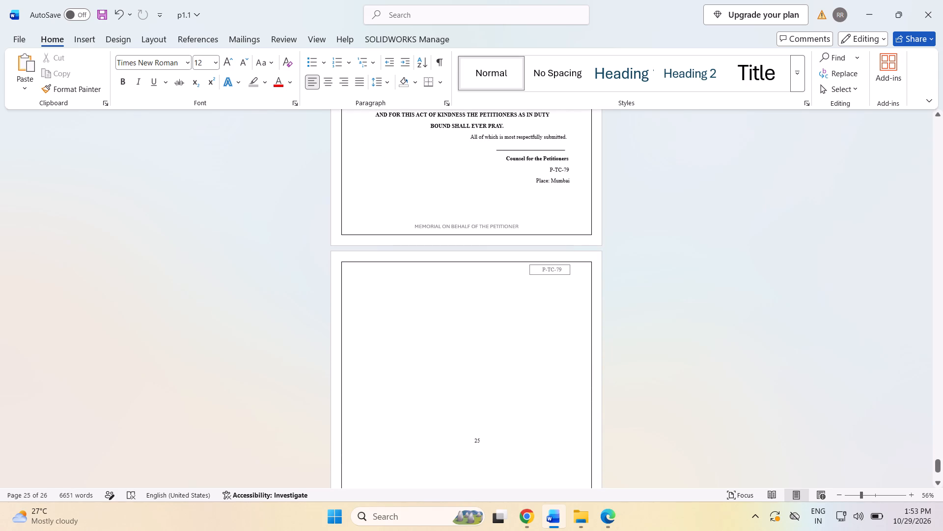
pyautogui.press('BackSpace')
pyautogui.press('BackSpace')
pyautogui.press('BackSpace')
pyautogui.press('BackSpace')
pyautogui.press('BackSpace')
pyautogui.press('BackSpace')
pyautogui.press('BackSpace')
pyautogui.press('BackSpace')
pyautogui.press('BackSpace')
pyautogui.press('BackSpace')
pyautogui.press('BackSpace')
pyautogui.press('BackSpace')
pyautogui.press('BackSpace')
pyautogui.press('BackSpace')
pyautogui.press('BackSpace')
pyautogui.press('BackSpace')
pyautogui.press('BackSpace')
pyautogui.press('BackSpace')
pyautogui.press('BackSpace')
pyautogui.press('BackSpace')
pyautogui.press('BackSpace')
pyautogui.press('BackSpace')
pyautogui.press('BackSpace')
pyautogui.press('BackSpace')
pyautogui.press('BackSpace')
pyautogui.press('BackSpace')
pyautogui.press('BackSpace')
pyautogui.press('BackSpace')
pyautogui.press('BackSpace')
pyautogui.press('BackSpace')
pyautogui.press('BackSpace')
pyautogui.press('BackSpace')
pyautogui.press('BackSpace')
pyautogui.press('BackSpace')
pyautogui.press('BackSpace')
pyautogui.press('BackSpace')
pyautogui.press('BackSpace')
pyautogui.press('BackSpace')
pyautogui.press('BackSpace')
pyautogui.press('BackSpace')
pyautogui.press('BackSpace')
pyautogui.press('BackSpace')
pyautogui.press('BackSpace')
pyautogui.press('BackSpace')
pyautogui.press('BackSpace')
pyautogui.press('BackSpace')
pyautogui.press('BackSpace')
pyautogui.press('BackSpace')
pyautogui.press('BackSpace')
pyautogui.press('BackSpace')
pyautogui.press('BackSpace')
pyautogui.press('BackSpace')
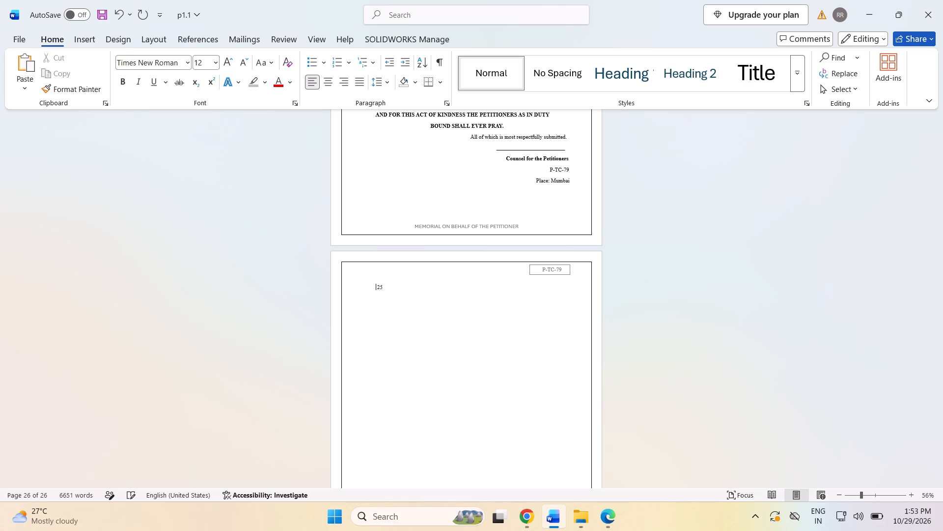
pyautogui.press('BackSpace')
pyautogui.press('BackSpace')
pyautogui.press('BackSpace')
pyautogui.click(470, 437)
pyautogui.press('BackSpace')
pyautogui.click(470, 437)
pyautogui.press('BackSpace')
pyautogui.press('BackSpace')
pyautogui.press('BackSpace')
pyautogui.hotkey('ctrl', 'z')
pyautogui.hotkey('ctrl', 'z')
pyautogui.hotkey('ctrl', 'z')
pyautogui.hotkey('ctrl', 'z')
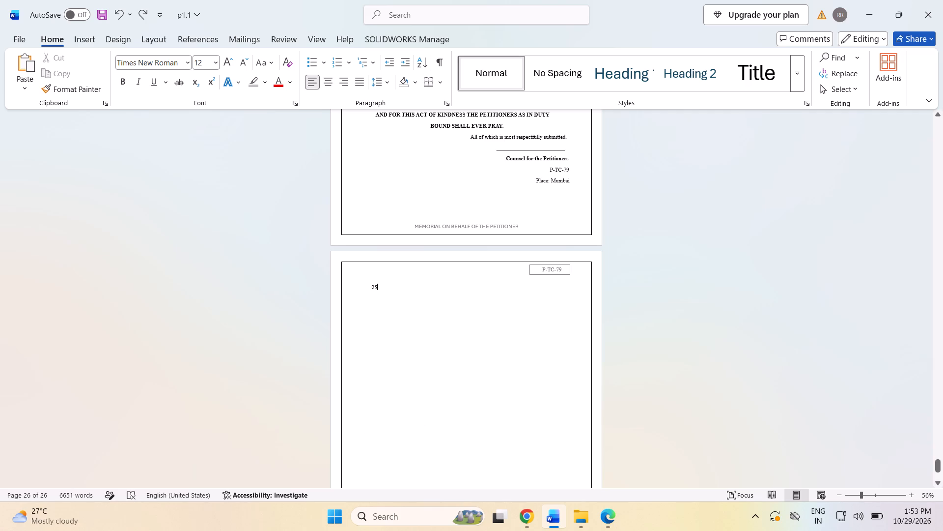
# Remove the remaining space and blank lines before page number 25 so it sits on the Prayer page below "Place: Mumbai".
pyautogui.click(369, 285)
pyautogui.press('BackSpace')
pyautogui.press('BackSpace')
pyautogui.press('BackSpace')
pyautogui.press('BackSpace')
pyautogui.press('BackSpace')
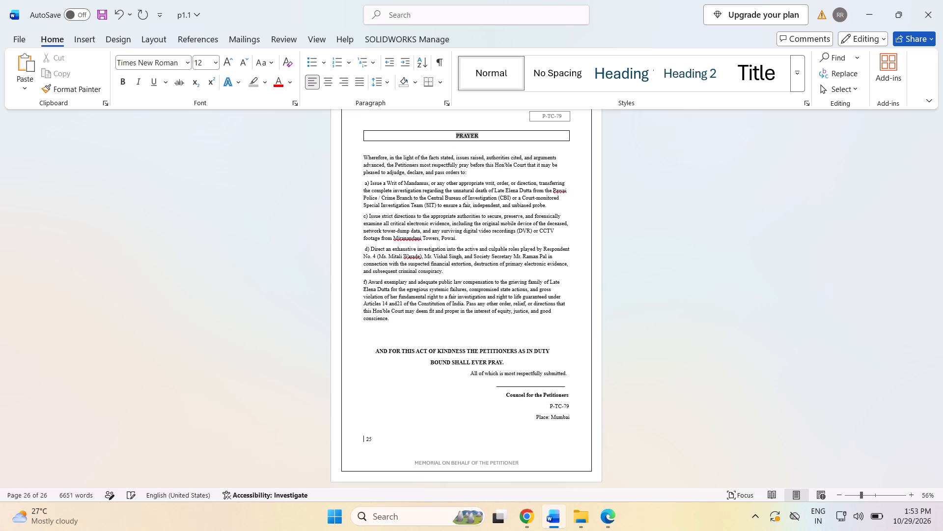
# Indent page number 25 with leading spaces so it sits at the centre of the Prayer page above the footer.
pyautogui.press('space')
pyautogui.press('space')
pyautogui.press('space')
pyautogui.press('space')
pyautogui.press('space')
pyautogui.press('space')
pyautogui.press('space')
pyautogui.press('space')
pyautogui.press('space')
pyautogui.press('space')
pyautogui.press('space')
pyautogui.press('space')
pyautogui.press('space')
pyautogui.press('space')
pyautogui.press('space')
pyautogui.press('space')
pyautogui.press('space')
pyautogui.press('space')
pyautogui.press('space')
pyautogui.press('space')
pyautogui.rightClick(367, 322)
pyautogui.click(369, 439)
pyautogui.press('Left')
pyautogui.press('space')
pyautogui.press('space')
pyautogui.press('space')
pyautogui.press('space')
pyautogui.press('space')
pyautogui.press('space')
pyautogui.press('space')
pyautogui.press('space')
pyautogui.press('space')
pyautogui.press('space')
pyautogui.press('space')
pyautogui.press('space')
pyautogui.press('space')
pyautogui.press('space')
pyautogui.press('space')
pyautogui.press('space')
pyautogui.press('space')
pyautogui.press('space')
pyautogui.press('space')
pyautogui.press('space')
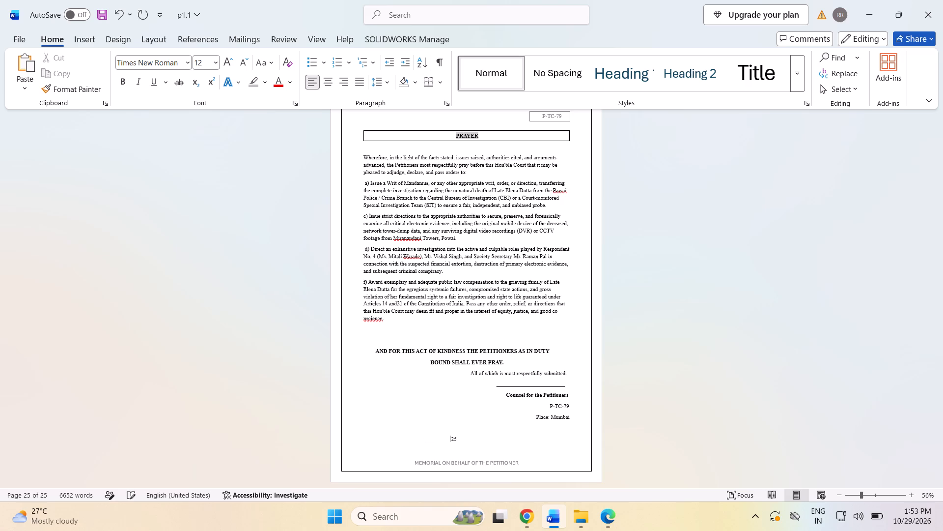
pyautogui.press('space')
# Remove the "a)" label from the first Prayer clause so it starts with "Issue a Writ of Mandamus".
pyautogui.scroll(2, 358, 360)
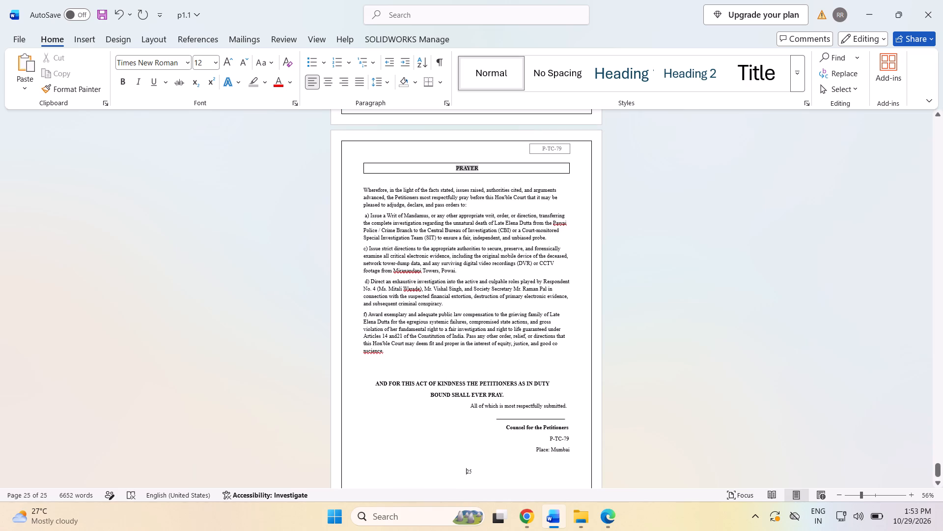
pyautogui.click(369, 217)
pyautogui.press('BackSpace')
pyautogui.press('BackSpace')
pyautogui.press('BackSpace')
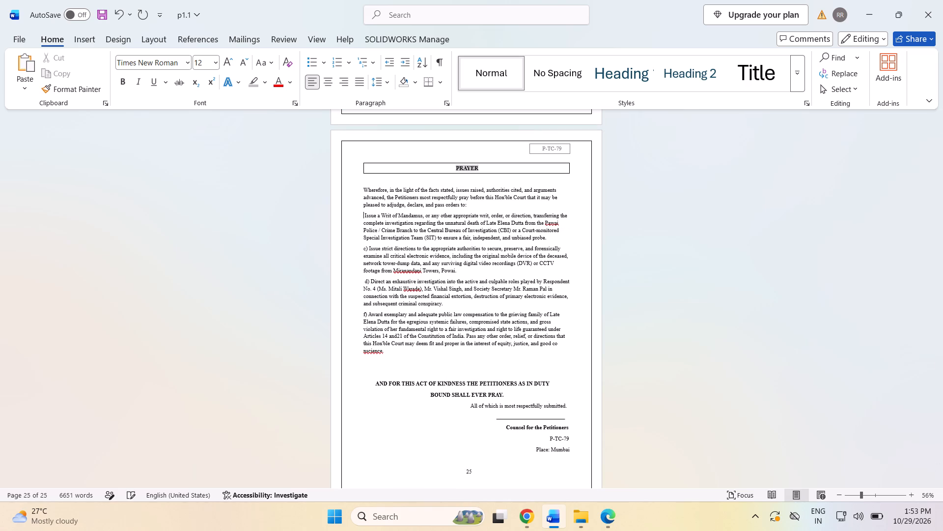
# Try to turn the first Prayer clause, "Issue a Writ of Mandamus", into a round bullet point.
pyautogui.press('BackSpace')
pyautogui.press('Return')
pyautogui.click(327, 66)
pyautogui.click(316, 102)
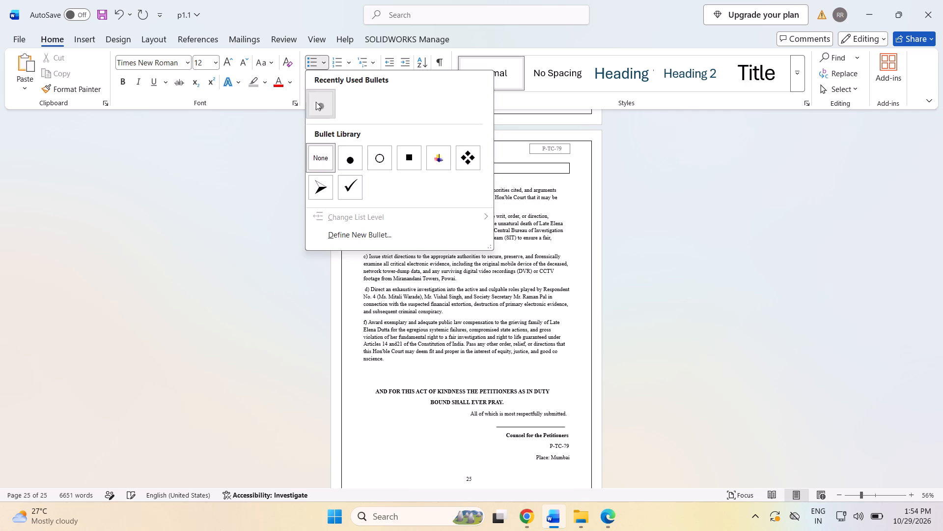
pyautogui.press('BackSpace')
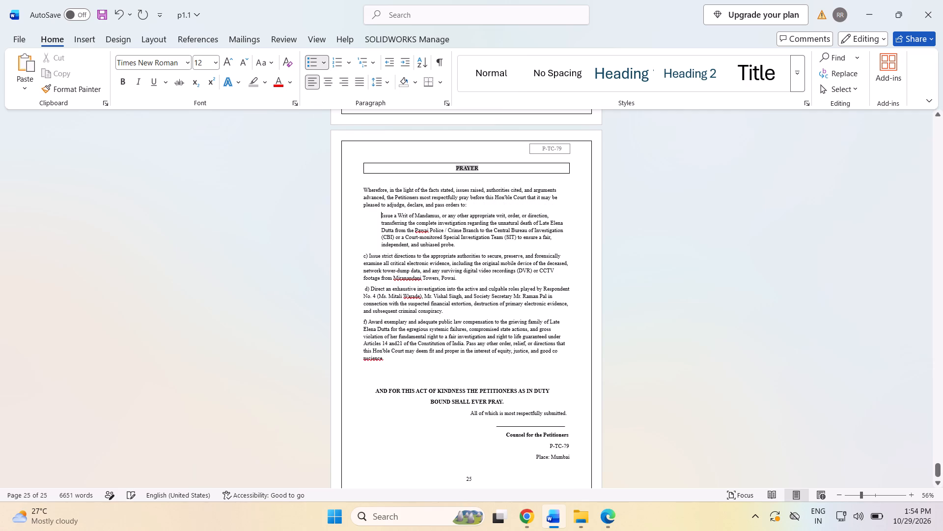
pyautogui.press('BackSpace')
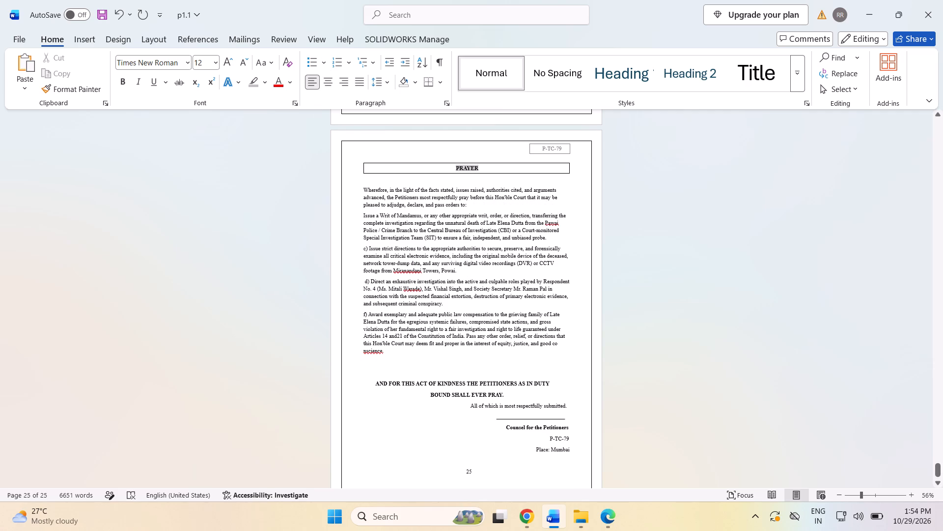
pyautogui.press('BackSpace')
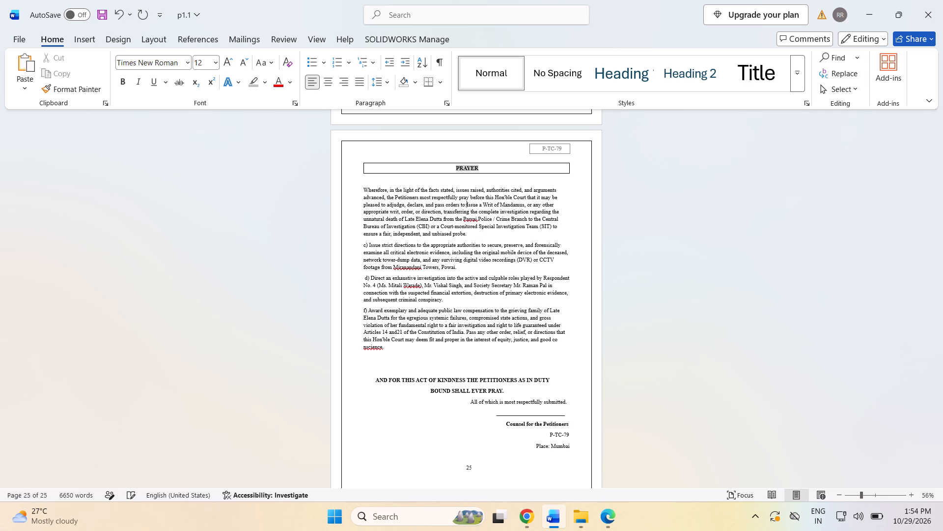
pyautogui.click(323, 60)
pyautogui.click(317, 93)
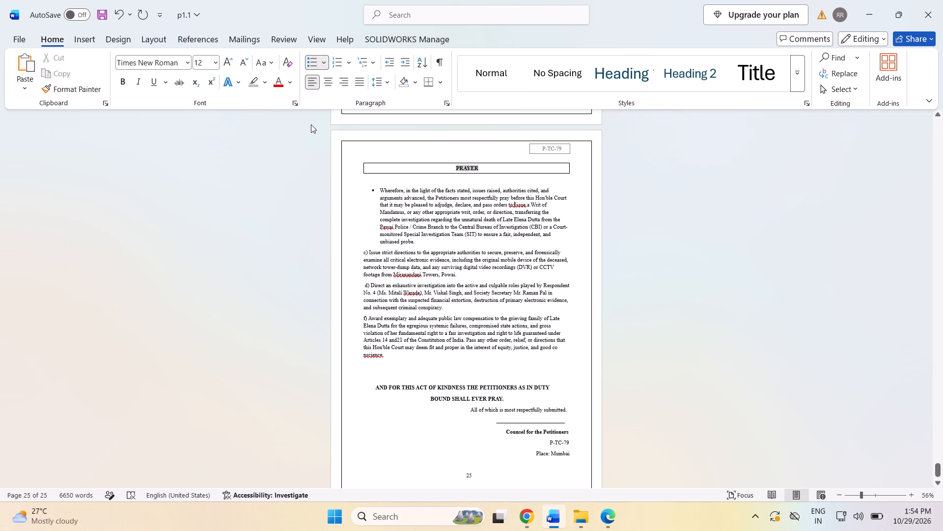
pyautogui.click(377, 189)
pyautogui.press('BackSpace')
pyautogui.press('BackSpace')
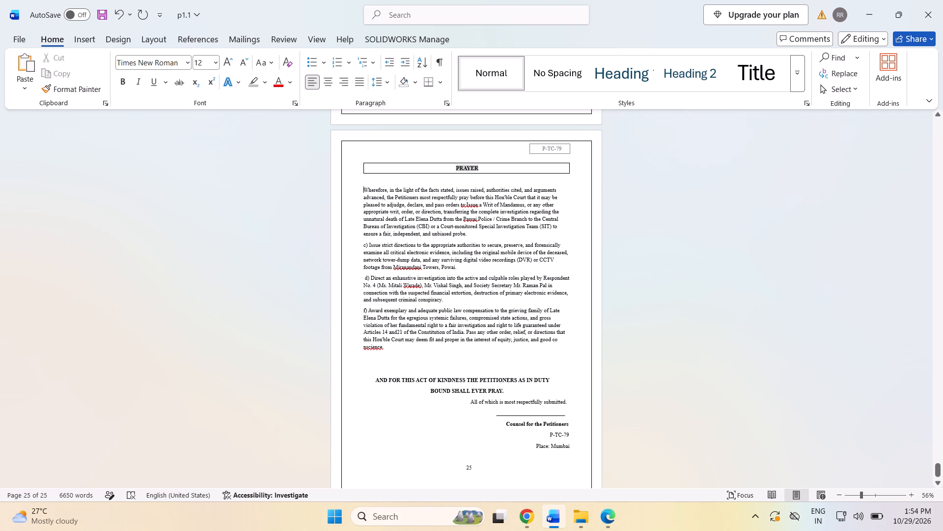
# Split "Issue a Writ of Mandamus" from the introductory Prayer sentence into its own paragraph and format it as a round bullet.
pyautogui.click(466, 205)
pyautogui.press('BackSpace')
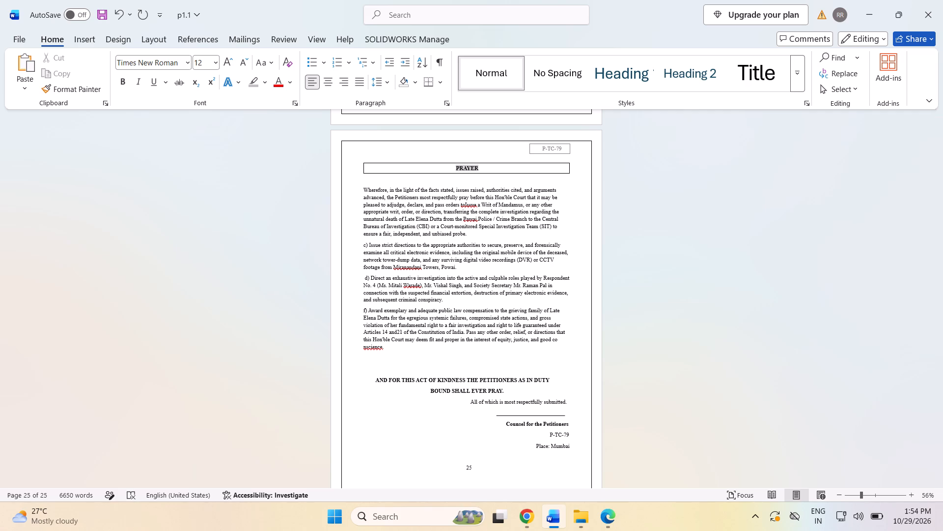
pyautogui.hotkey('ctrl', 'z')
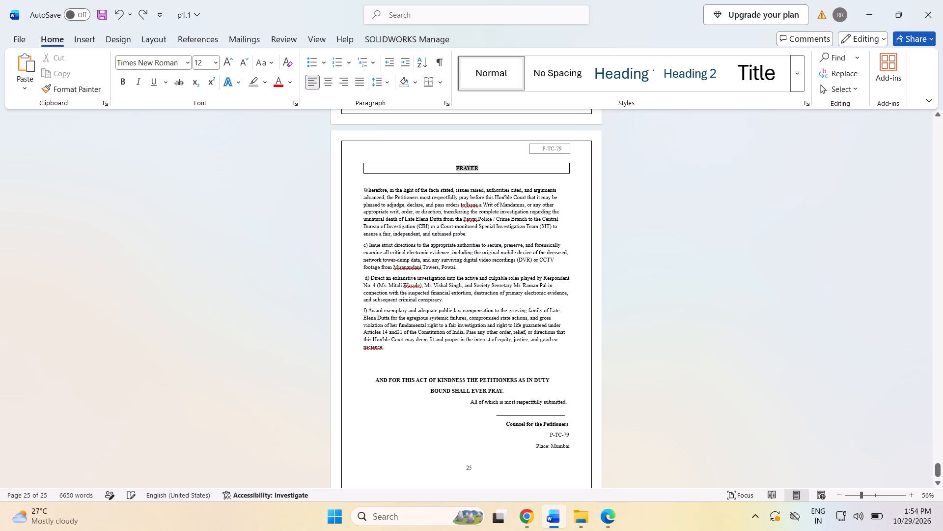
pyautogui.press('Return')
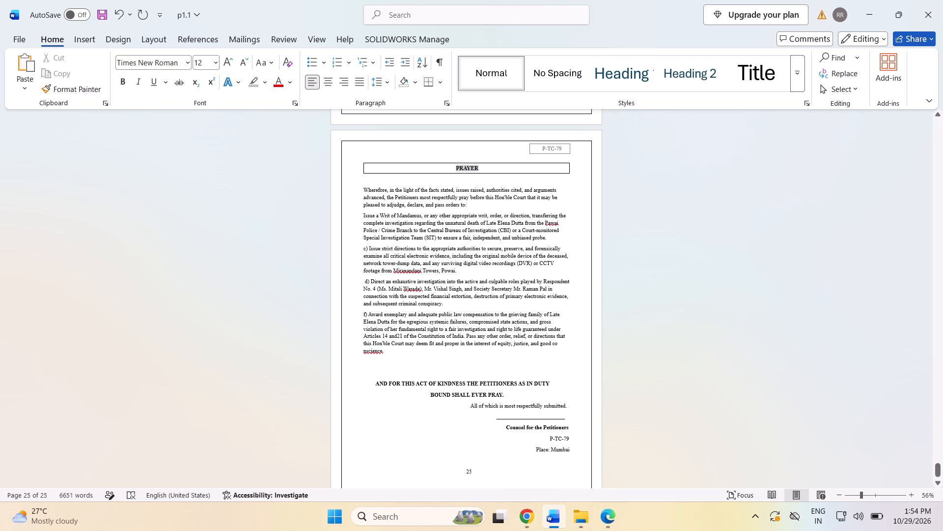
pyautogui.click(327, 66)
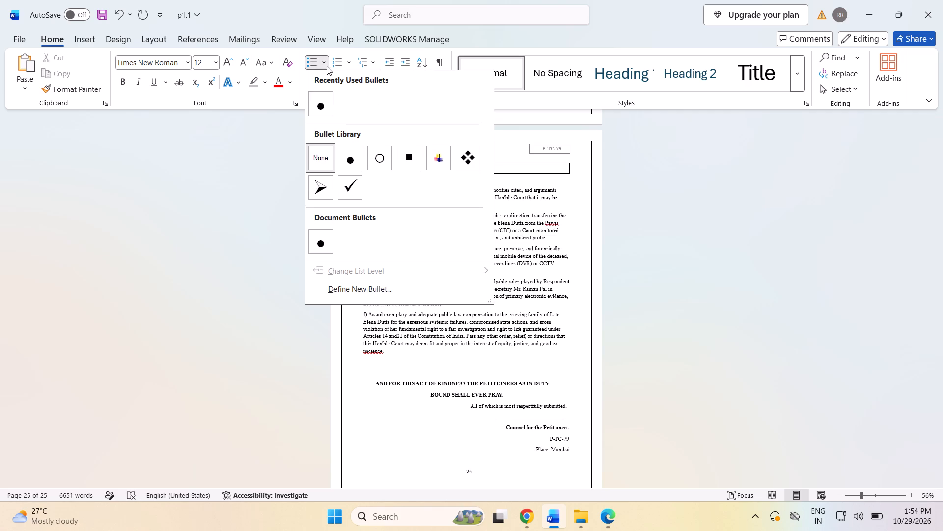
pyautogui.click(315, 103)
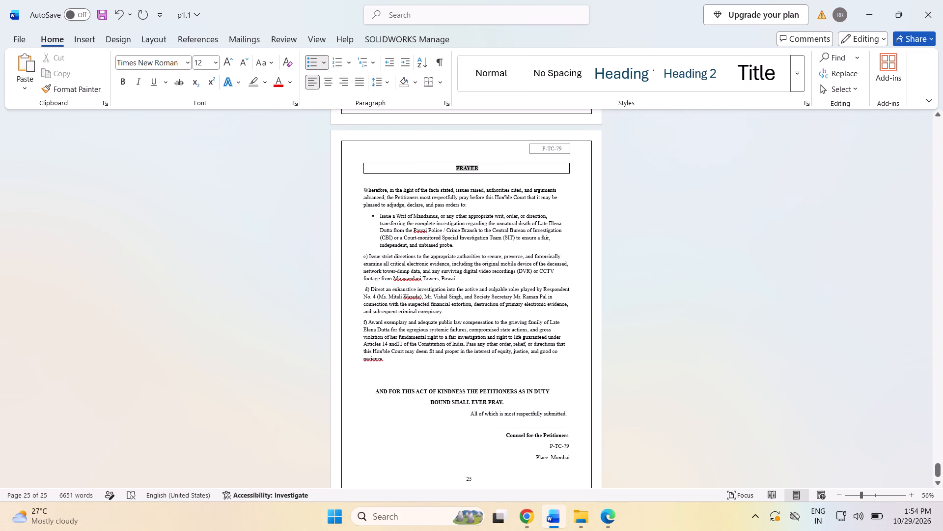
# Remove the "c)" label from the "Issue strict directions" clause and make it the second bullet in the Prayer list.
pyautogui.click(367, 254)
pyautogui.press('BackSpace')
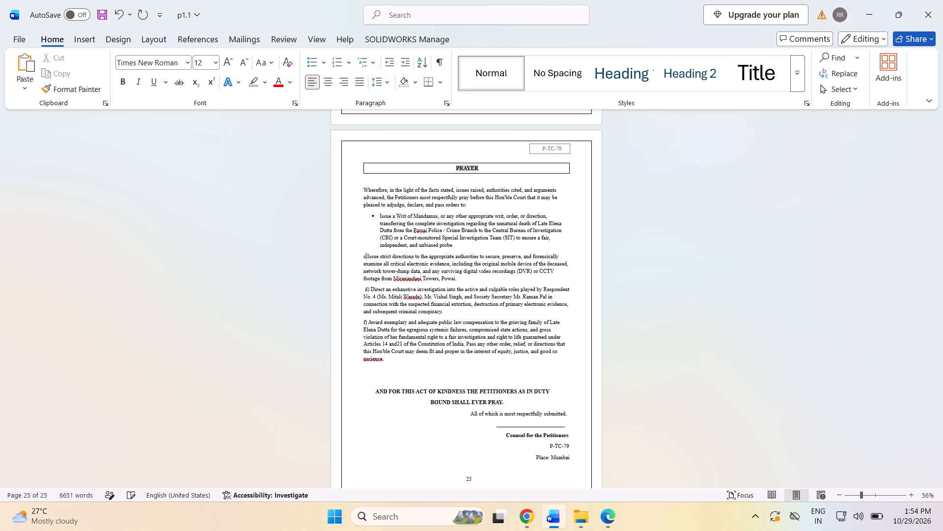
pyautogui.press('BackSpace')
pyautogui.press('BackSpace')
pyautogui.press('Return')
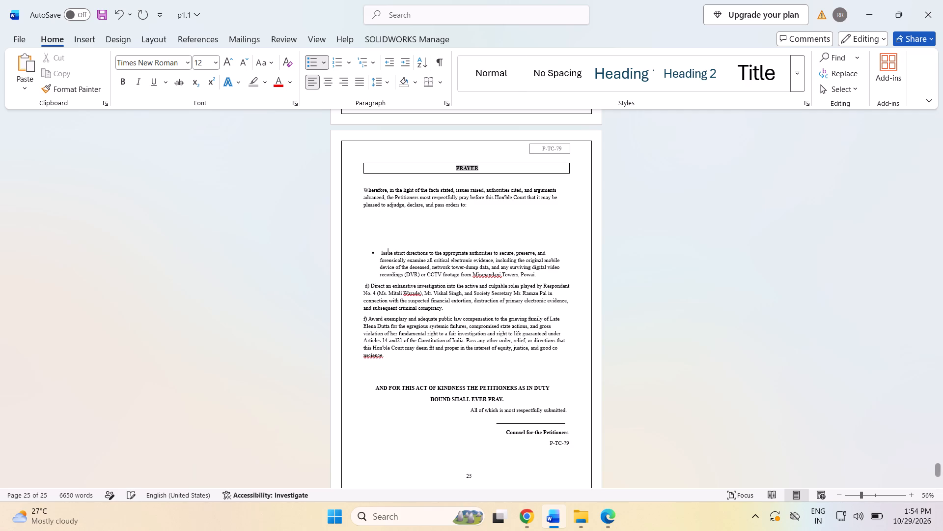
pyautogui.click(322, 70)
pyautogui.click(325, 63)
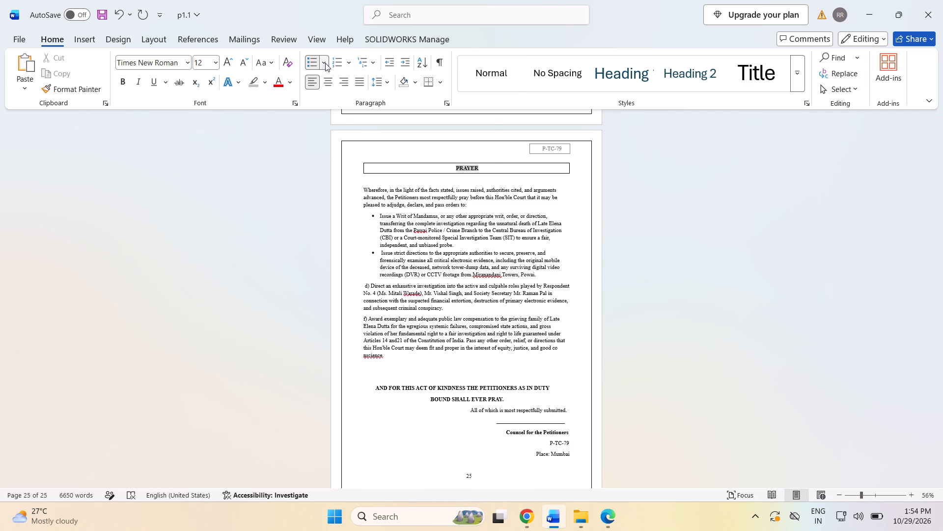
pyautogui.click(317, 93)
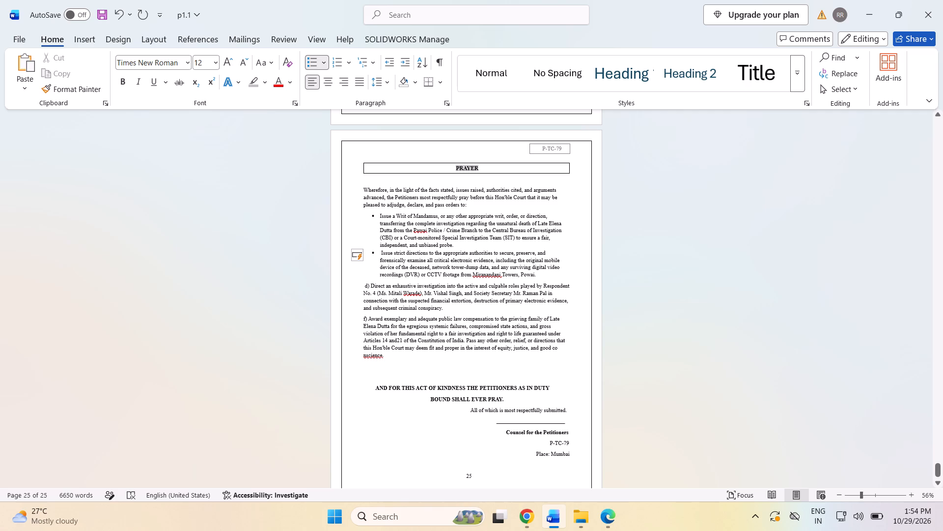
# Remove the "d)" label and leading spaces from the "Direct an exhaustive investigation" clause and format it as a round bullet.
pyautogui.click(369, 284)
pyautogui.press('BackSpace')
pyautogui.rightClick(361, 305)
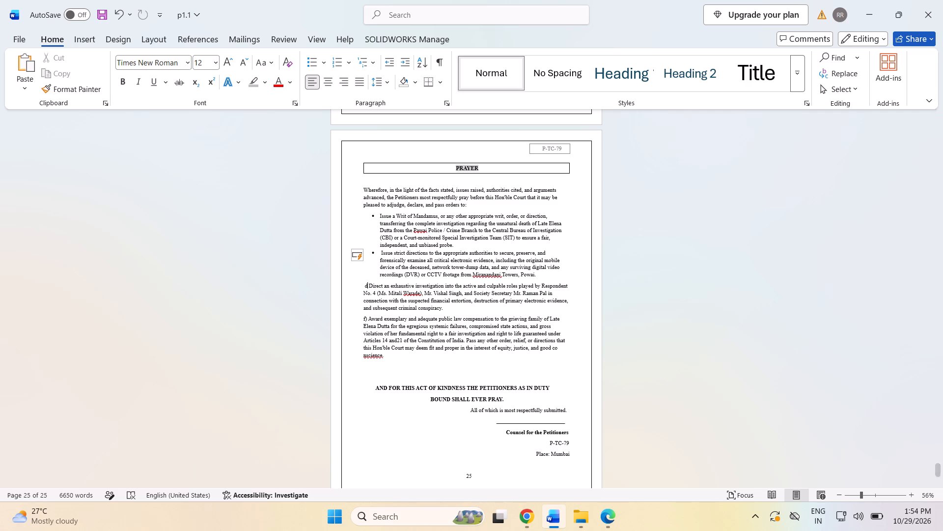
pyautogui.press('BackSpace')
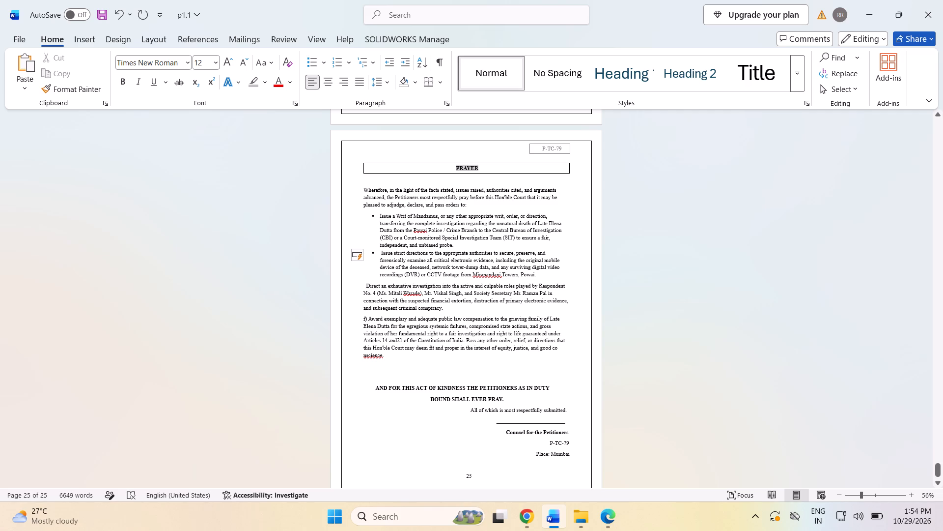
pyautogui.press('BackSpace')
pyautogui.hotkey('ctrl', 'z')
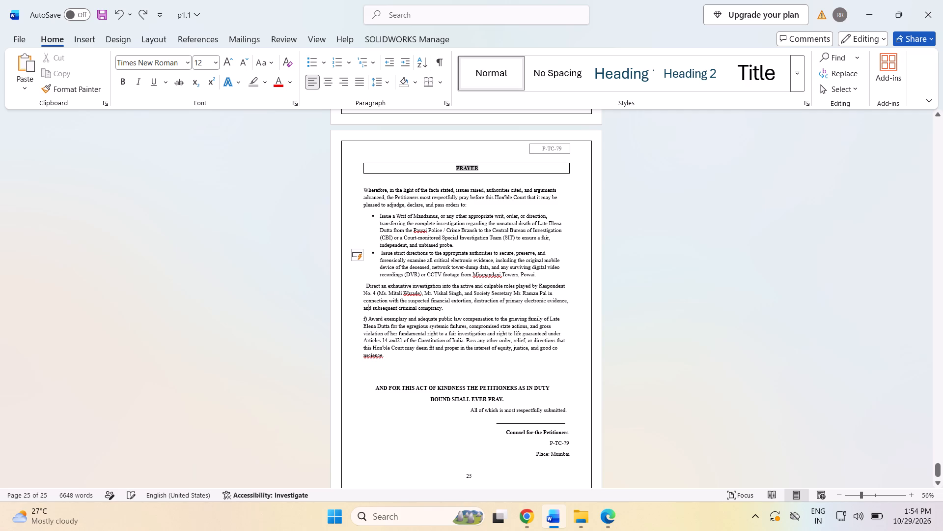
pyautogui.click(366, 285)
pyautogui.press('BackSpace')
pyautogui.click(327, 64)
pyautogui.click(320, 97)
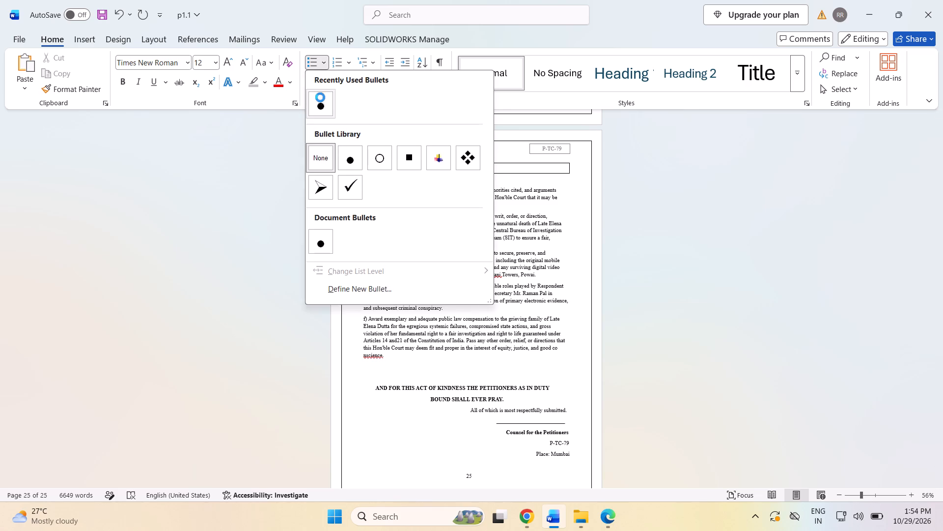
# Remove the "f)" label from the "Award exemplary and adequate public law compensation" clause and format it as a round bullet.
pyautogui.click(368, 313)
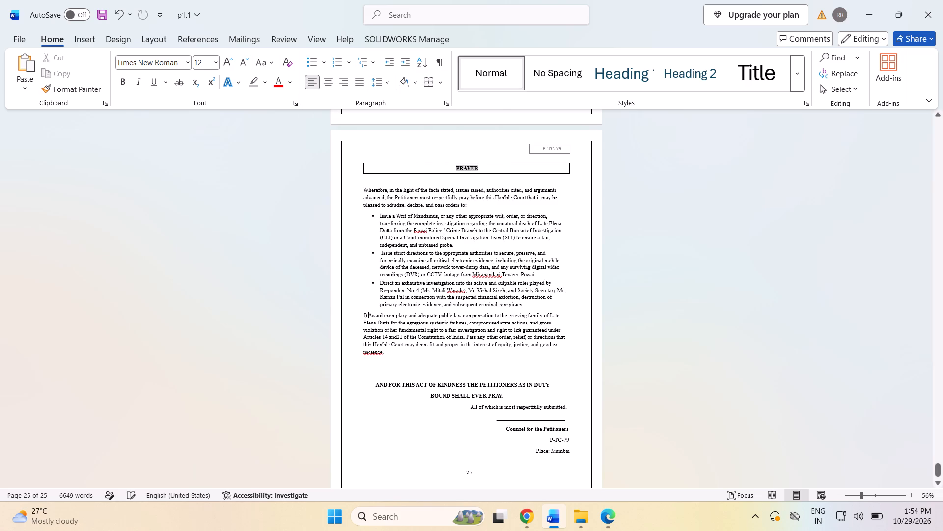
pyautogui.press('BackSpace')
pyautogui.press('BackSpace')
pyautogui.press('BackSpace')
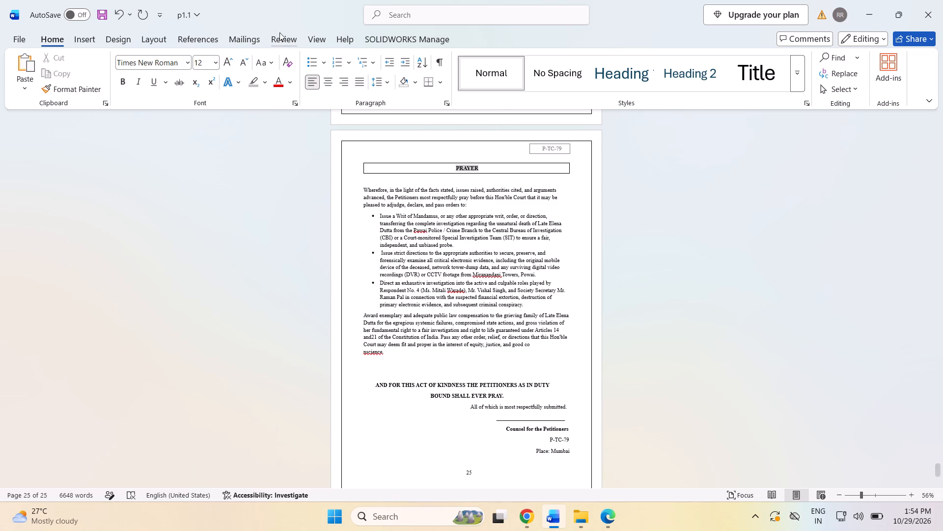
pyautogui.click(324, 64)
pyautogui.click(325, 110)
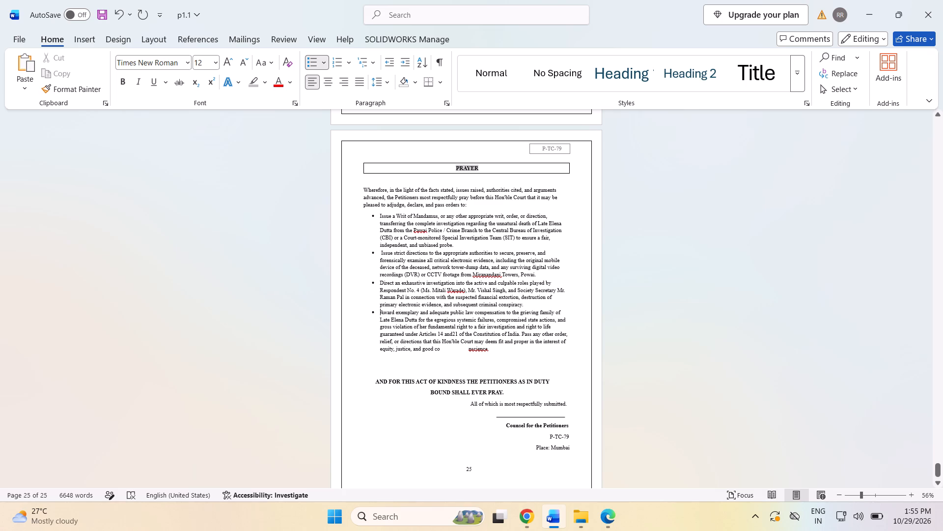
# Insert the missing space in the last Prayer bullet so the citation reads "Articles 14 and 21".
pyautogui.scroll(1, 407, 325)
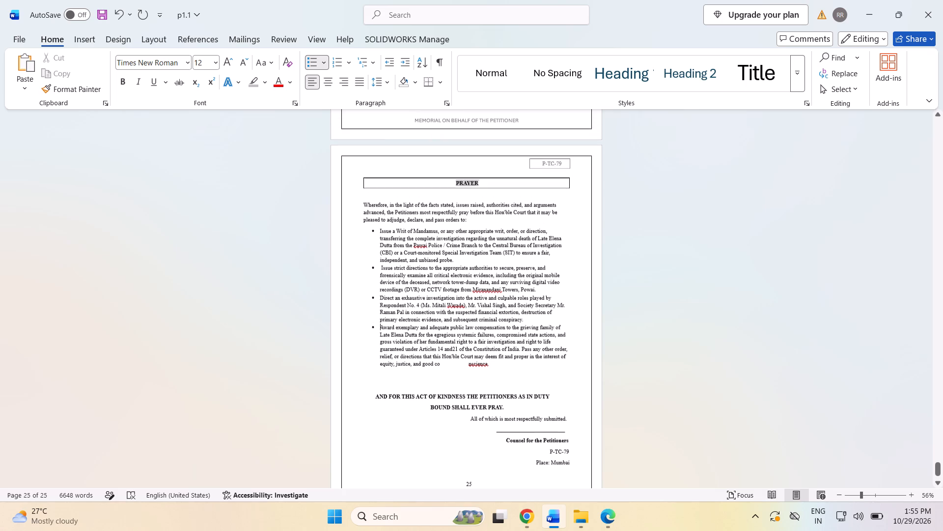
pyautogui.scroll(-1, 407, 325)
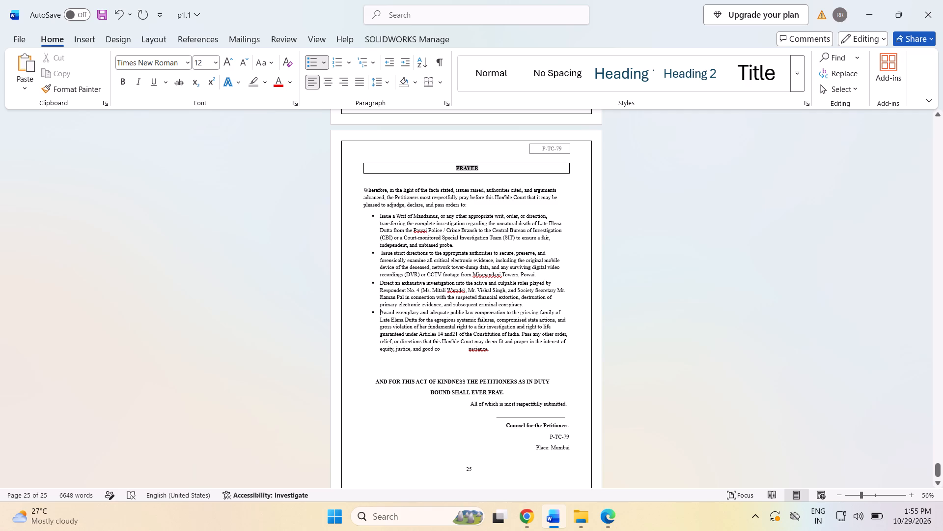
pyautogui.moveTo(416, 333); pyautogui.dragTo(446, 335)
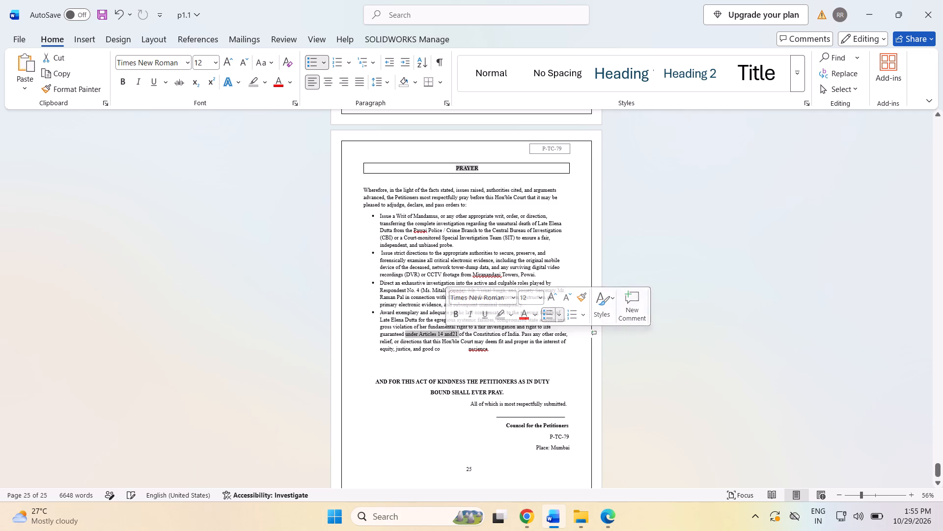
pyautogui.click(441, 351)
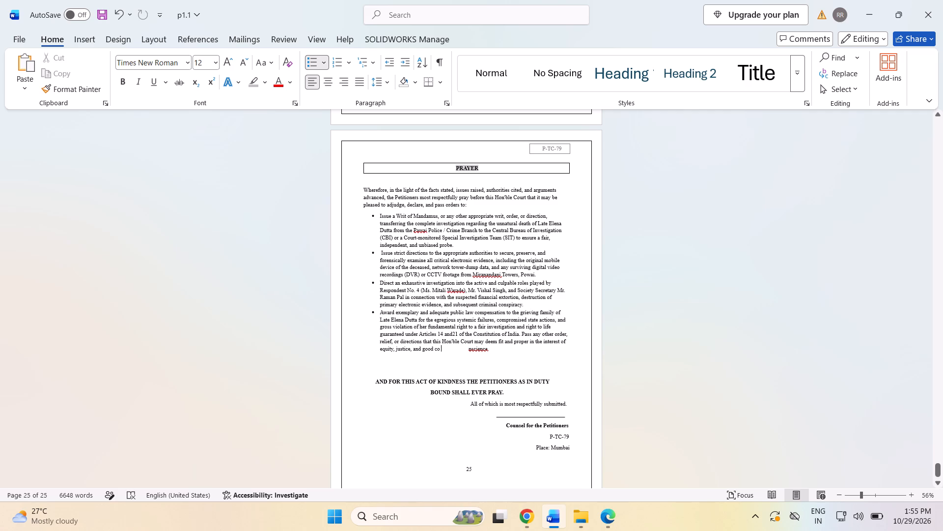
pyautogui.moveTo(419, 335); pyautogui.dragTo(431, 330)
pyautogui.moveTo(418, 335); pyautogui.dragTo(516, 336)
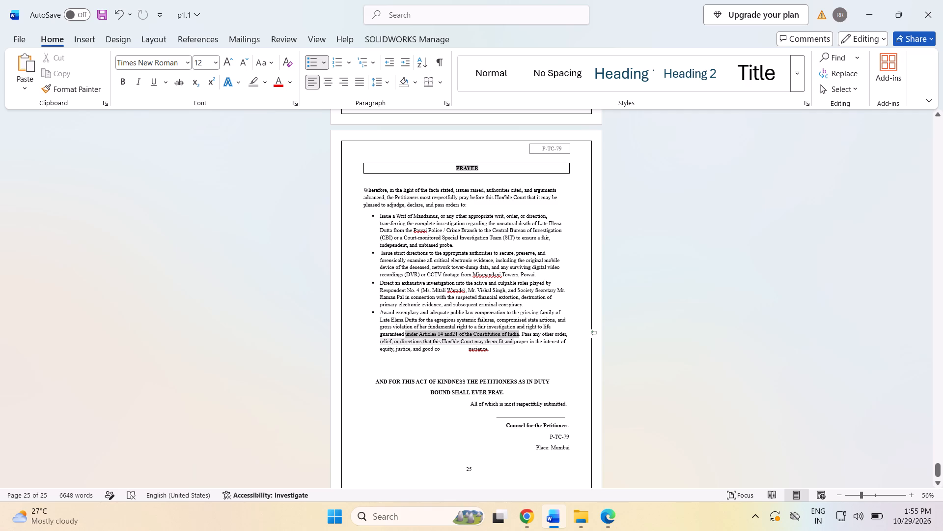
pyautogui.moveTo(516, 336); pyautogui.dragTo(516, 335)
pyautogui.click(525, 362)
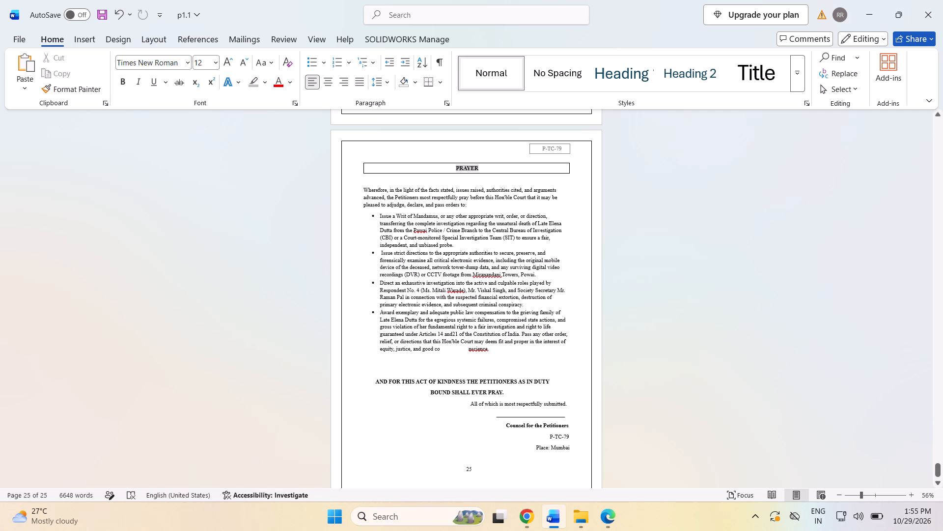
pyautogui.click(453, 334)
pyautogui.press('space')
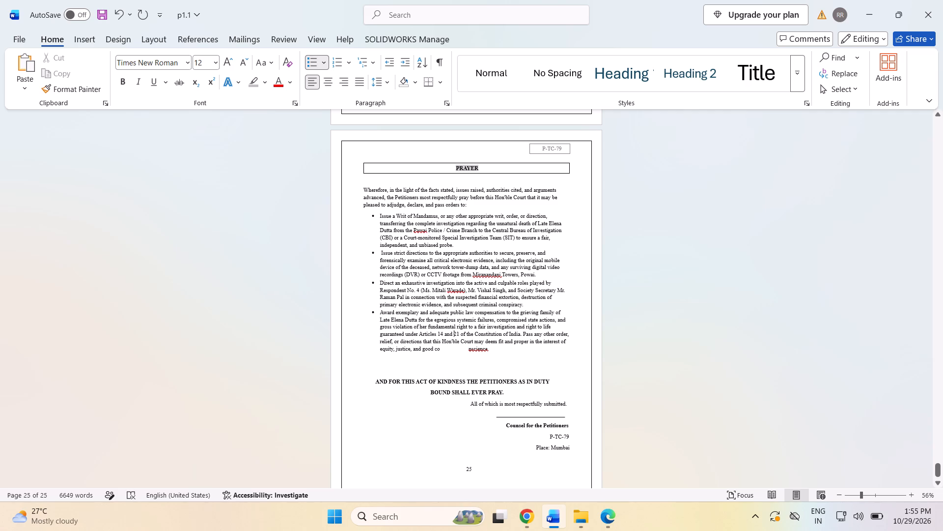
# Complete the broken word at the end of the last Prayer bullet so it reads "good conscience.".
pyautogui.click(444, 351)
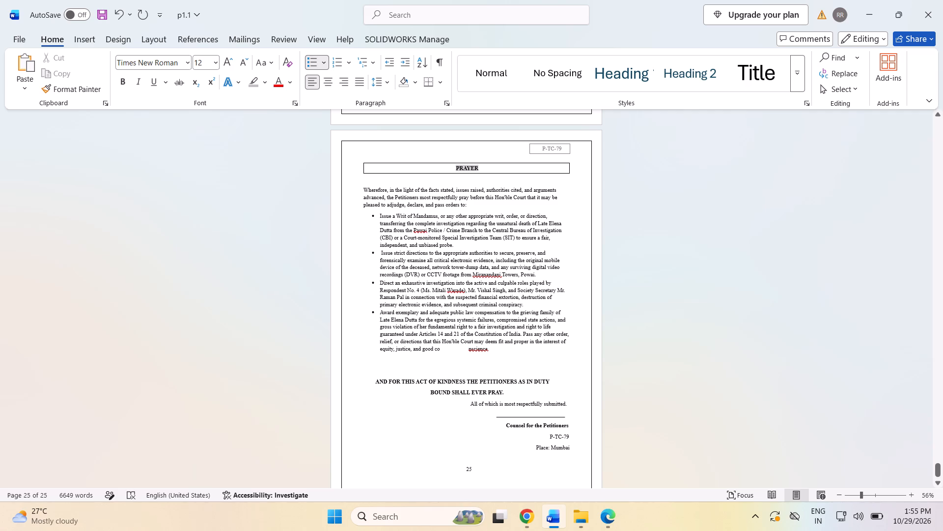
pyautogui.click(441, 346)
pyautogui.click(440, 351)
pyautogui.press('n')
pyautogui.press('BackSpace')
pyautogui.write('nsc')
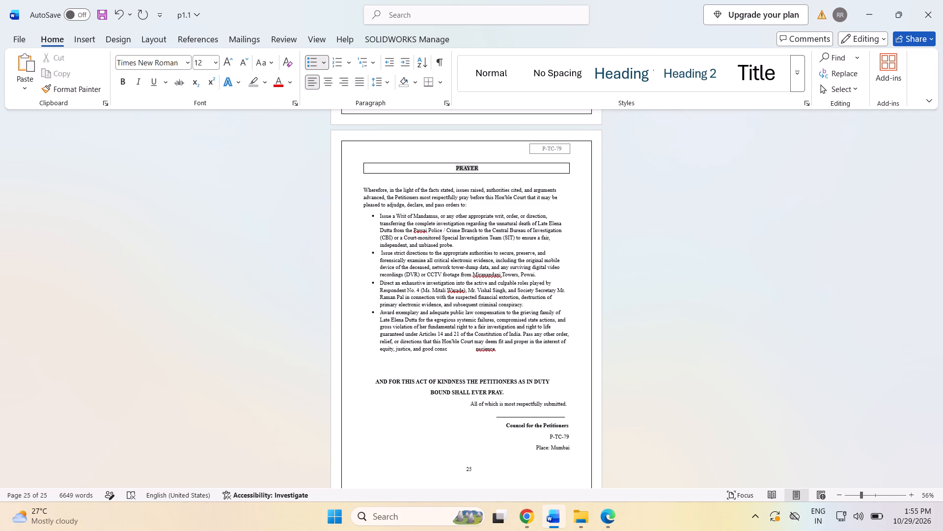
pyautogui.write('ience')
pyautogui.press('.')
# Delete the leftover word fragment and the gap before it after "good conscience." in the last Prayer bullet.
pyautogui.scroll(-1, 510, 360)
pyautogui.click(510, 333)
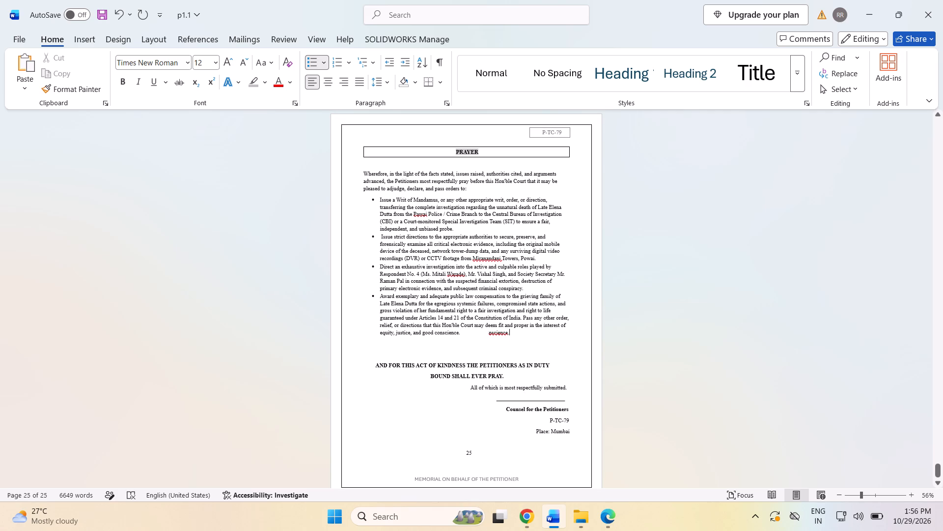
pyautogui.press('BackSpace')
pyautogui.press('BackSpace')
pyautogui.press('BackSpace')
pyautogui.press('BackSpace')
pyautogui.press('BackSpace')
pyautogui.press('BackSpace')
pyautogui.press('BackSpace')
pyautogui.press('BackSpace')
pyautogui.press('BackSpace')
pyautogui.press('BackSpace')
pyautogui.press('BackSpace')
pyautogui.press('BackSpace')
pyautogui.press('BackSpace')
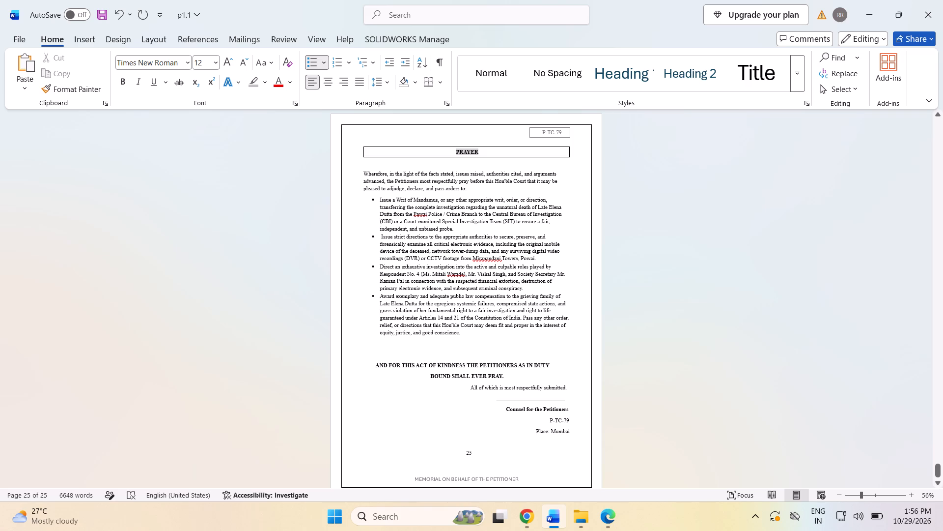
# Make the opening phrase "Issue a Writ of Mandamus" bold in the first Prayer bullet.
pyautogui.moveTo(377, 199); pyautogui.dragTo(433, 203)
pyautogui.moveTo(433, 203); pyautogui.dragTo(441, 203)
pyautogui.moveTo(441, 203); pyautogui.dragTo(437, 203)
pyautogui.click(447, 189)
# Make the opening phrase "Issue strict directions" bold in the second Prayer bullet.
pyautogui.scroll(-2, 481, 174)
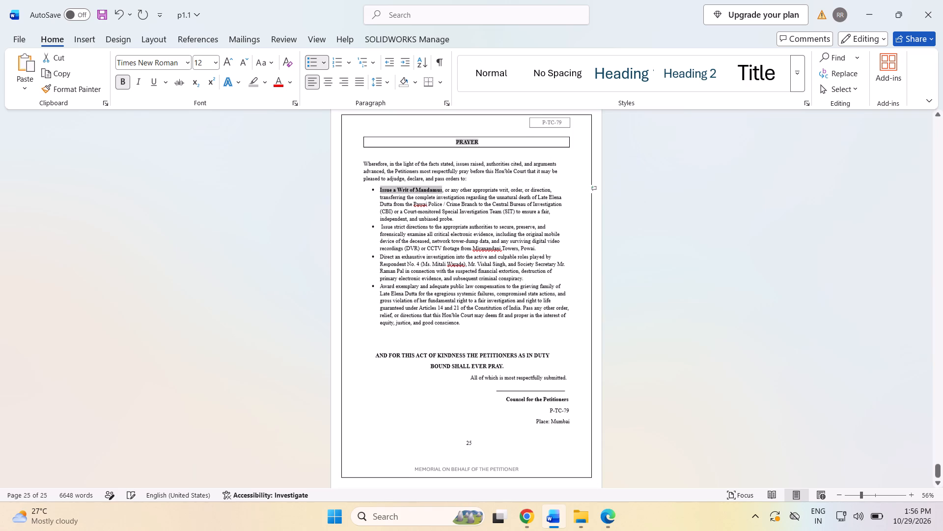
pyautogui.scroll(-3, 481, 178)
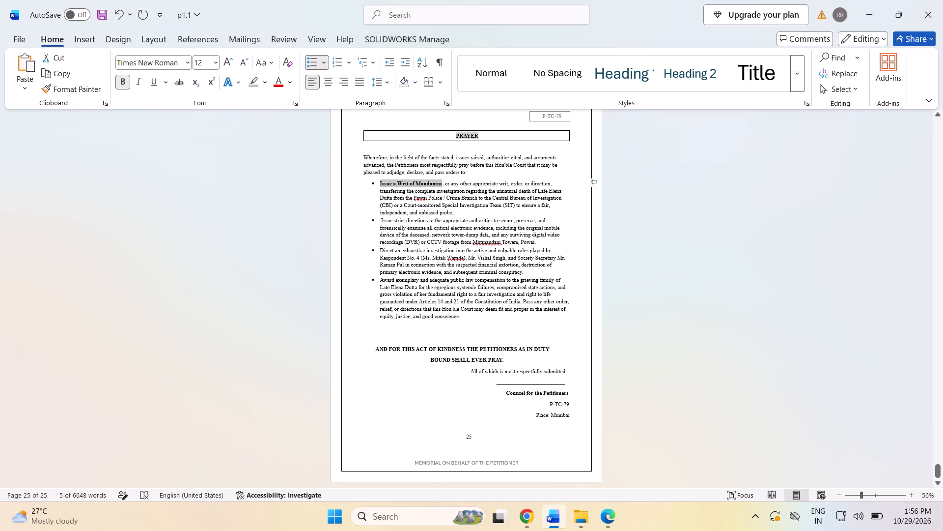
pyautogui.moveTo(379, 221); pyautogui.dragTo(416, 222)
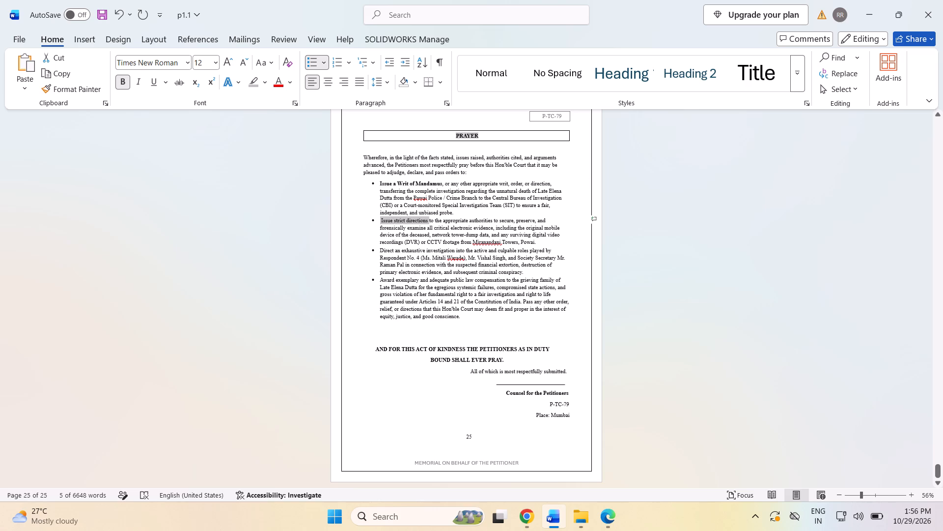
pyautogui.moveTo(416, 222); pyautogui.dragTo(427, 217)
pyautogui.moveTo(427, 217); pyautogui.dragTo(429, 220)
pyautogui.click(437, 203)
# Make the opening phrase "Direct an exhaustive investigation" bold in the third Prayer bullet.
pyautogui.scroll(-3, 426, 231)
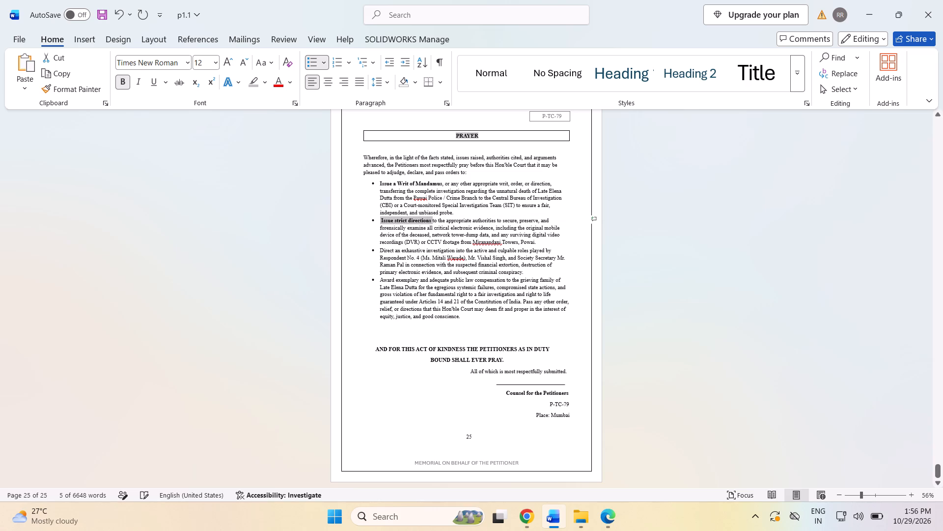
pyautogui.scroll(2, 428, 235)
pyautogui.scroll(-7, 427, 232)
pyautogui.moveTo(381, 252); pyautogui.dragTo(409, 252)
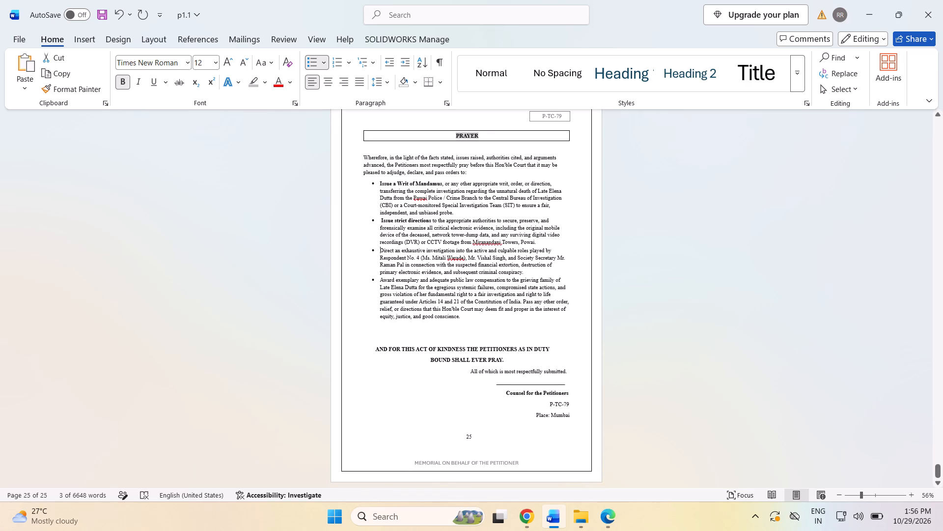
pyautogui.moveTo(409, 252); pyautogui.dragTo(454, 250)
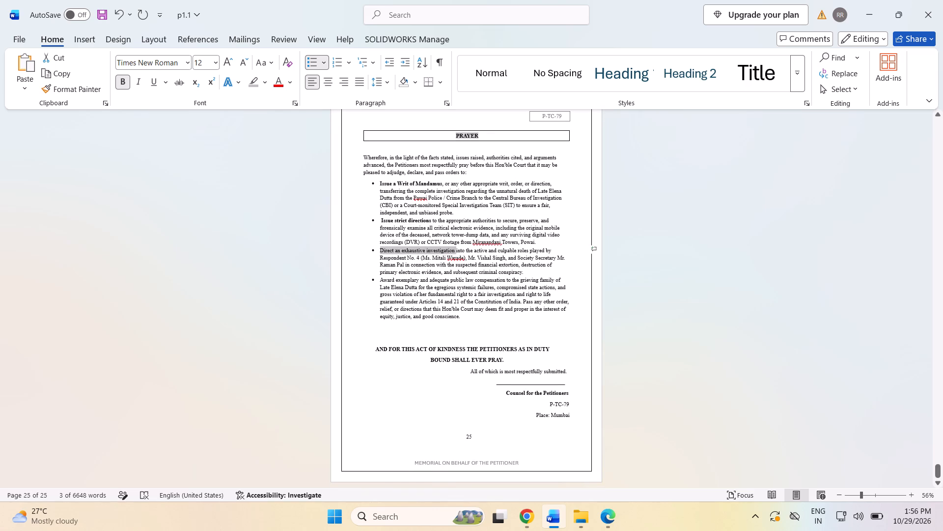
pyautogui.moveTo(454, 250); pyautogui.dragTo(457, 252)
pyautogui.moveTo(457, 252); pyautogui.dragTo(456, 252)
pyautogui.click(465, 227)
# Make the opening phrase "Award exemplary and adequate public law compensation" bold in the last Prayer bullet.
pyautogui.scroll(-4, 461, 245)
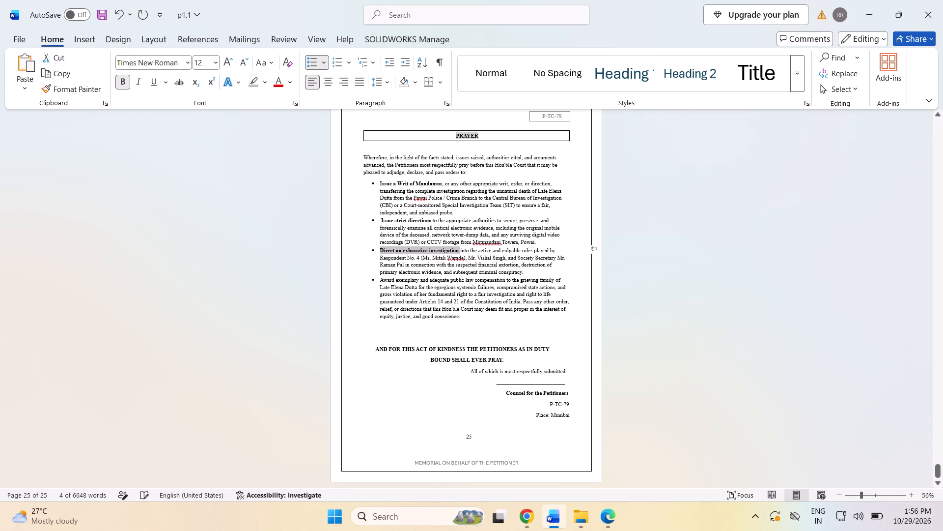
pyautogui.moveTo(380, 279); pyautogui.dragTo(407, 282)
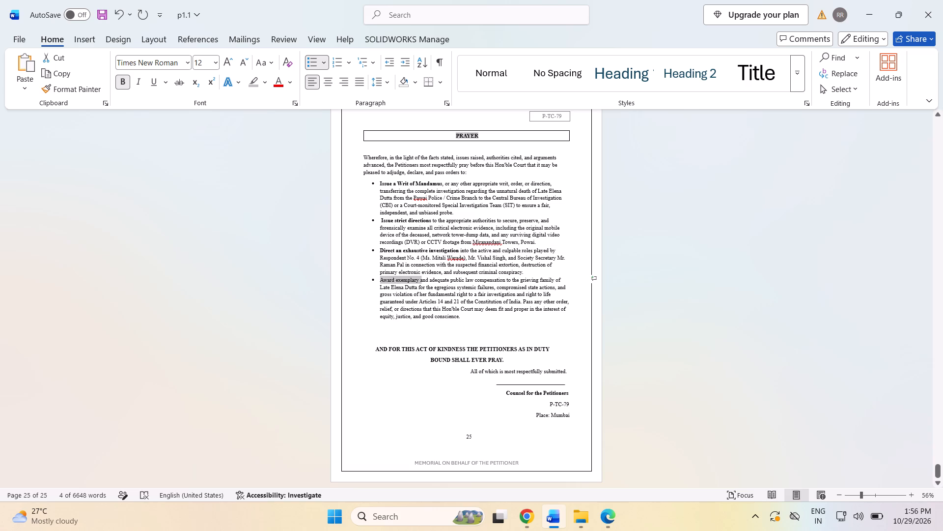
pyautogui.moveTo(407, 282); pyautogui.dragTo(500, 280)
pyautogui.click(505, 256)
pyautogui.click(659, 320)
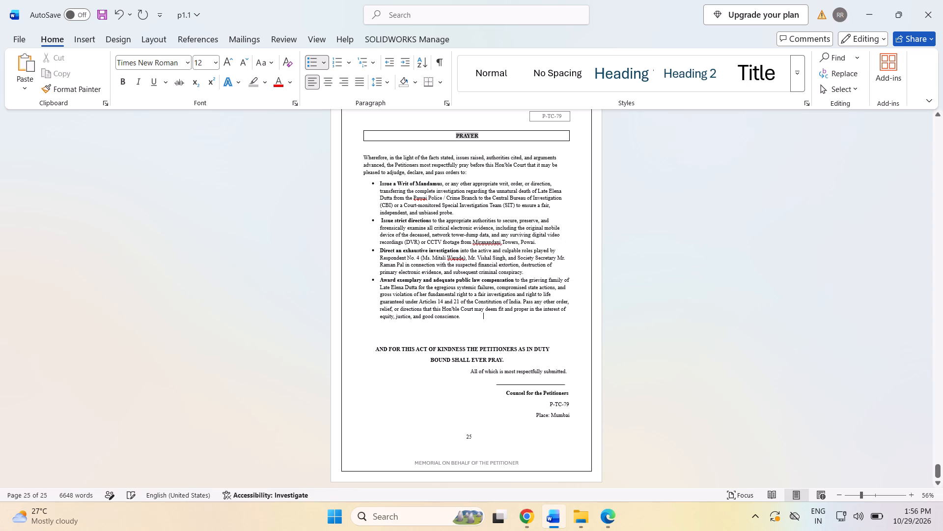
# Look over the Prayer page and the Issue 4 and Issue 5 pages before it, ending at the memorial's cover page.
pyautogui.scroll(-4, 638, 300)
pyautogui.scroll(4, 634, 290)
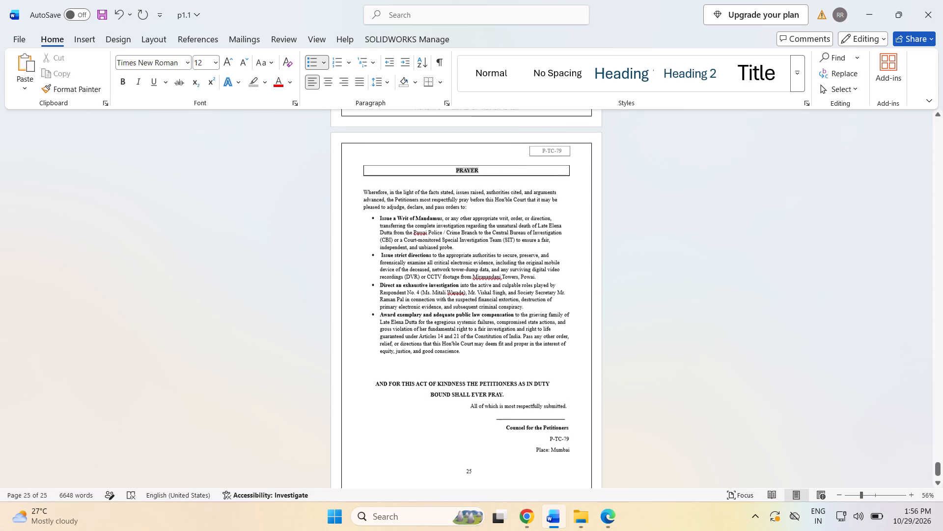
pyautogui.scroll(20, 633, 290)
pyautogui.scroll(1, 633, 290)
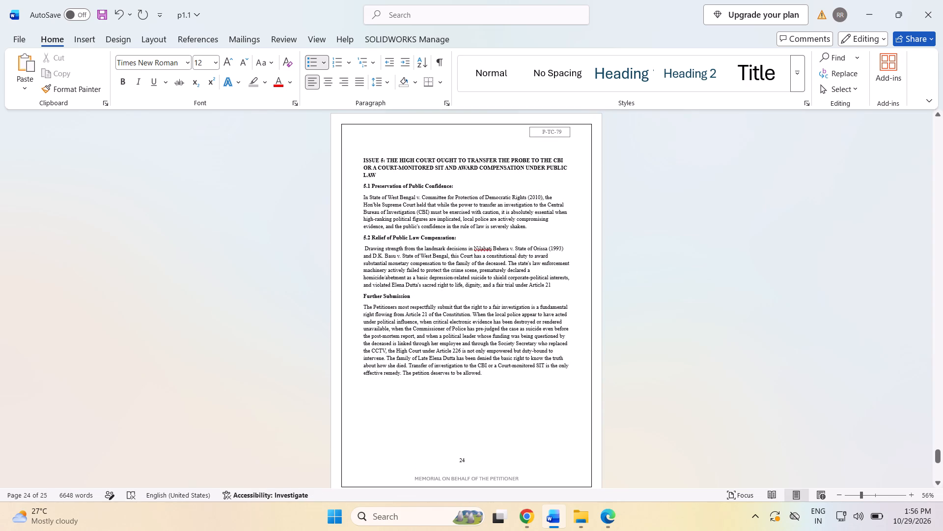
pyautogui.scroll(17, 674, 204)
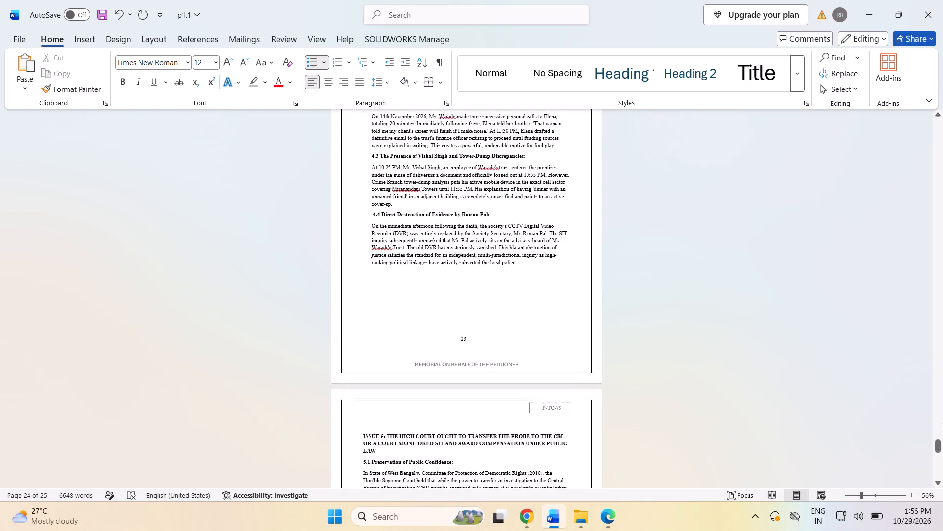
pyautogui.moveTo(940, 448); pyautogui.dragTo(912, 400)
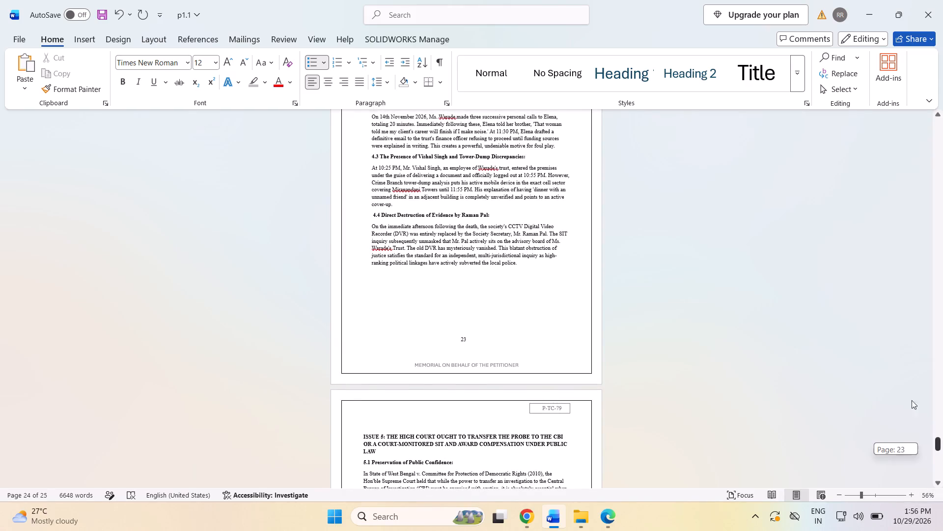
pyautogui.moveTo(912, 400); pyautogui.dragTo(873, 55)
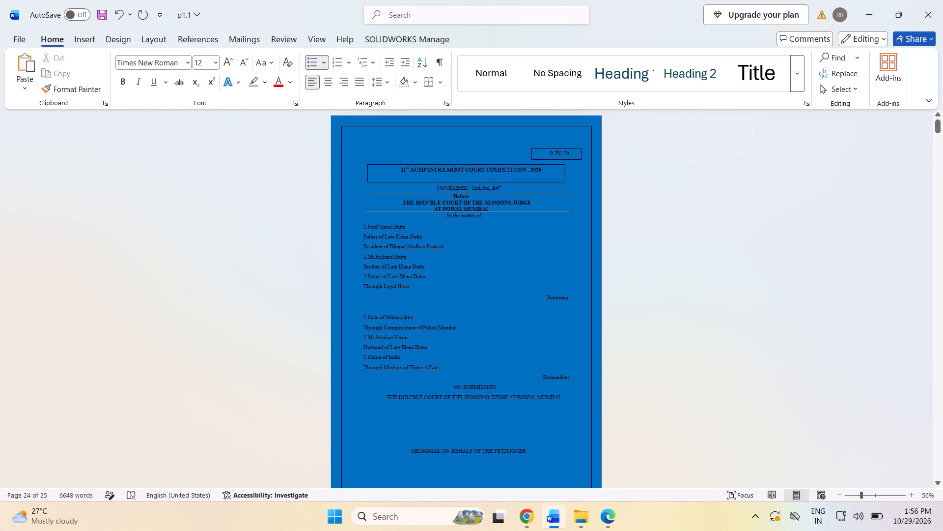
pyautogui.scroll(-1, 621, 398)
pyautogui.scroll(2, 680, 398)
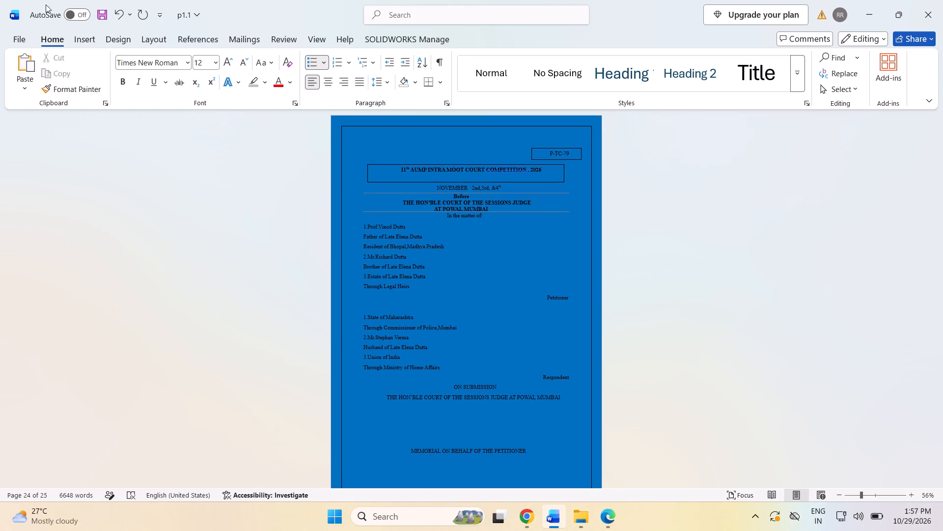
# Save the edited memorial p1.1 under its existing name.
pyautogui.click(67, 13)
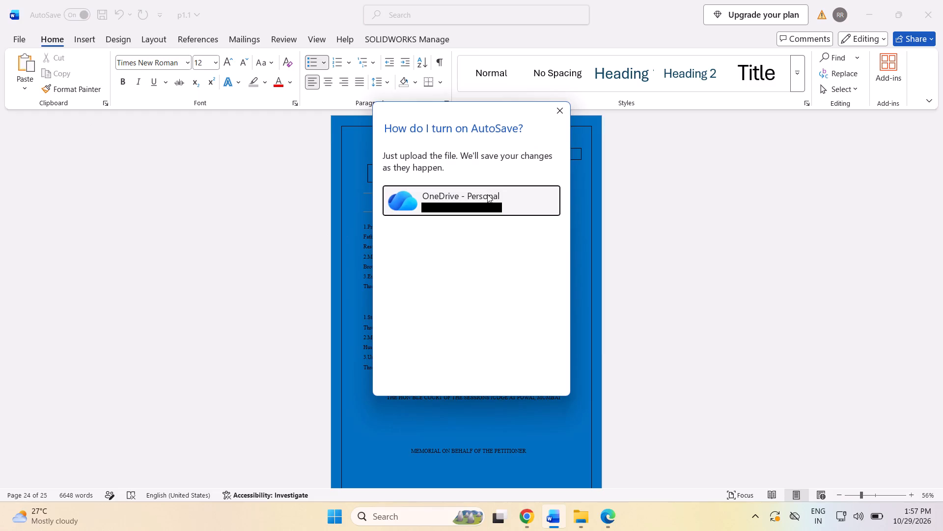
pyautogui.click(555, 115)
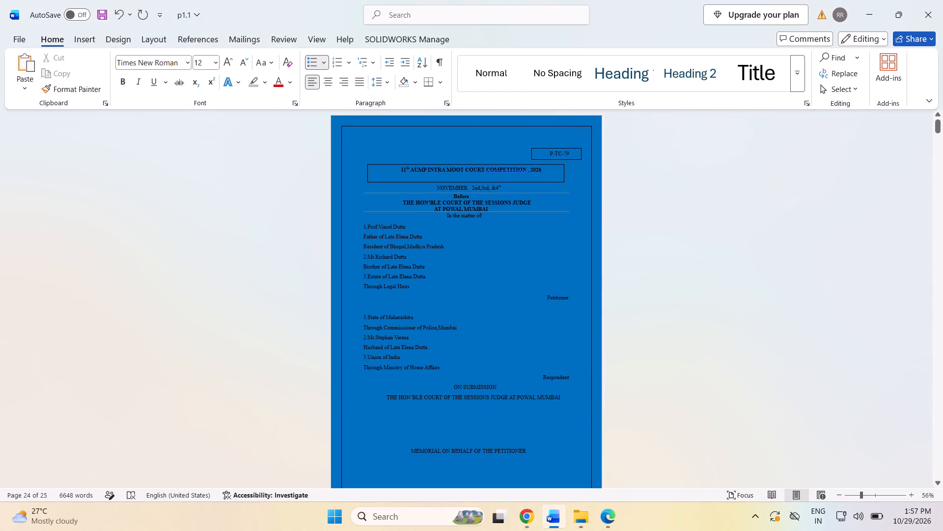
pyautogui.scroll(1, 192, 236)
pyautogui.click(22, 41)
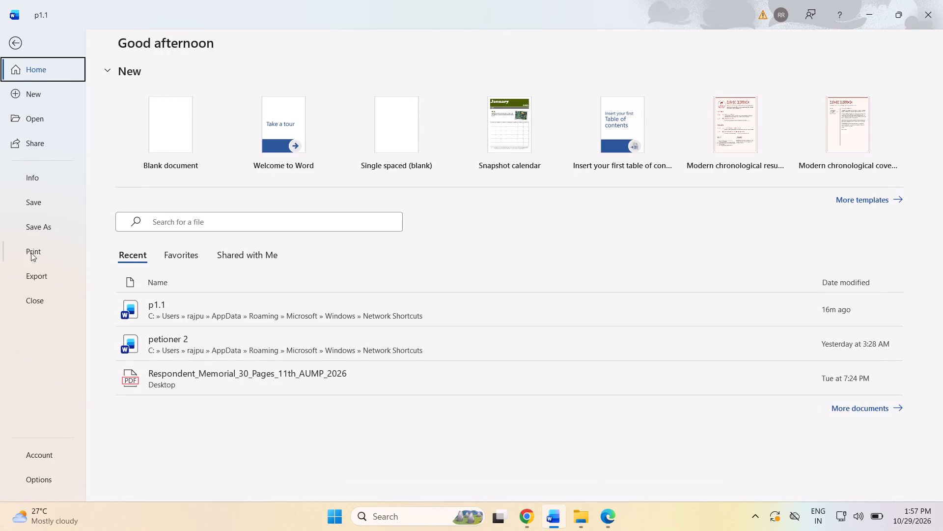
pyautogui.click(41, 205)
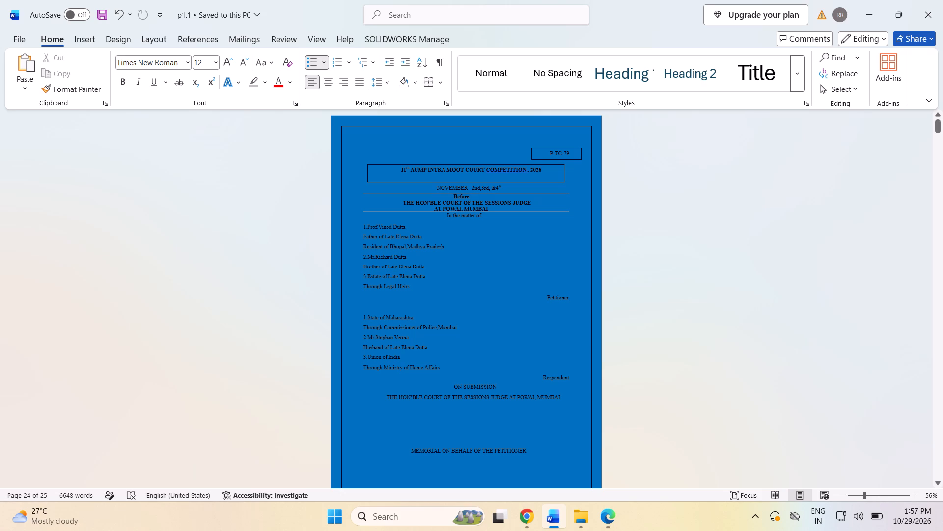
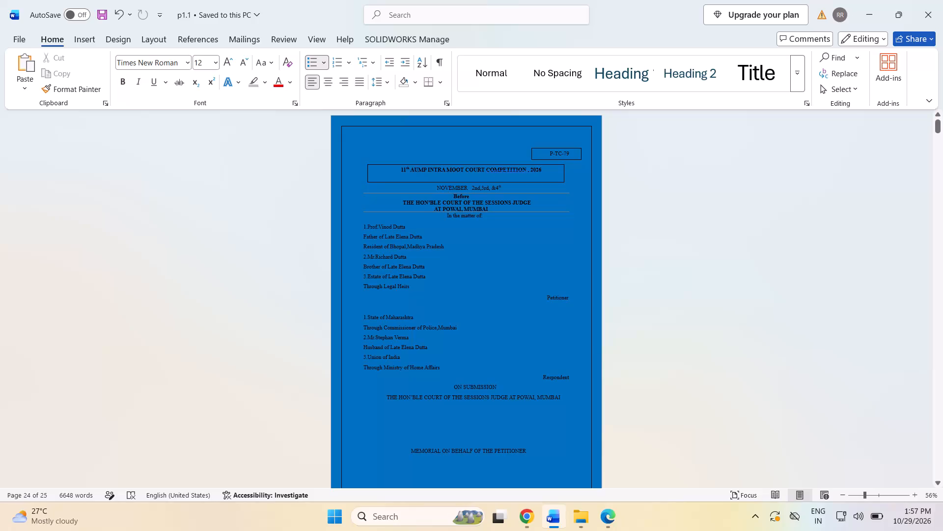
# Open the file management view for memorial p1.1.
pyautogui.click(22, 37)
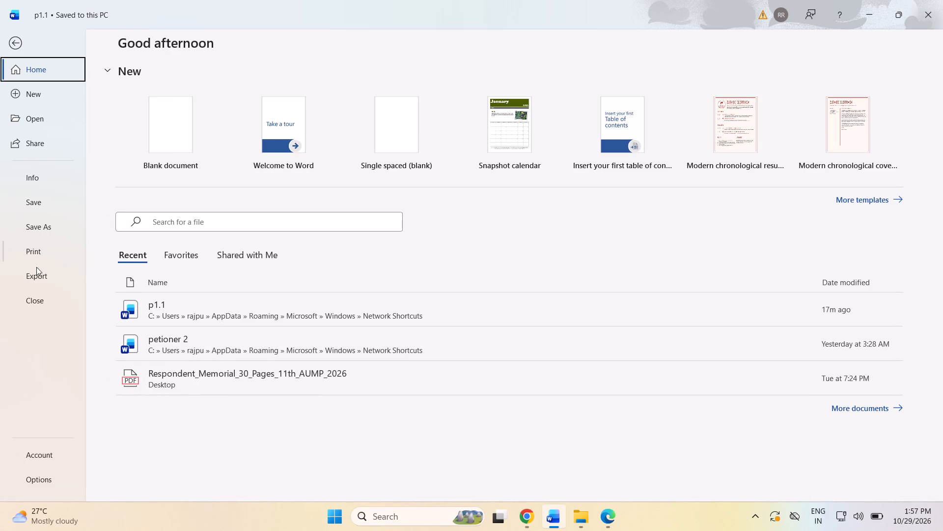
# Export the memorial as a PDF named p2 in the Network Shortcuts folder, using standard optimization.
pyautogui.click(36, 282)
pyautogui.click(338, 176)
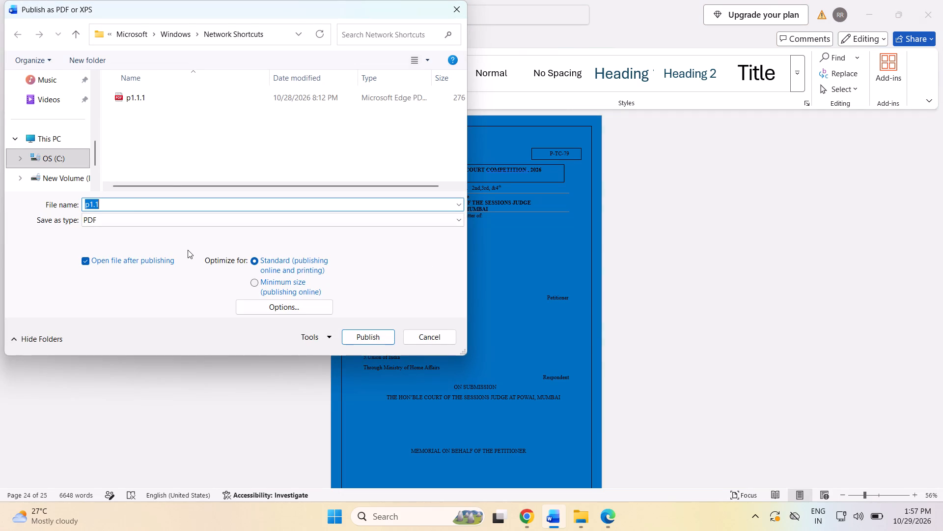
pyautogui.click(129, 207)
pyautogui.click(128, 210)
pyautogui.press('BackSpace')
pyautogui.press('BackSpace')
pyautogui.press('BackSpace')
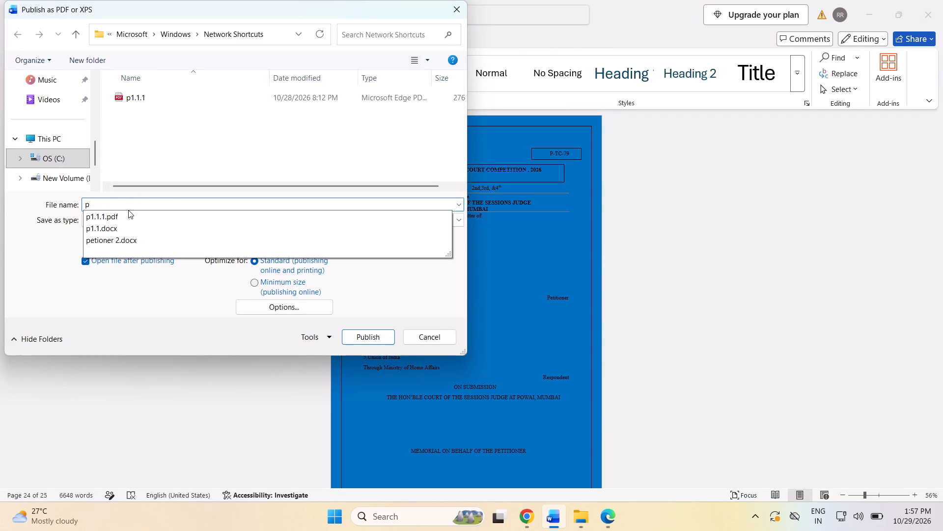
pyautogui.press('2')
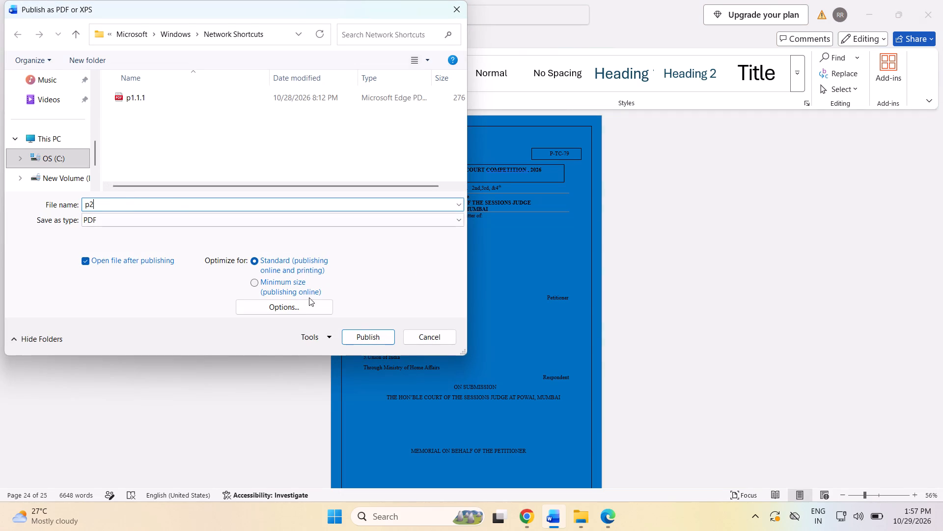
pyautogui.click(376, 339)
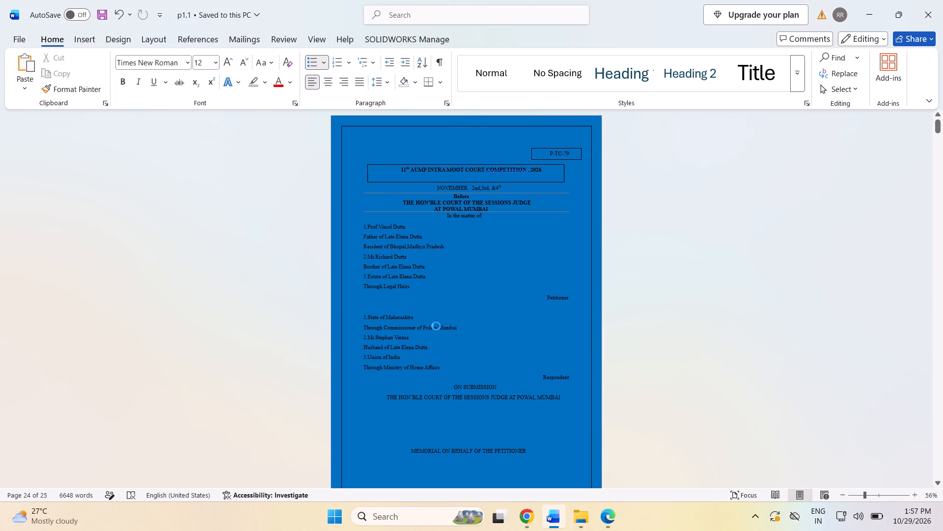
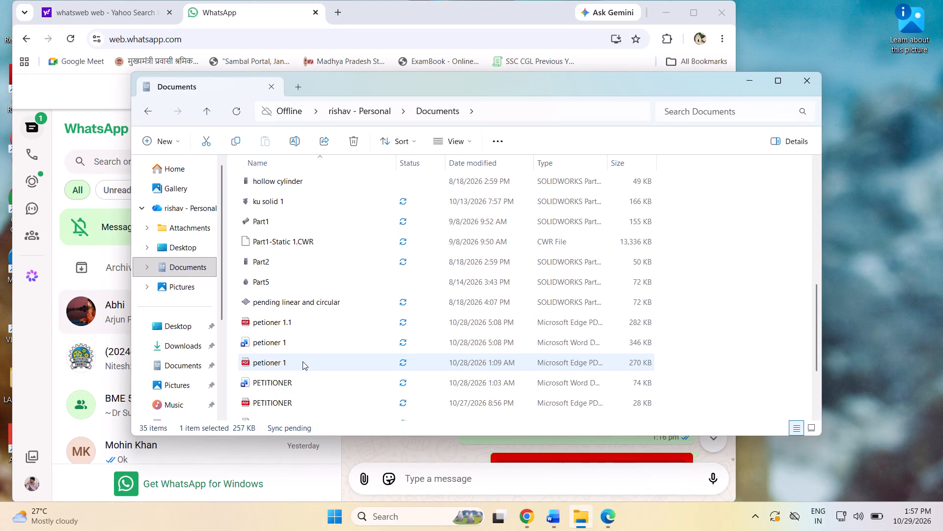
# Look through the file list in the Documents folder for the petitioner's memorial files.
pyautogui.scroll(3, 303, 361)
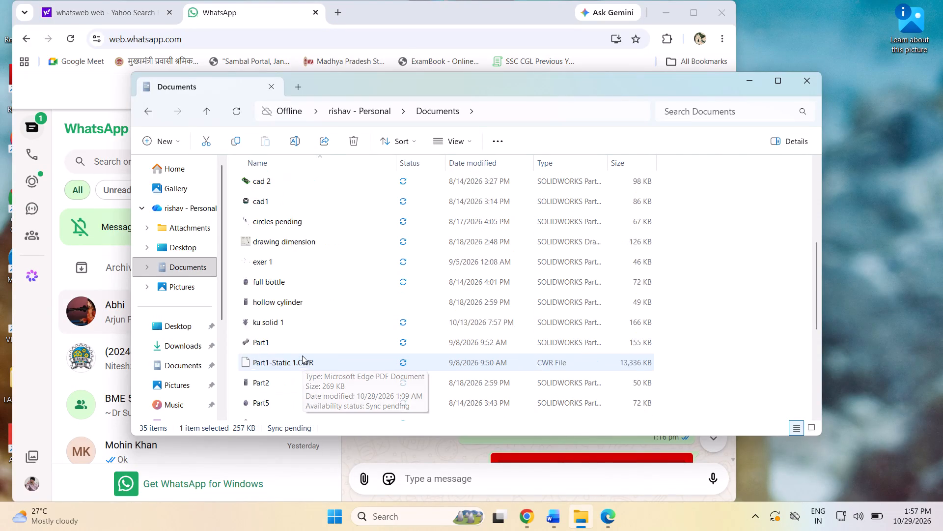
pyautogui.scroll(14, 302, 355)
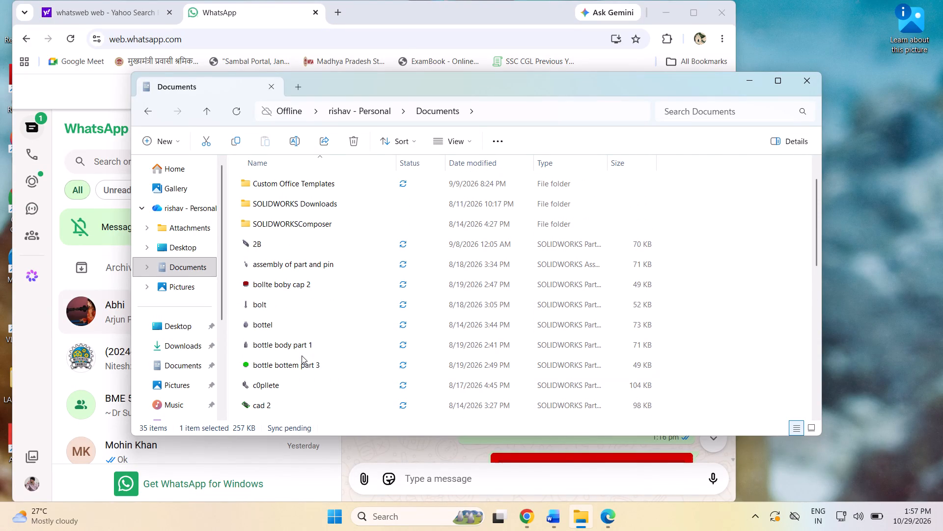
pyautogui.scroll(4, 290, 356)
pyautogui.scroll(-4, 290, 356)
pyautogui.scroll(2, 290, 356)
pyautogui.scroll(-5, 290, 356)
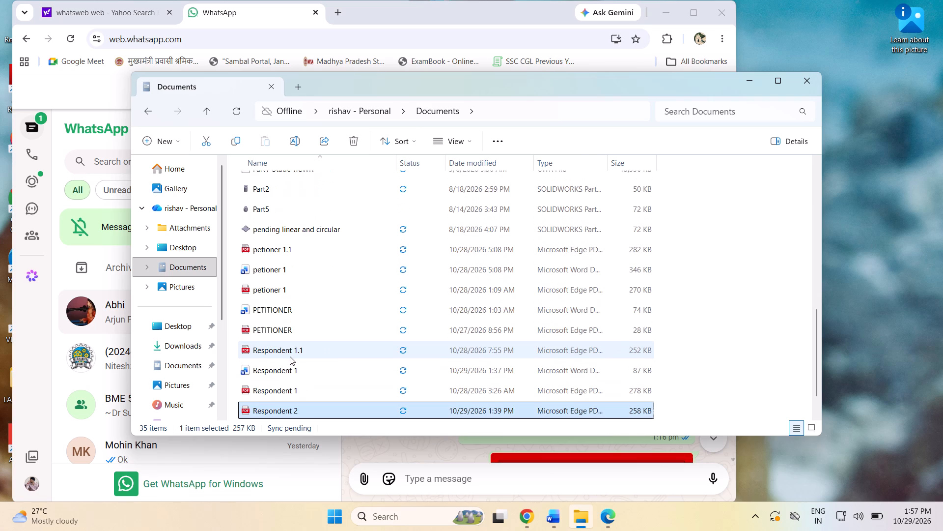
pyautogui.scroll(1, 290, 356)
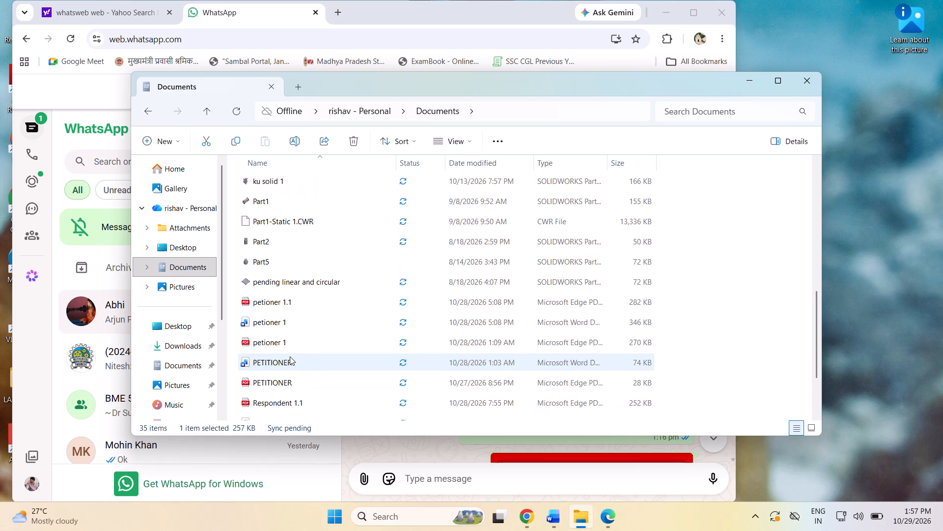
# Look through the Documents folder's file list for the saved petitioner memorial file p1.1.
pyautogui.scroll(-9, 290, 356)
pyautogui.scroll(1, 287, 359)
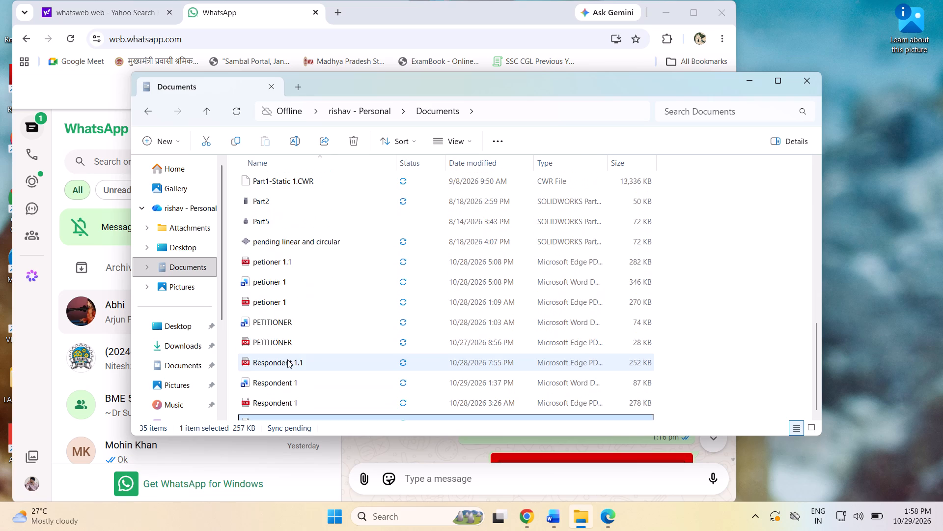
pyautogui.scroll(2, 287, 359)
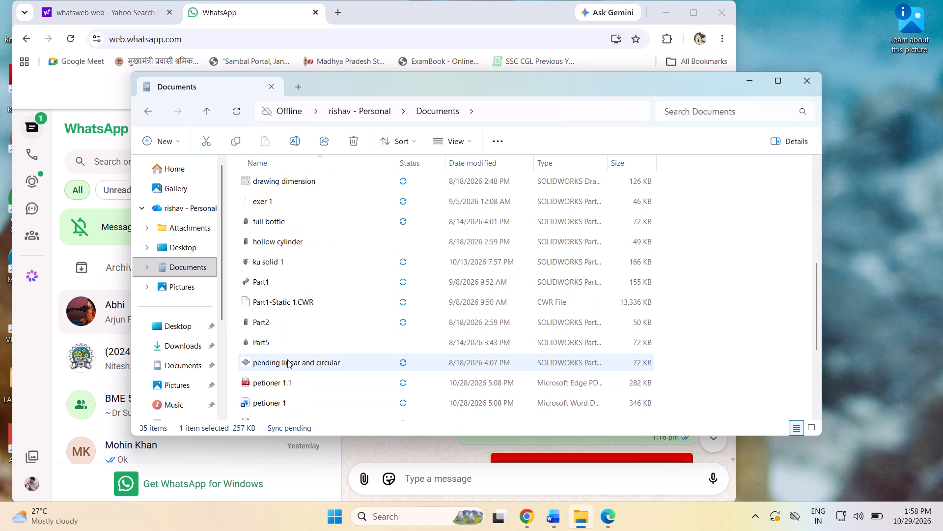
pyautogui.scroll(6, 287, 359)
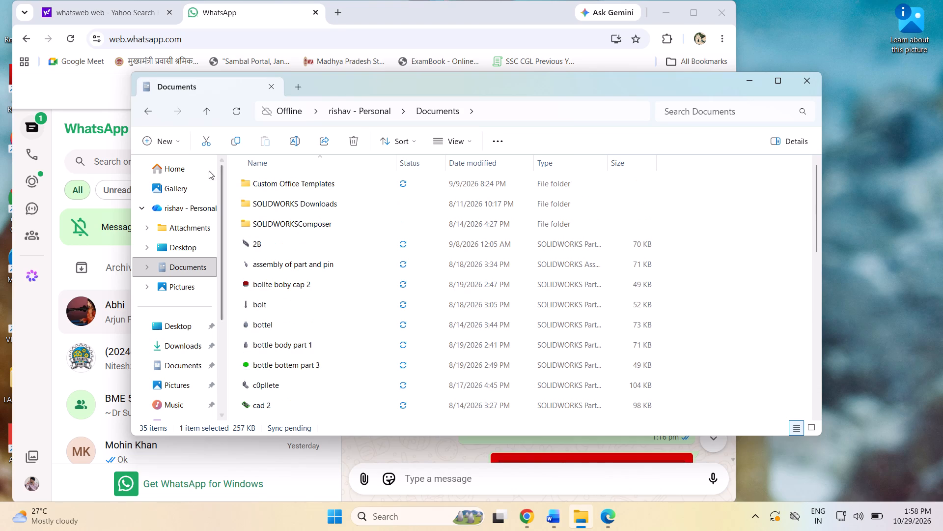